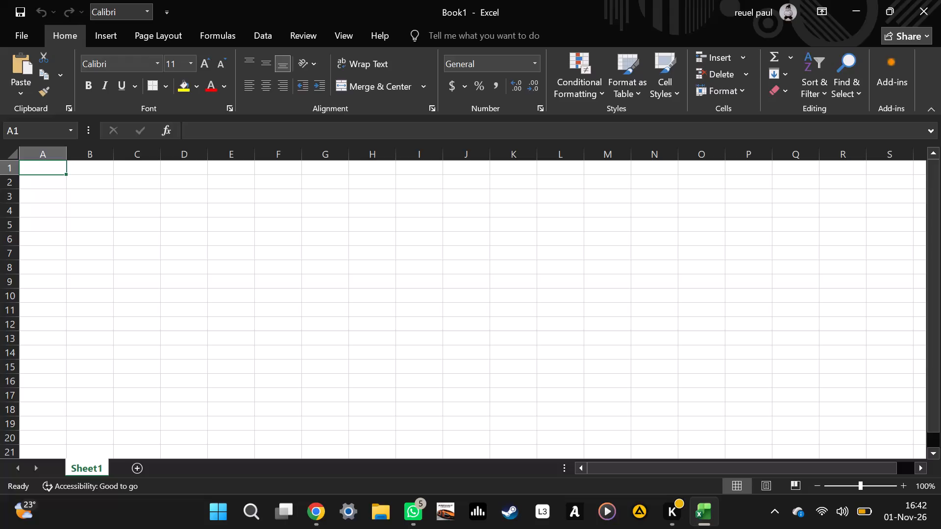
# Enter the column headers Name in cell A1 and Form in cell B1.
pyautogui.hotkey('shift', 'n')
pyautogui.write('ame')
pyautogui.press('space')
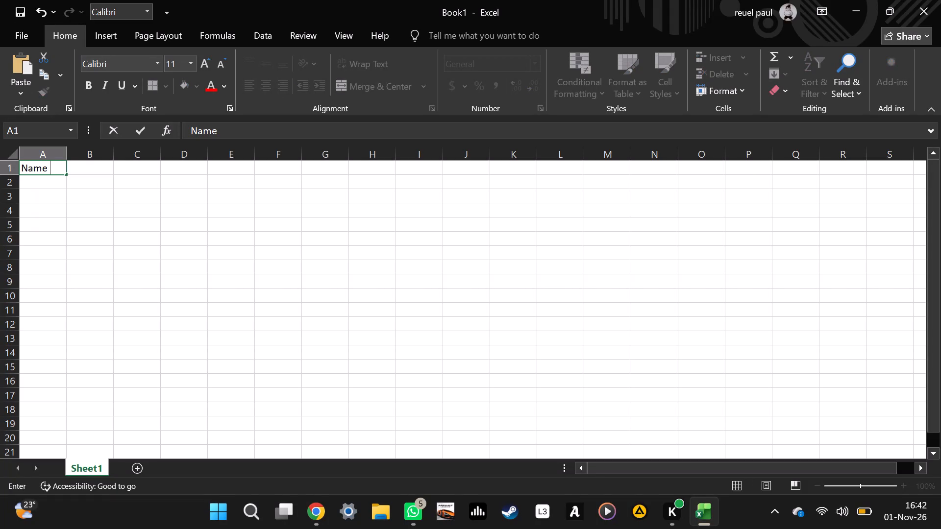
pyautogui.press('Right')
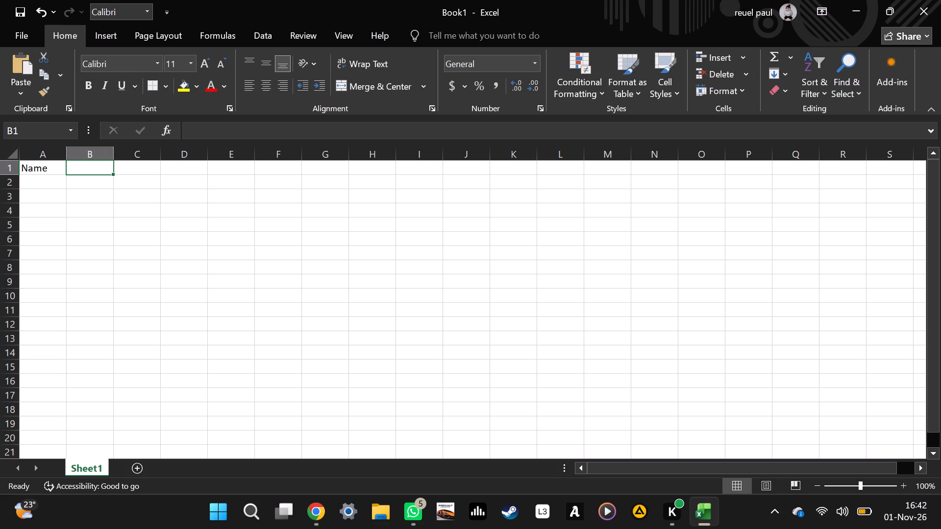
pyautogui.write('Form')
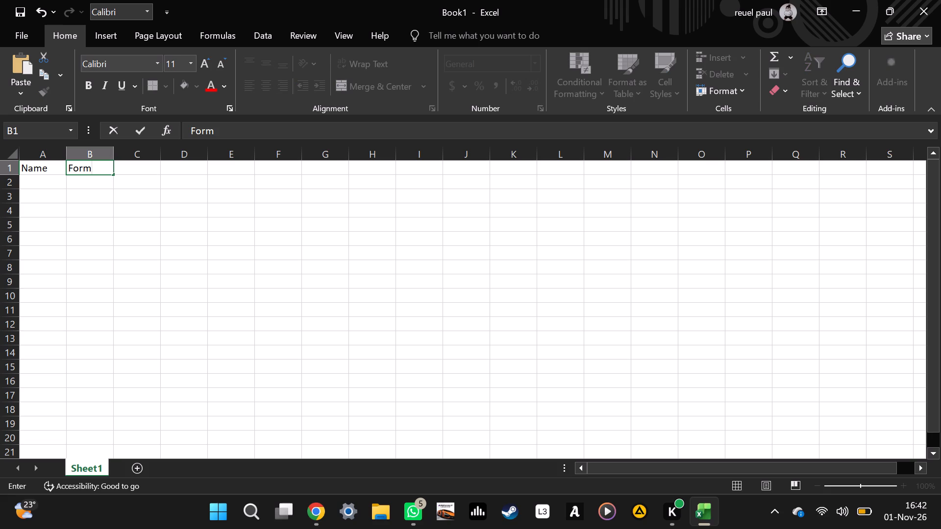
# Set the first three column headers to ID in A1, Name in B1 and Stream in C1.
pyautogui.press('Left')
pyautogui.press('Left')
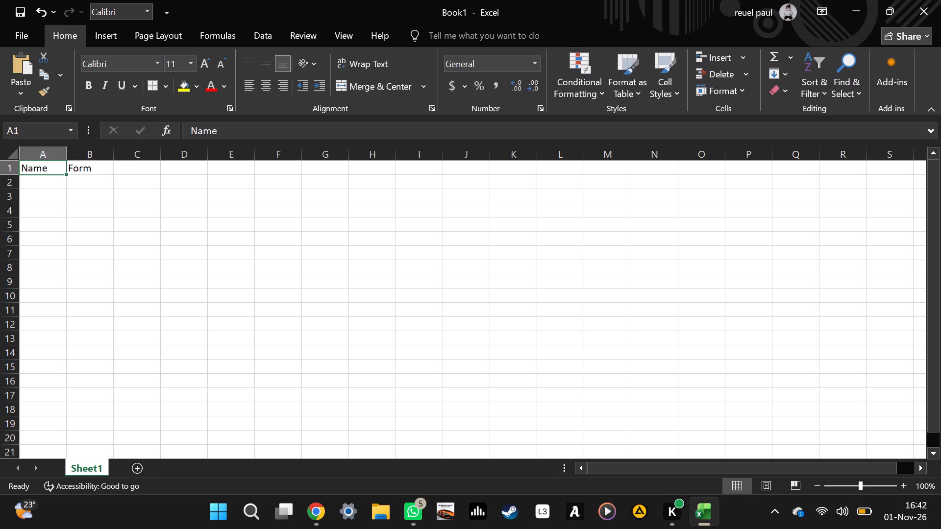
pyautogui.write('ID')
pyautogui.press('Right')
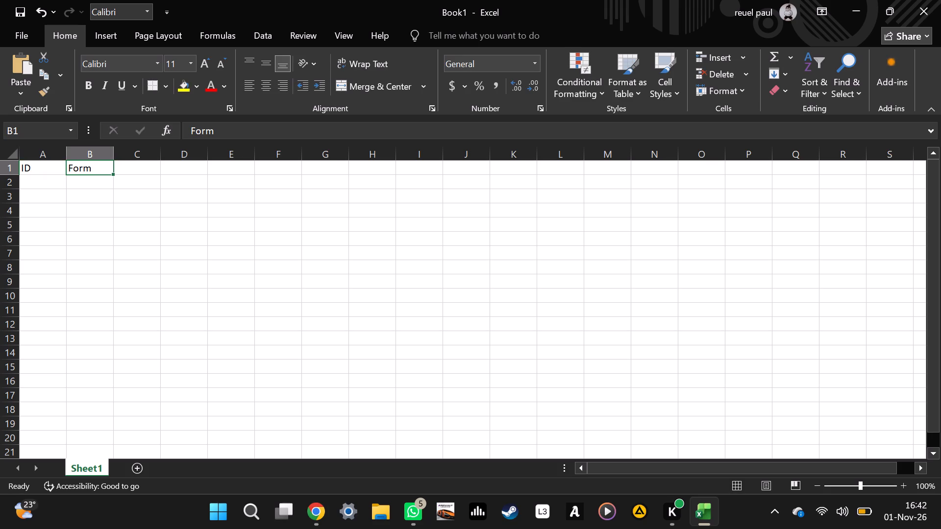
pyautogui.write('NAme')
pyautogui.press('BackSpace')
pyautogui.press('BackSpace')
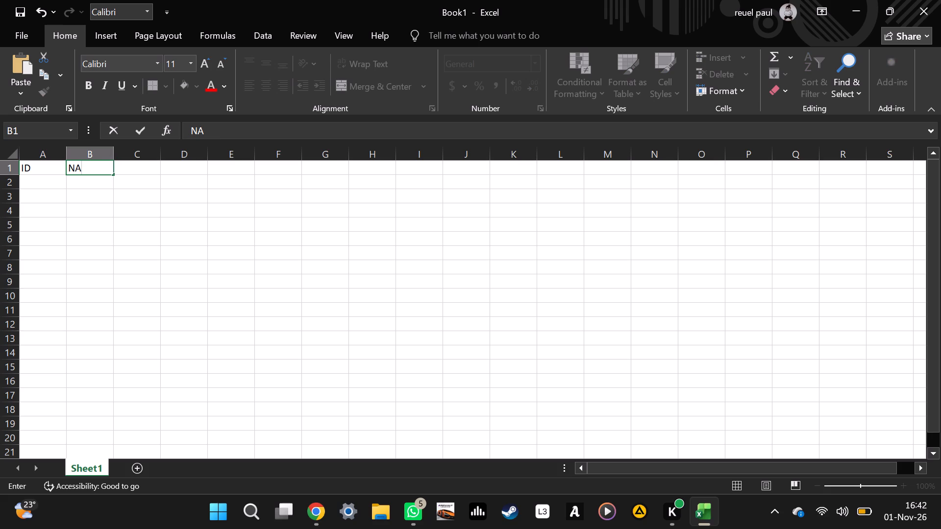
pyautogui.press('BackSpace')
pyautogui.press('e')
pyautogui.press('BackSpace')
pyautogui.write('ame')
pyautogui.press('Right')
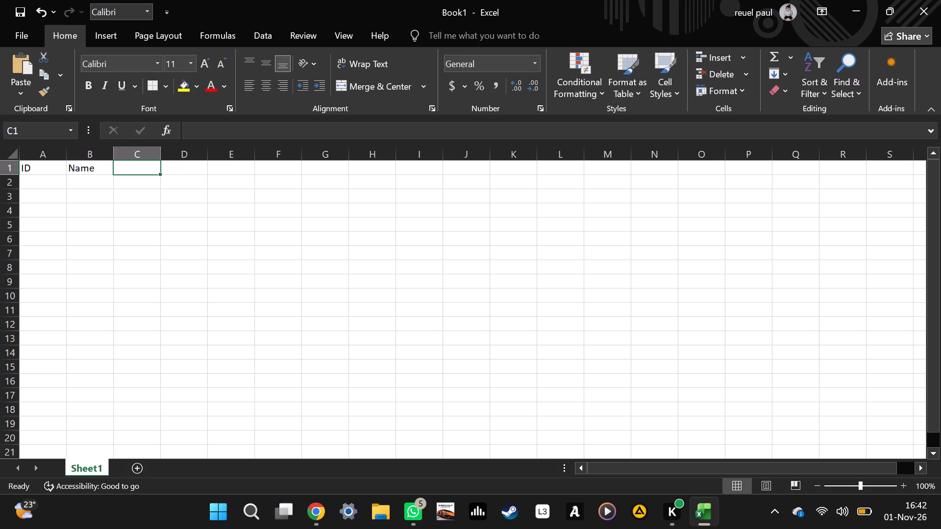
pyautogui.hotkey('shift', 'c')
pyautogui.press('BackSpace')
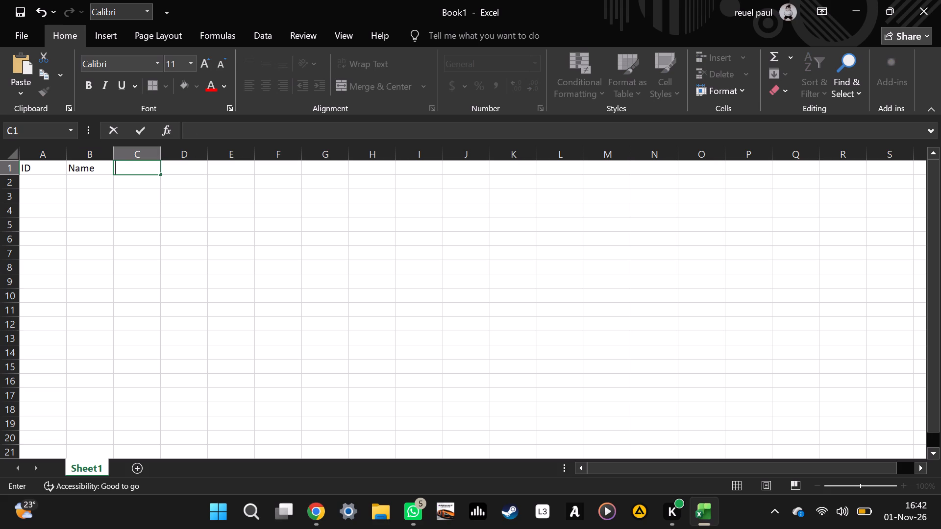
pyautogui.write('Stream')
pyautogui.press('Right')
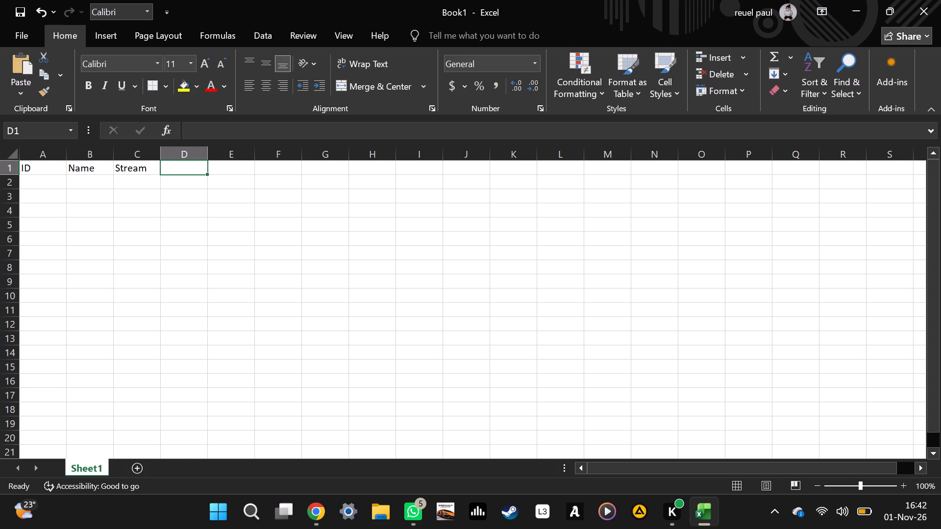
# Add the subject headers Math in cell D1 and Eng in cell E1.
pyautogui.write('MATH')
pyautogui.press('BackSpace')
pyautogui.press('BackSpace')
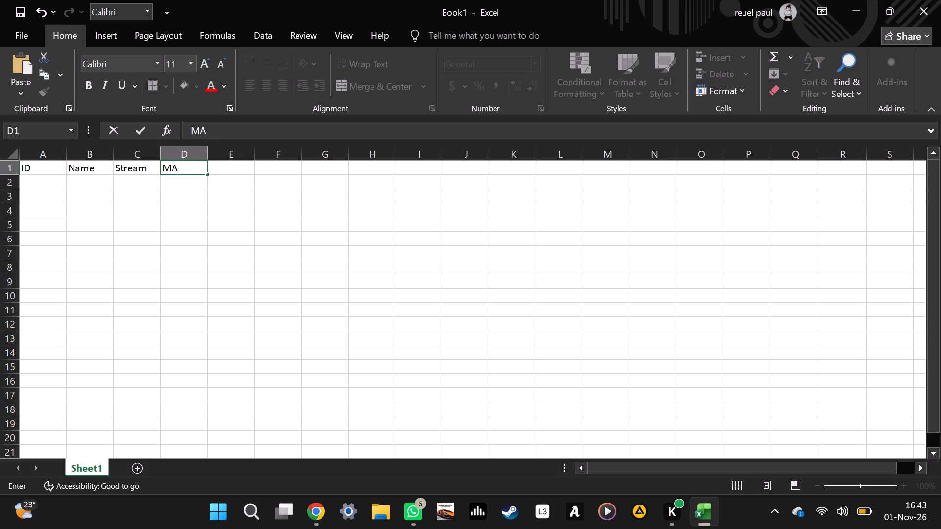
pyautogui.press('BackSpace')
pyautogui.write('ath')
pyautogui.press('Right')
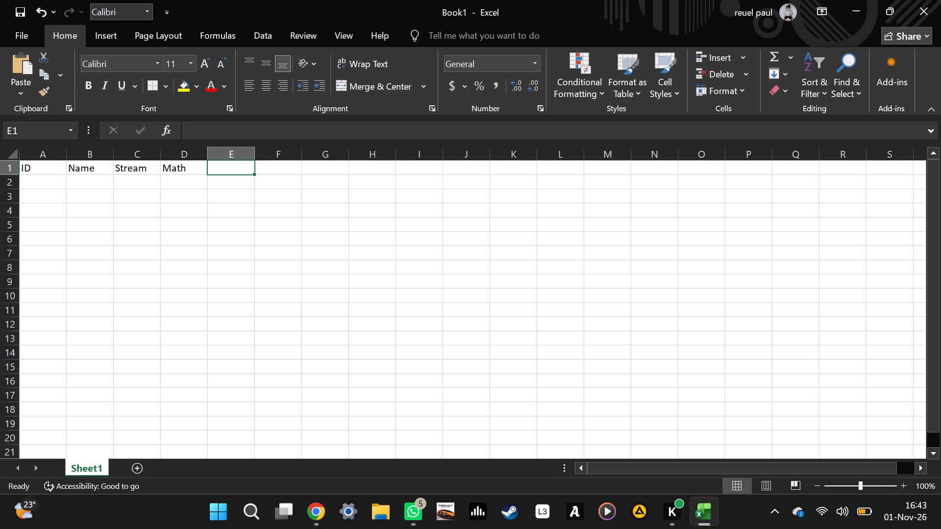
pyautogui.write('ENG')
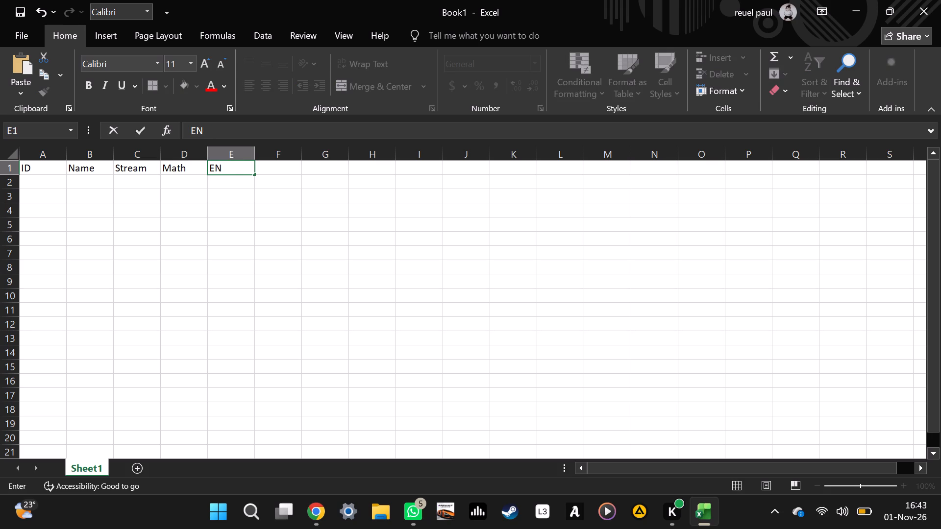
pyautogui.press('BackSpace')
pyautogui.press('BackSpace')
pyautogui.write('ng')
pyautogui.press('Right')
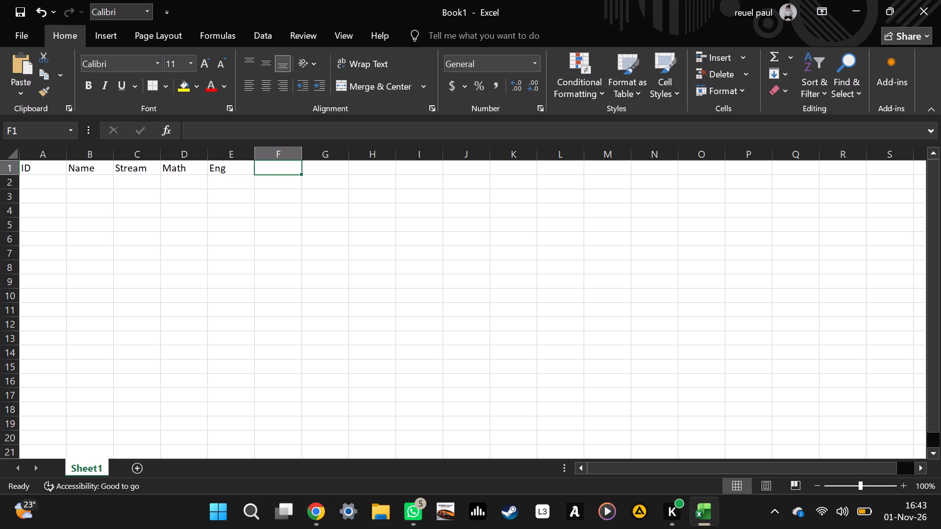
# Add the subject headers Kis in F1, Geo in G1 and Chem in H1.
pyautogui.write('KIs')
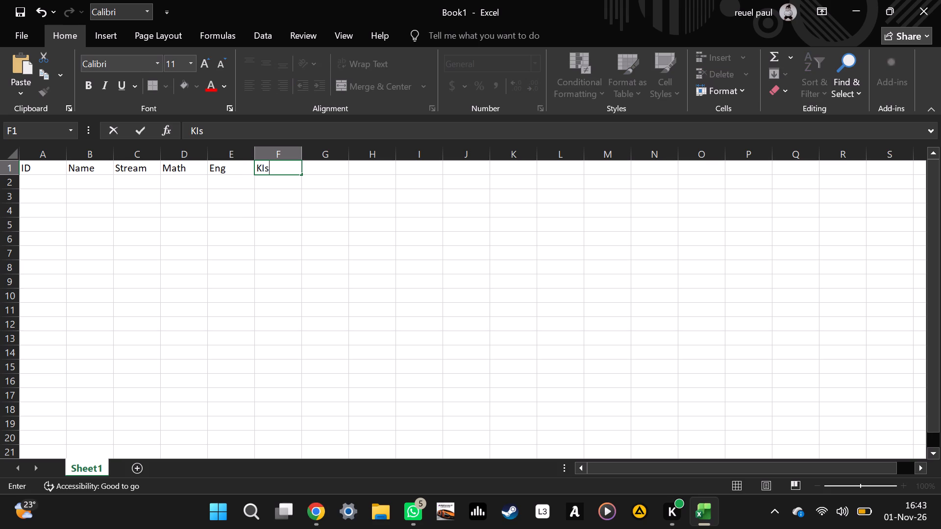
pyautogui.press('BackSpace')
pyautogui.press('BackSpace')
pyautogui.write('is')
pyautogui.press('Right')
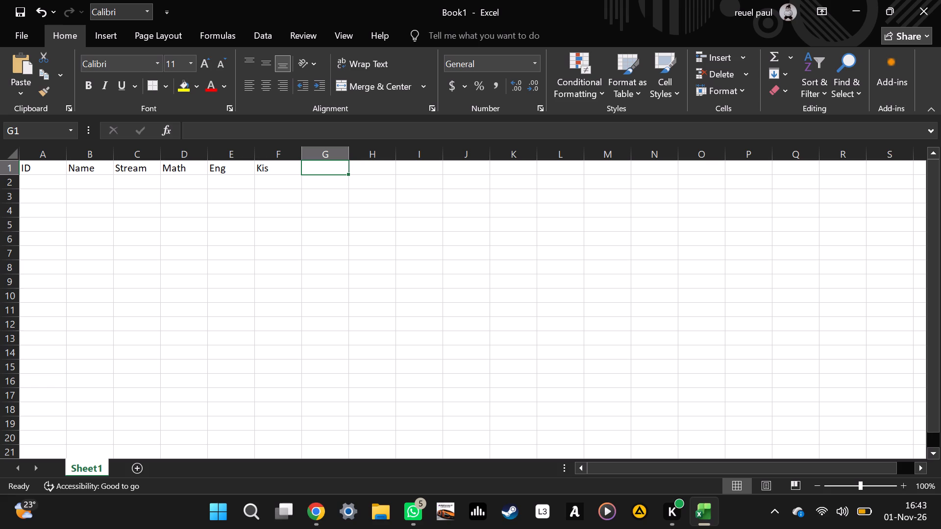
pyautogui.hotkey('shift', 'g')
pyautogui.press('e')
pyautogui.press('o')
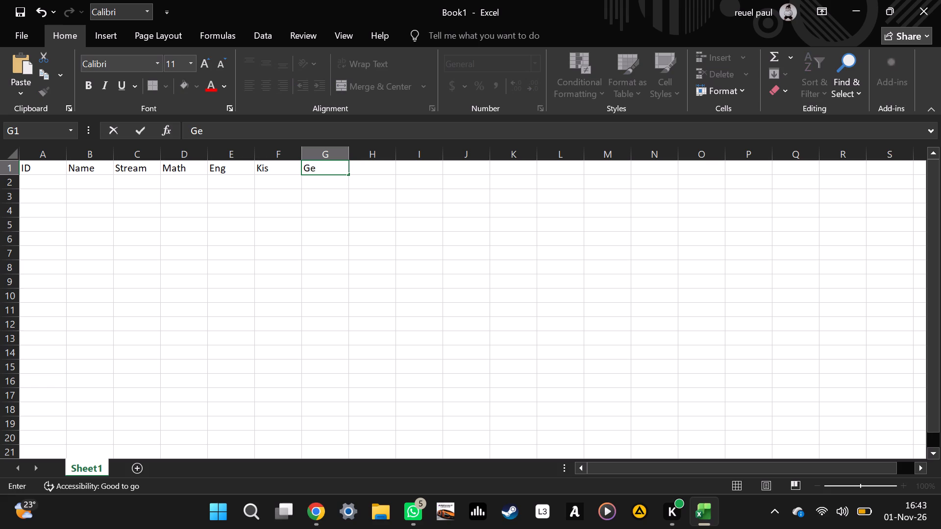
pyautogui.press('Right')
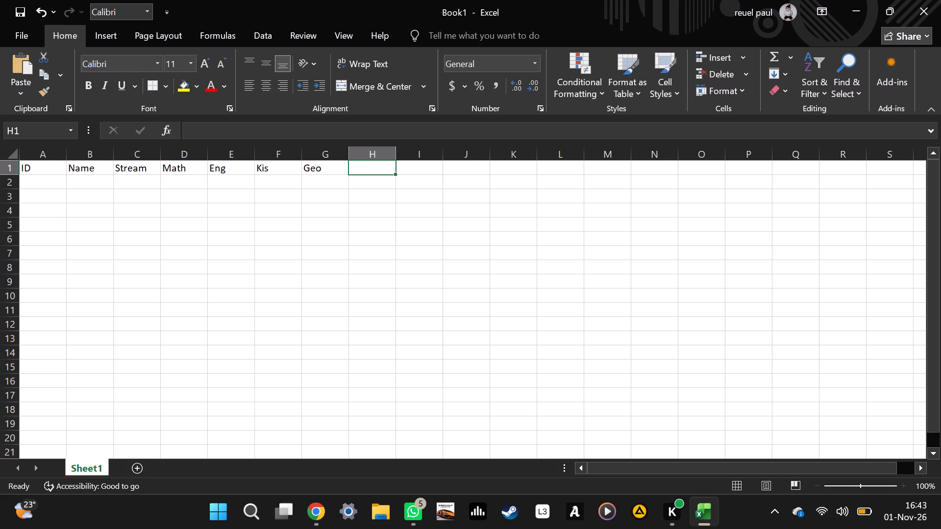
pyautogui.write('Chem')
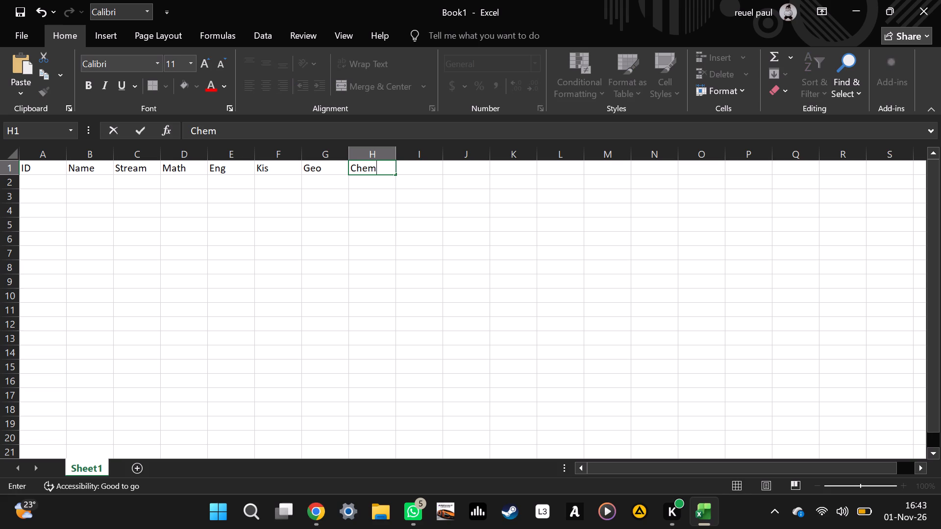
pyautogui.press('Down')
# Enter 3 as the first ID in cell A2.
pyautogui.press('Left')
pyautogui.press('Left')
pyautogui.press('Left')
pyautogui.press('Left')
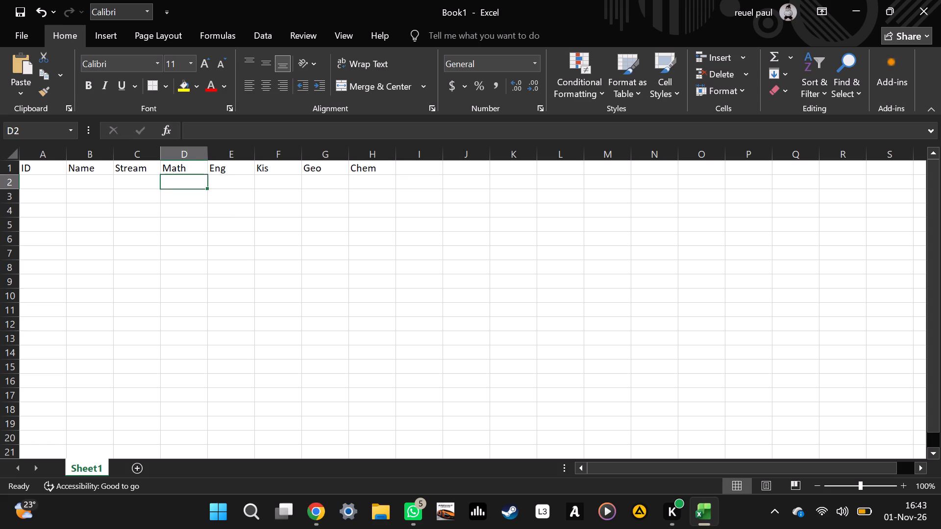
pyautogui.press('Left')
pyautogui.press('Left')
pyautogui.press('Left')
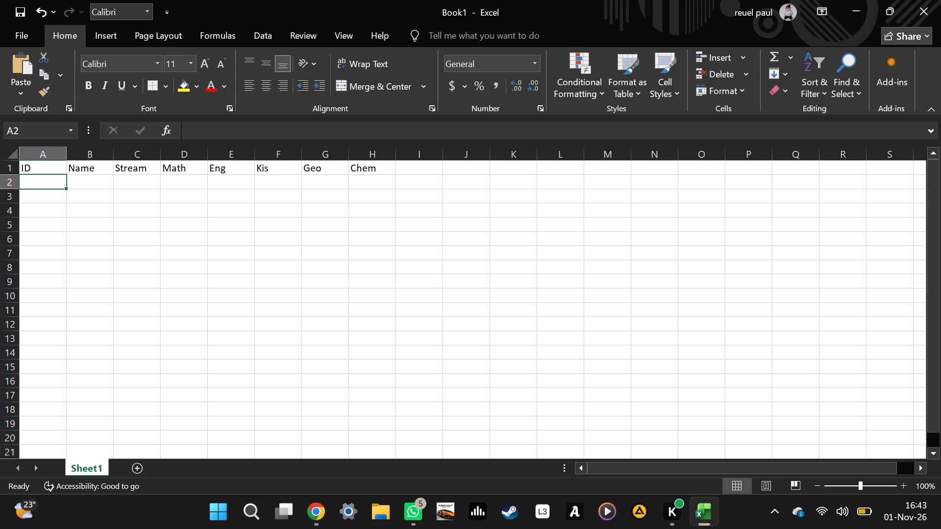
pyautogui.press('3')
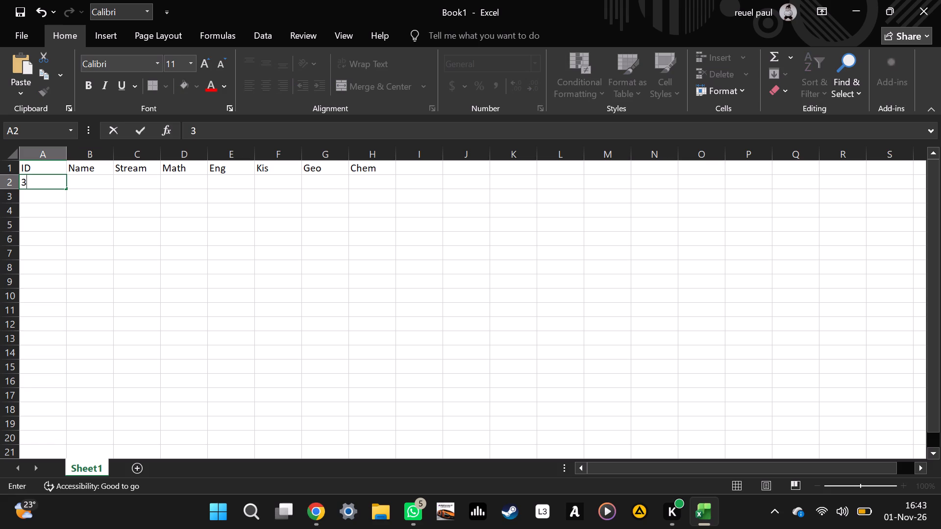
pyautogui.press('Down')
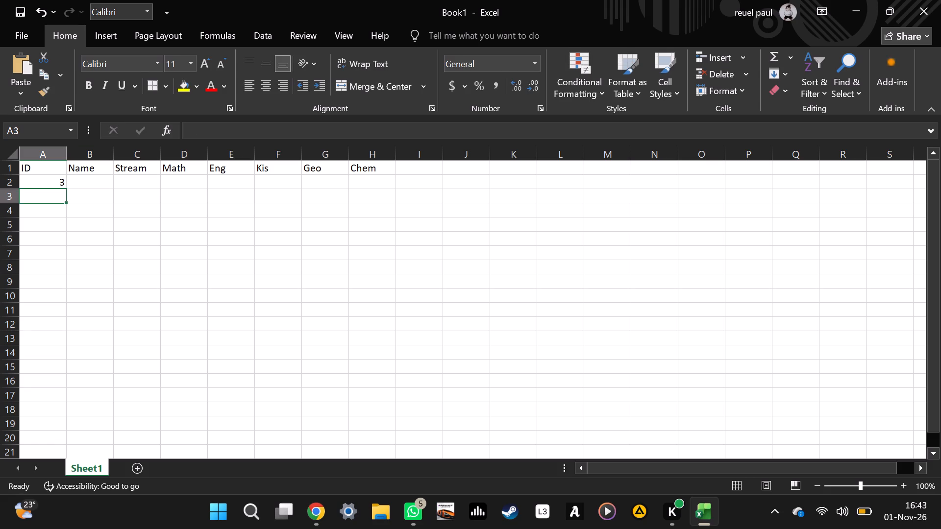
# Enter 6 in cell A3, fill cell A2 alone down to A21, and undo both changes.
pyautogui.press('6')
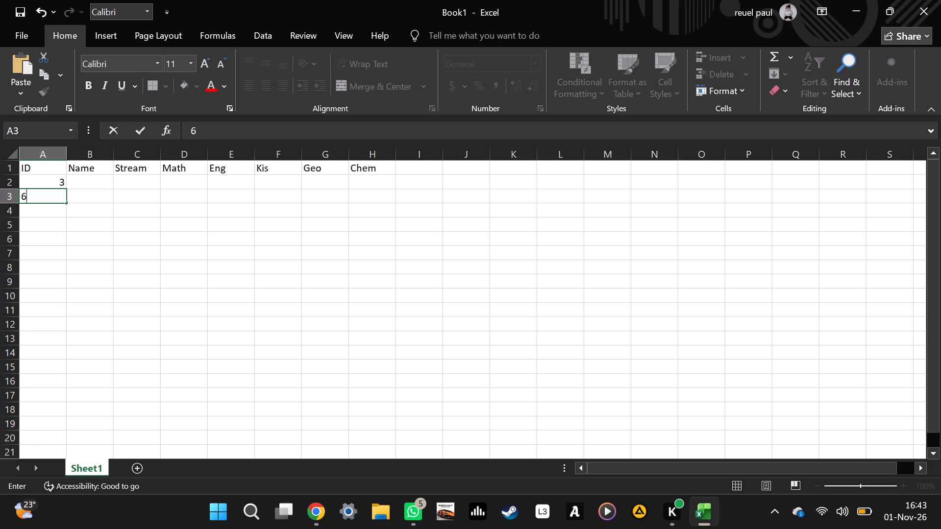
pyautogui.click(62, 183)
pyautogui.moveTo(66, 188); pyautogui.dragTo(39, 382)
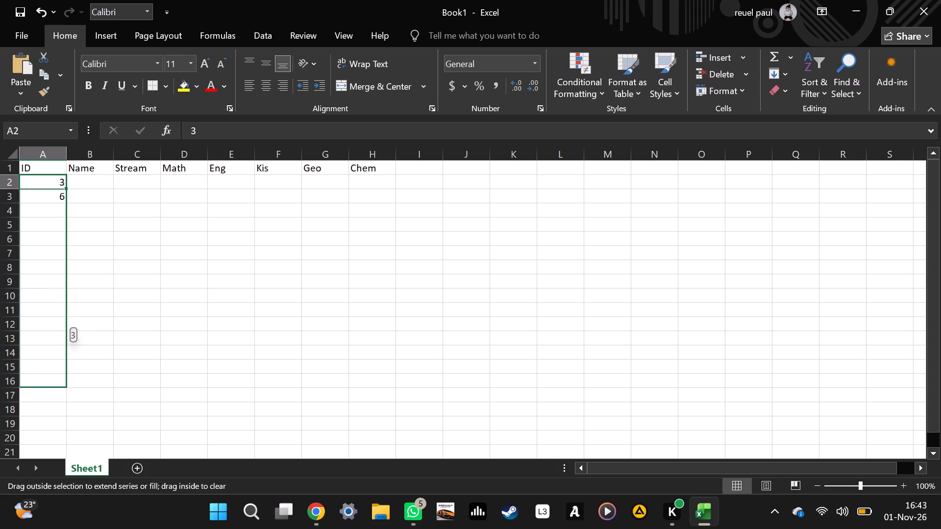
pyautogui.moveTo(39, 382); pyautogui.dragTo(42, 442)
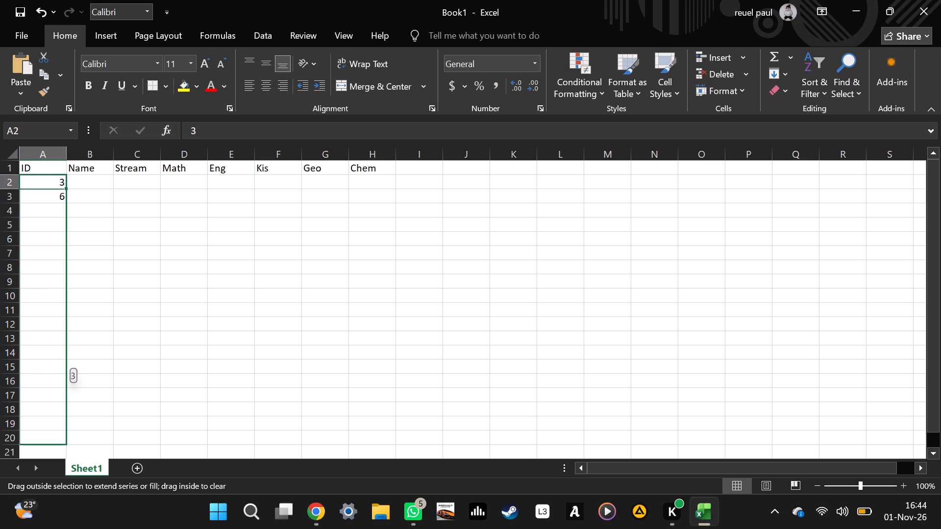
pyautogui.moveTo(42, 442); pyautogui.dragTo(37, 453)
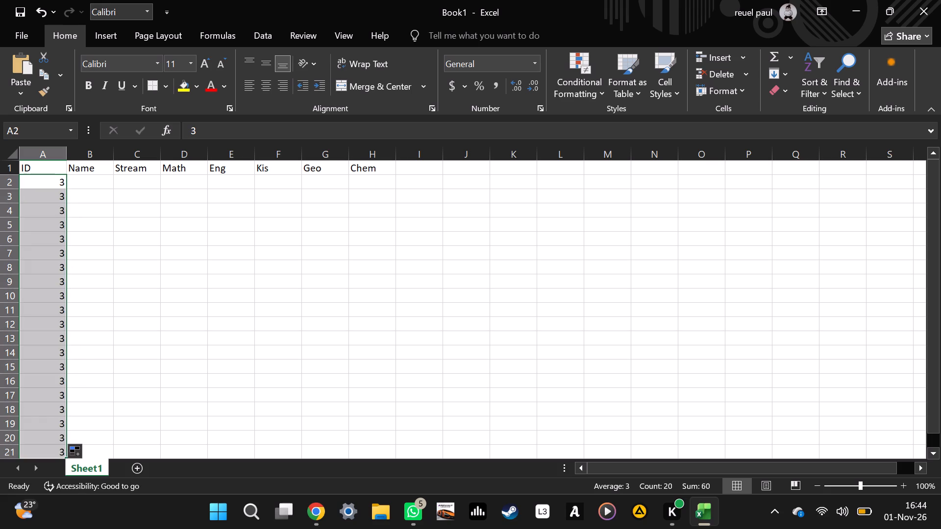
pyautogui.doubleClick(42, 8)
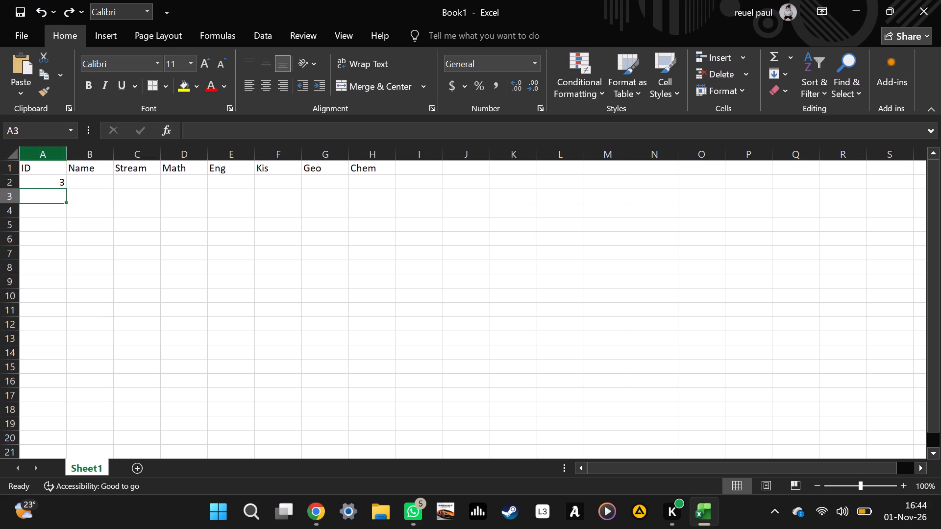
# Enter 6 in cell A3 and extend the A2:A3 number series down the ID column to A21.
pyautogui.click(63, 185)
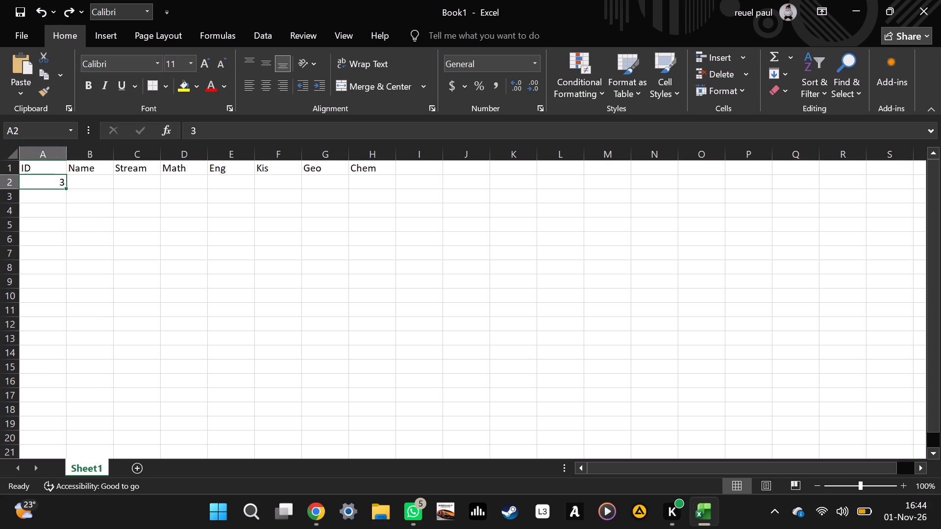
pyautogui.press('Down')
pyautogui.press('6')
pyautogui.click(58, 182)
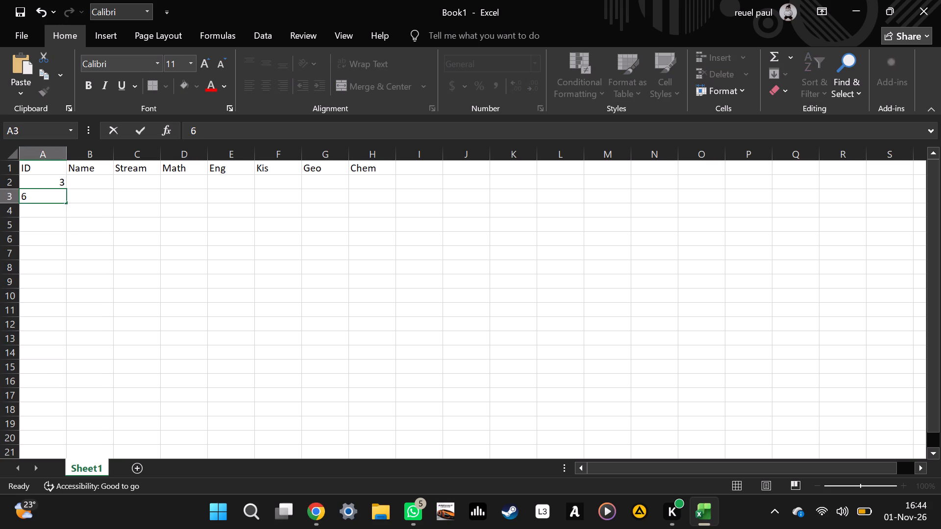
pyautogui.moveTo(58, 182); pyautogui.dragTo(60, 194)
pyautogui.click(84, 186)
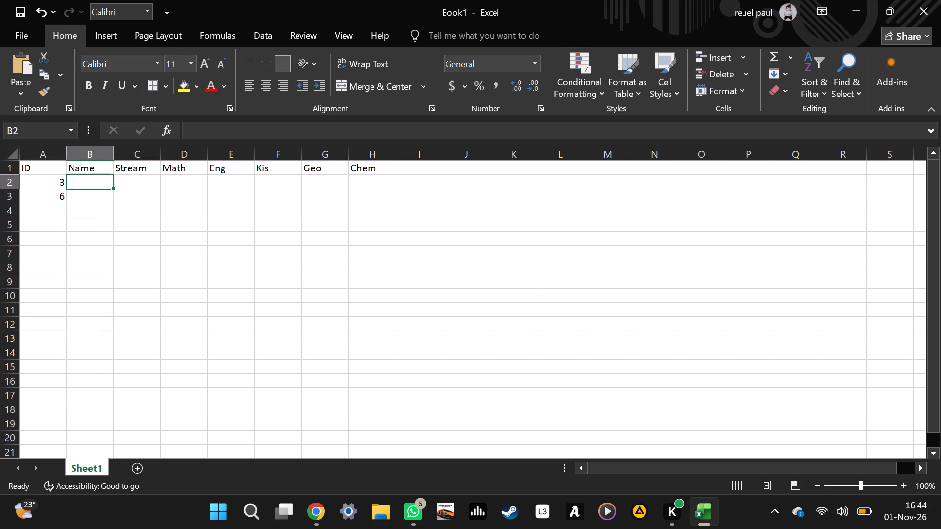
pyautogui.moveTo(51, 180); pyautogui.dragTo(62, 199)
pyautogui.moveTo(67, 202); pyautogui.dragTo(50, 230)
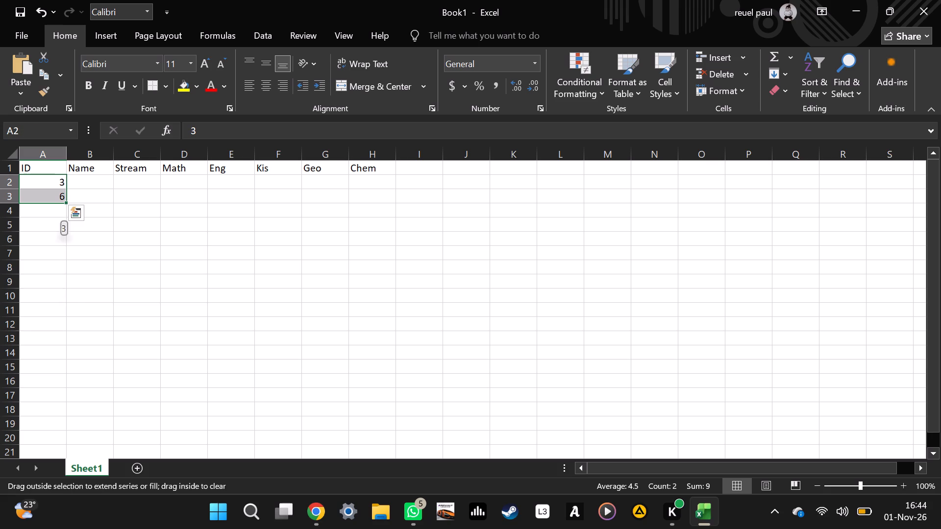
pyautogui.moveTo(50, 230); pyautogui.dragTo(23, 442)
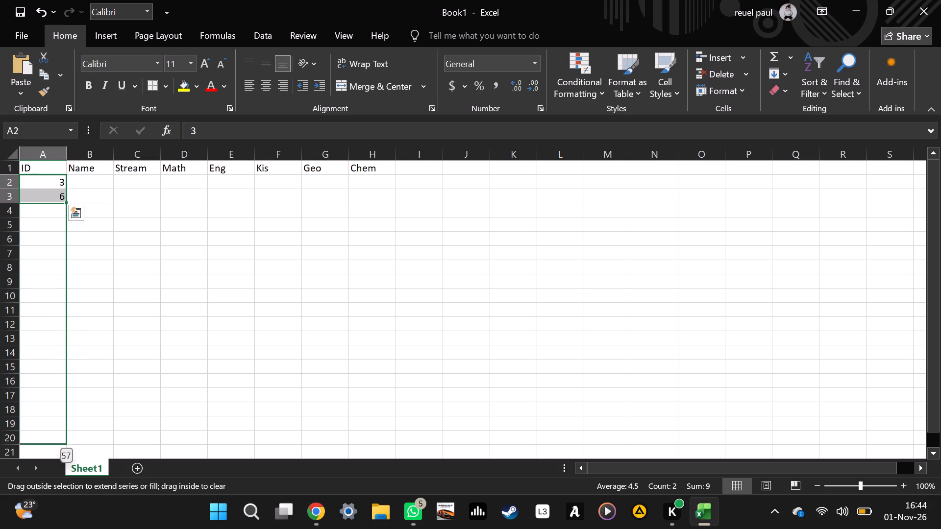
pyautogui.moveTo(23, 442); pyautogui.dragTo(21, 456)
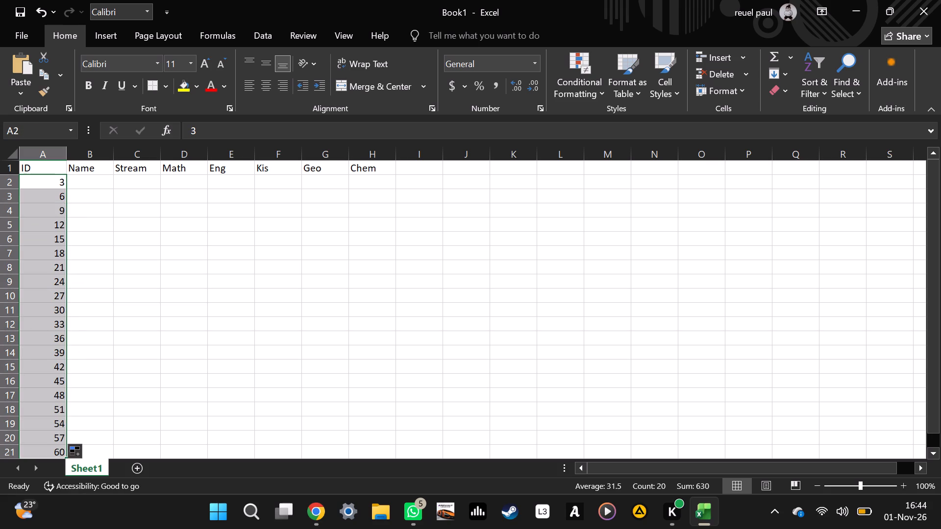
# Enter the full name of the person with ID 3 in cell B2.
pyautogui.click(97, 185)
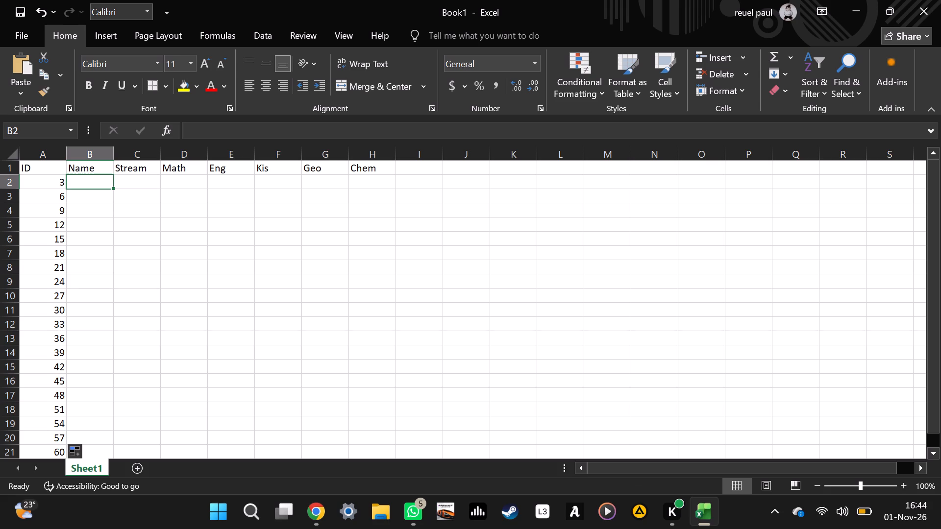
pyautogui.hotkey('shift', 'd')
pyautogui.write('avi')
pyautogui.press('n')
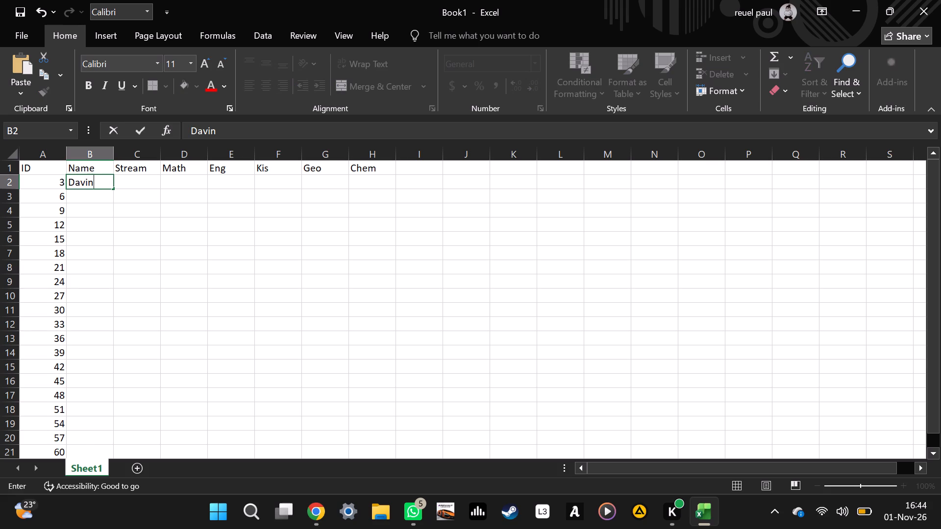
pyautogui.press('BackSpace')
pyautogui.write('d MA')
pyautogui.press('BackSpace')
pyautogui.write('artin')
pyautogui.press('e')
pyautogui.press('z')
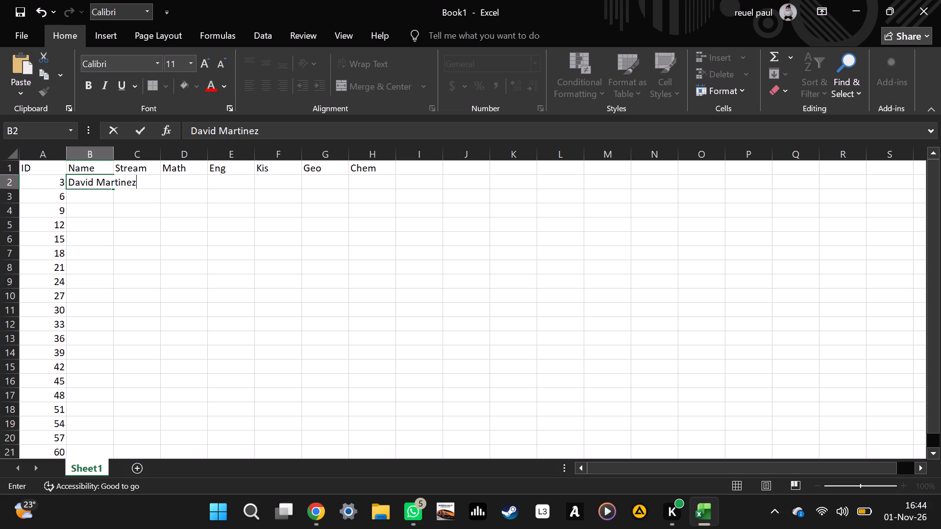
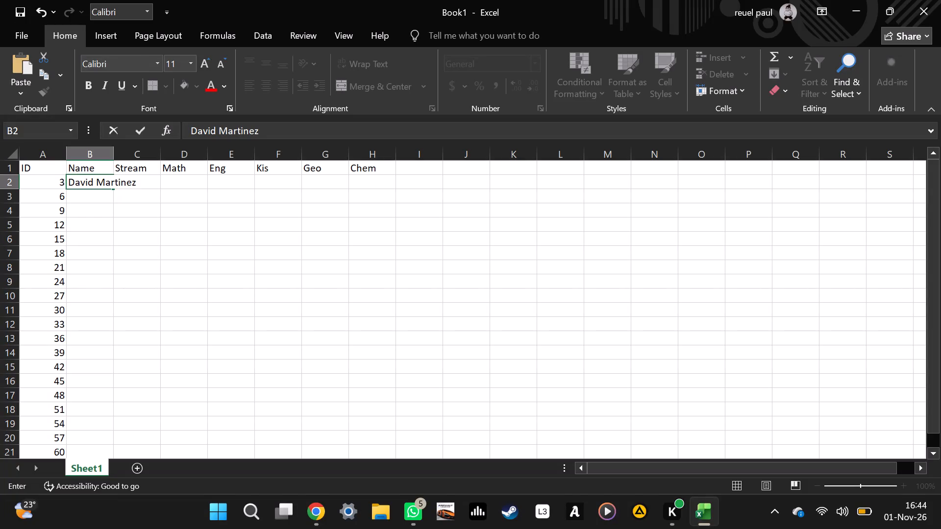
# Widen the Name column to about twice its width so the full name in B2 fits.
pyautogui.moveTo(95, 171); pyautogui.dragTo(100, 175)
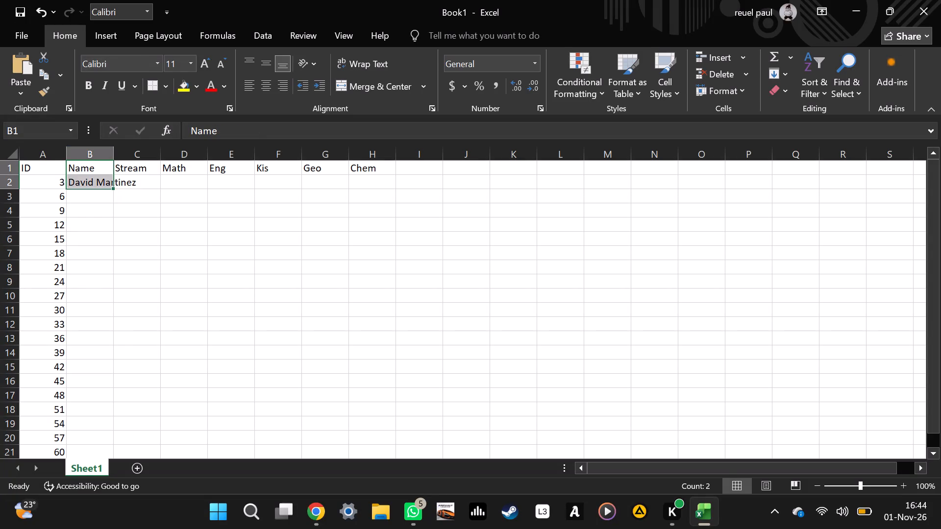
pyautogui.moveTo(114, 153); pyautogui.dragTo(161, 159)
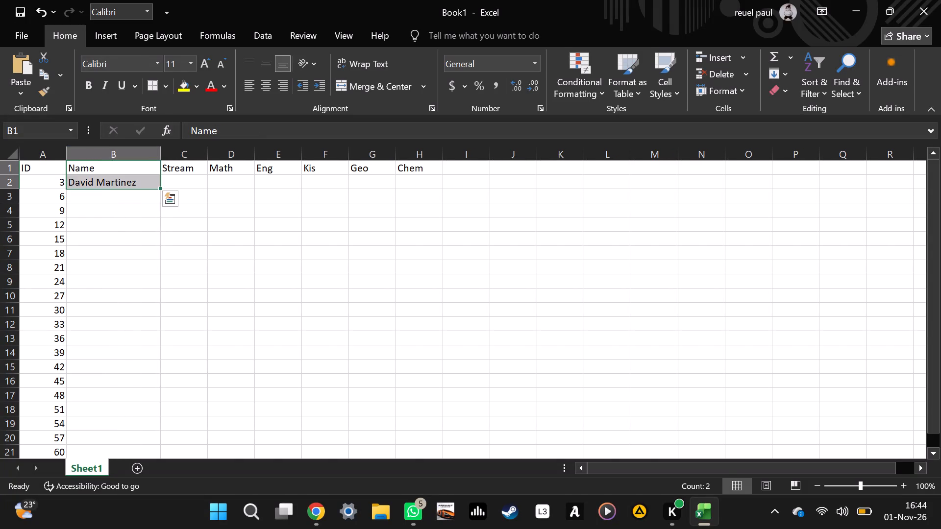
# Enter the full name of the person with ID 6 in cell B3.
pyautogui.moveTo(109, 200); pyautogui.dragTo(119, 206)
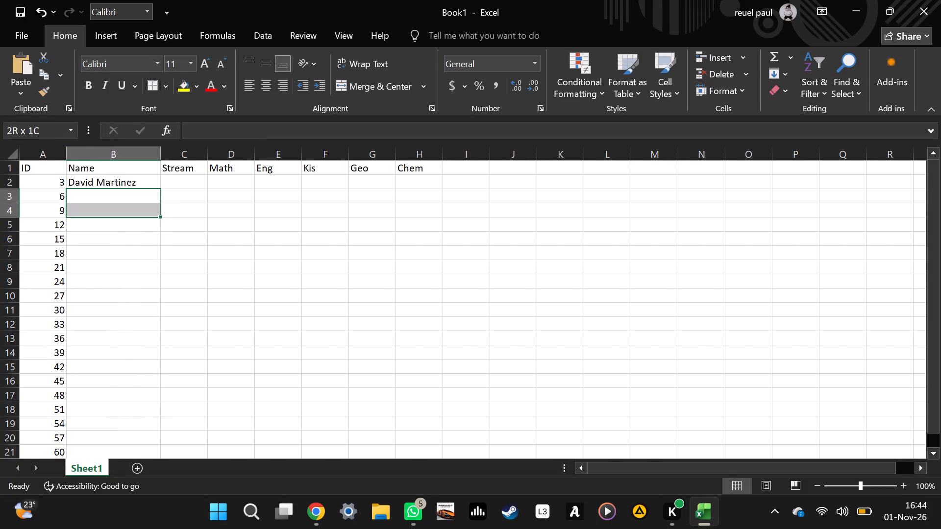
pyautogui.click(91, 192)
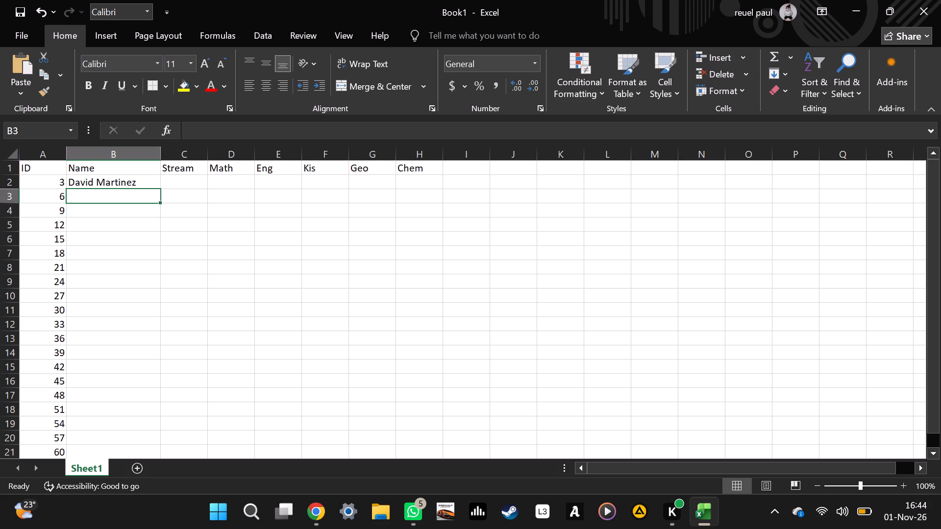
pyautogui.hotkey('shift', 's')
pyautogui.press('a')
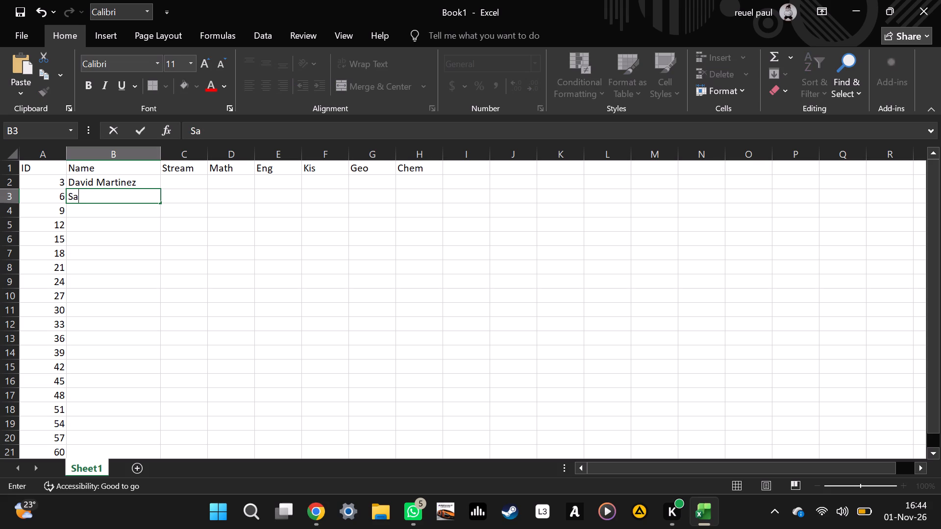
pyautogui.press('m')
pyautogui.press('space')
pyautogui.write('Okad')
pyautogui.press('o')
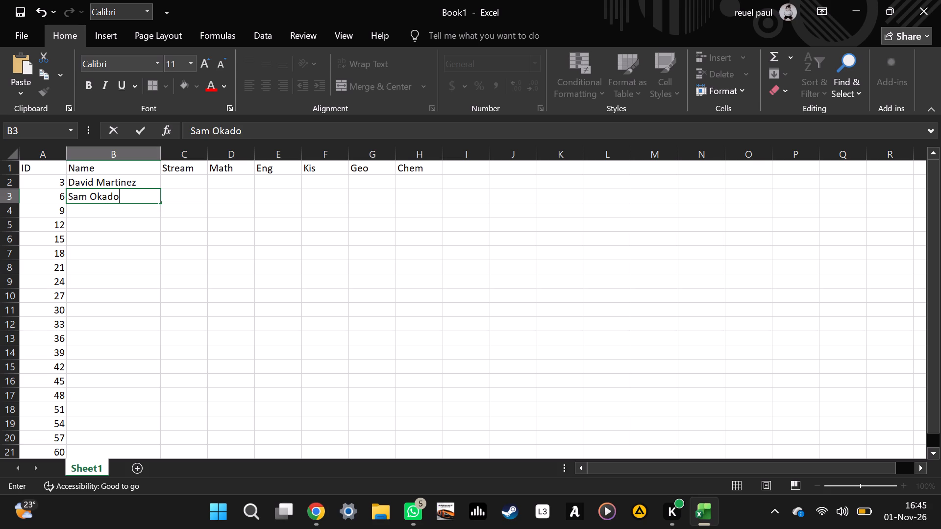
pyautogui.press('Down')
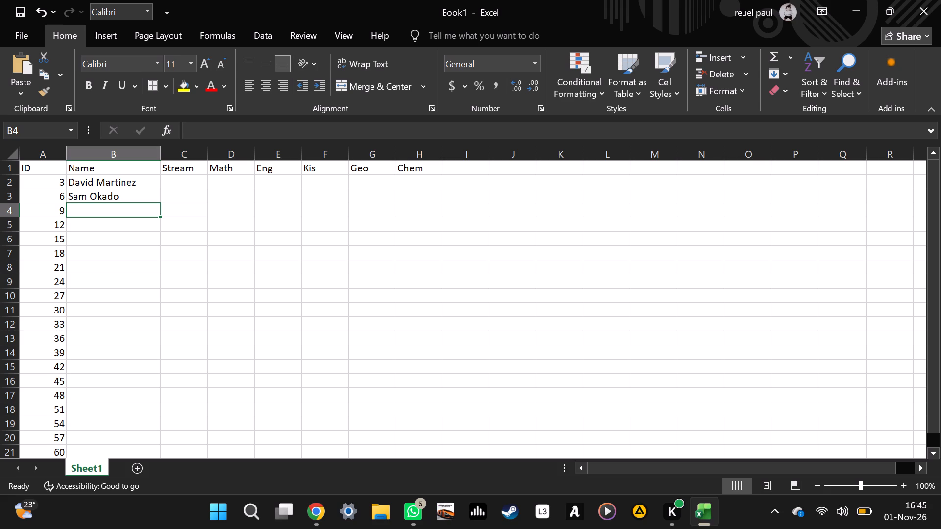
# Enter only the first name of the person with ID 9 in cell B4.
pyautogui.hotkey('shift', 'r')
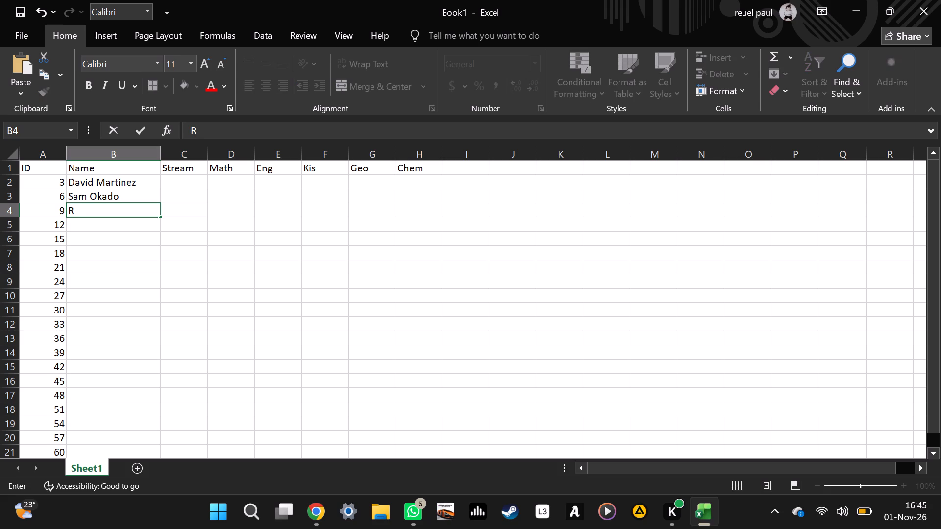
pyautogui.press('e')
pyautogui.press('BackSpace')
pyautogui.press('u')
pyautogui.press('e')
pyautogui.press('l')
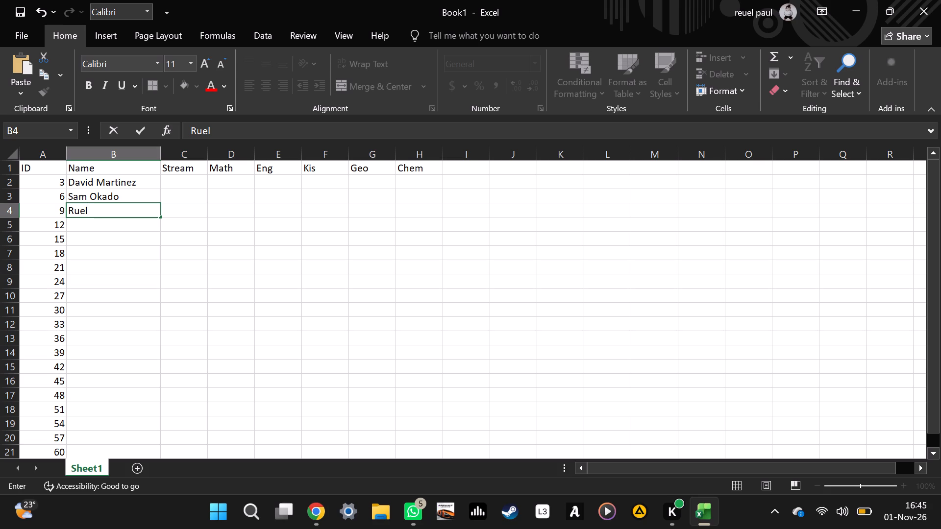
pyautogui.click(644, 284)
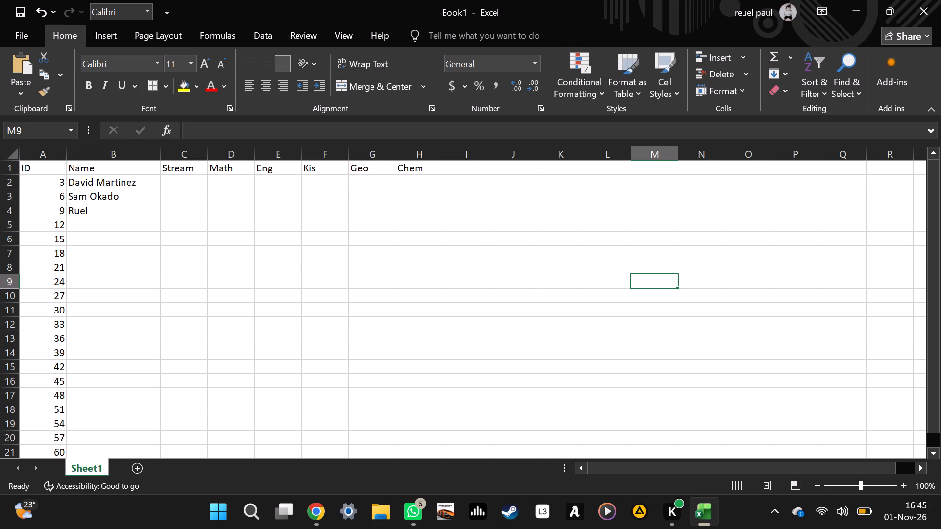
# Add the surname after the first name in cell B4 for ID 9.
pyautogui.click(124, 206)
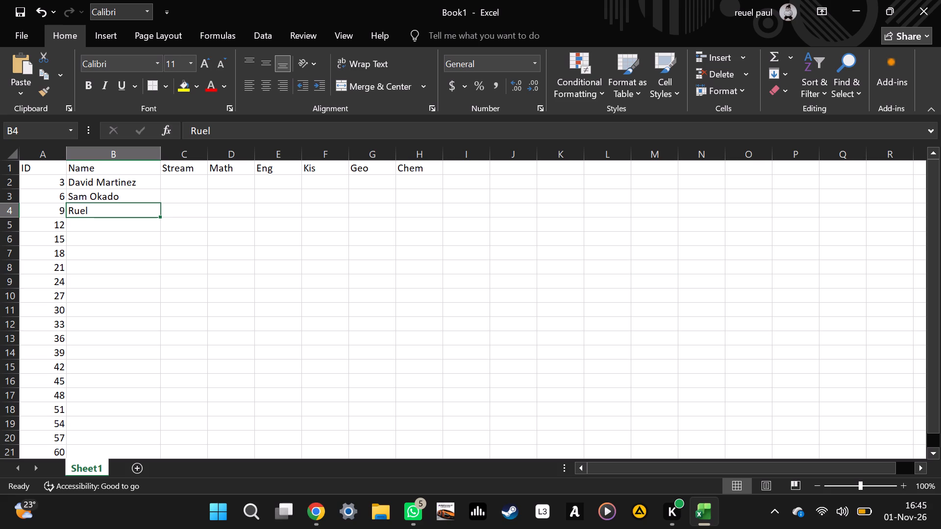
pyautogui.click(124, 206)
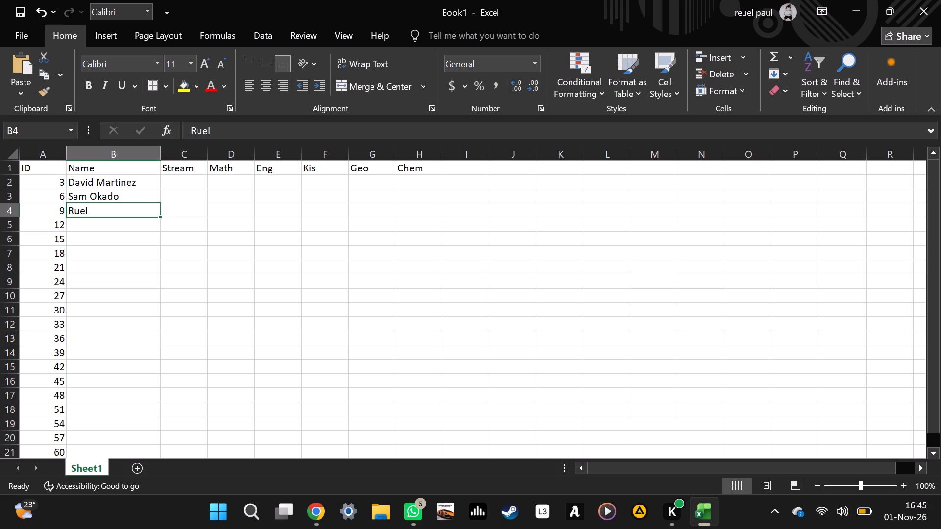
pyautogui.click(124, 206)
pyautogui.click(103, 207)
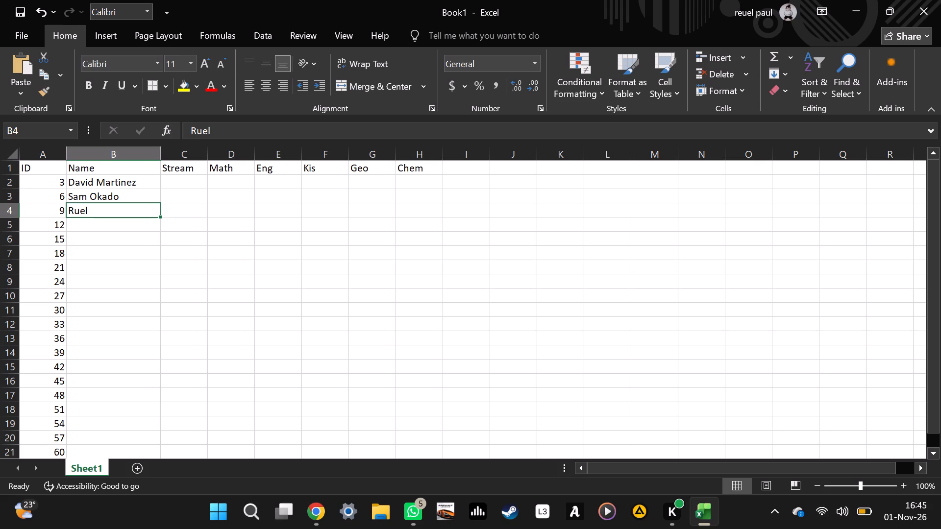
pyautogui.doubleClick(103, 207)
pyautogui.press('space')
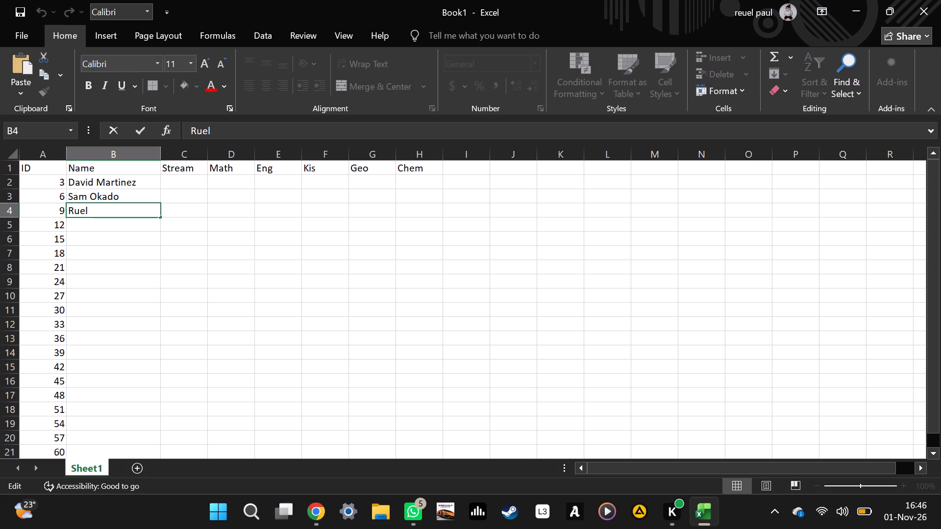
pyautogui.hotkey('shift', 'd')
pyautogui.write('ijk')
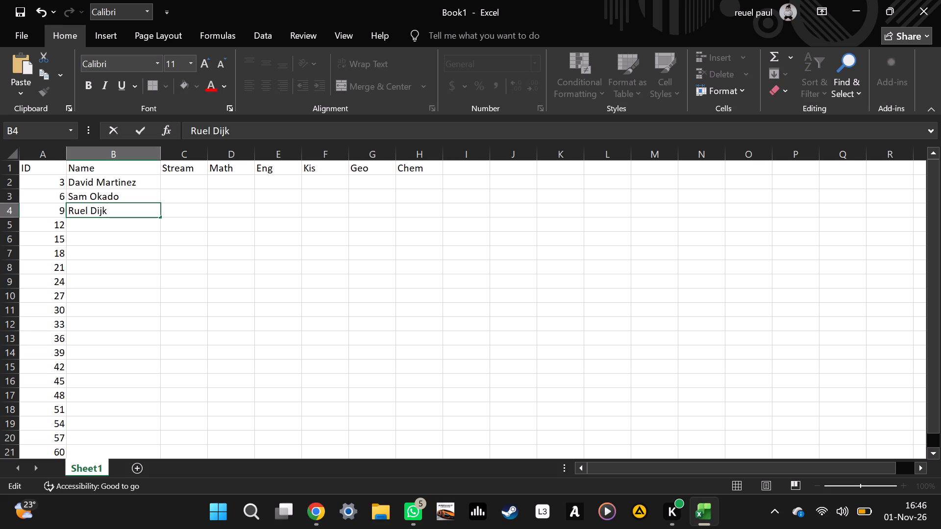
pyautogui.press('Down')
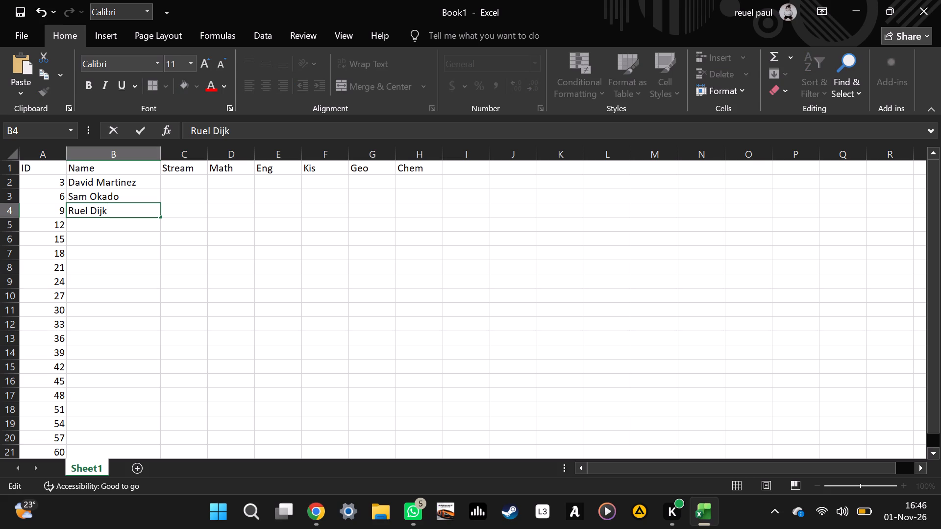
# Enter the full name of the person with ID 12 in cell B5.
pyautogui.click(97, 220)
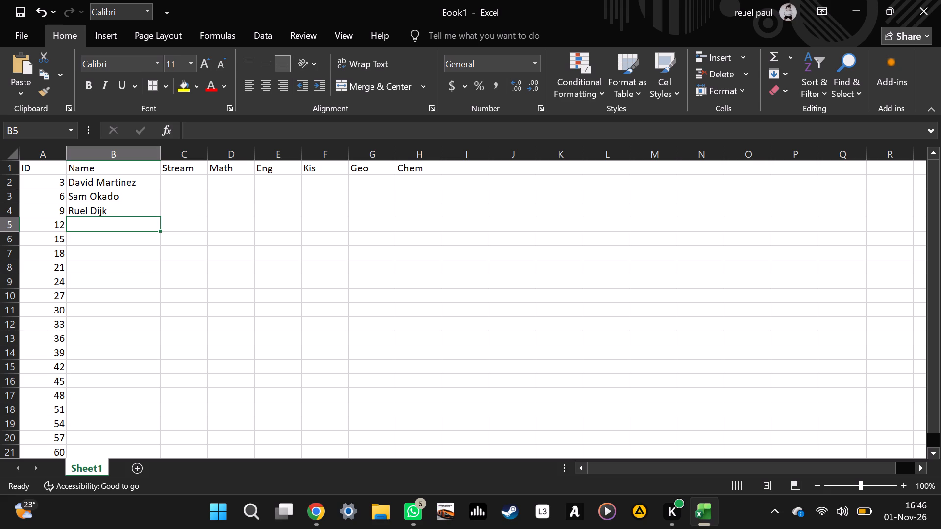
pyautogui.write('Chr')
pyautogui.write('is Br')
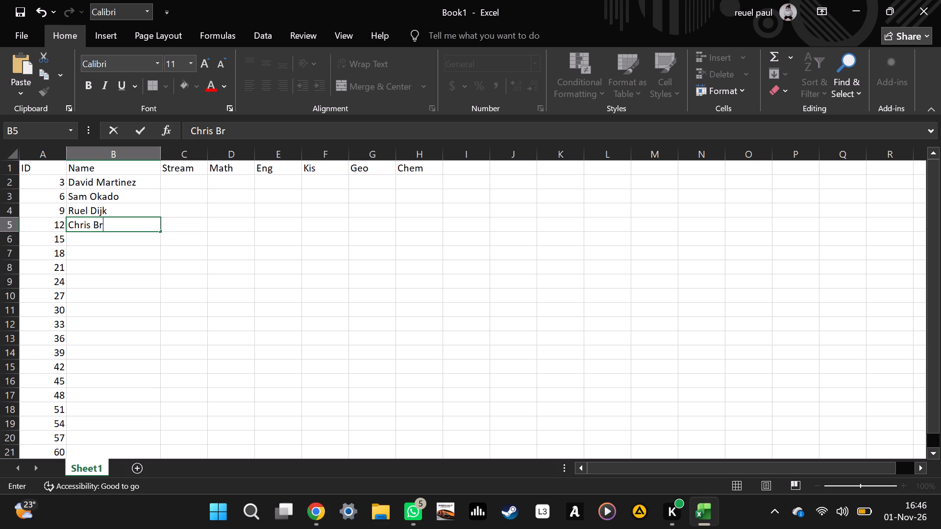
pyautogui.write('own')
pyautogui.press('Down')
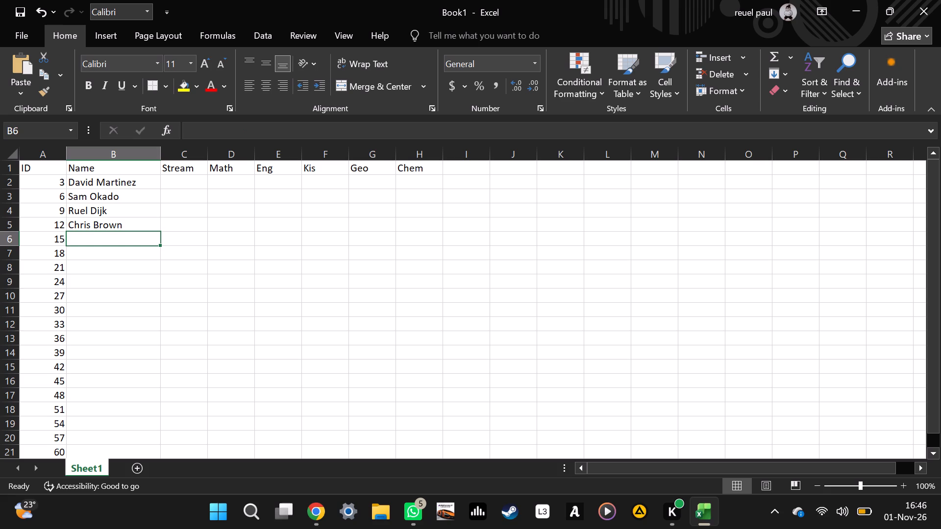
# Enter the full name of the person with ID 15 in cell B6.
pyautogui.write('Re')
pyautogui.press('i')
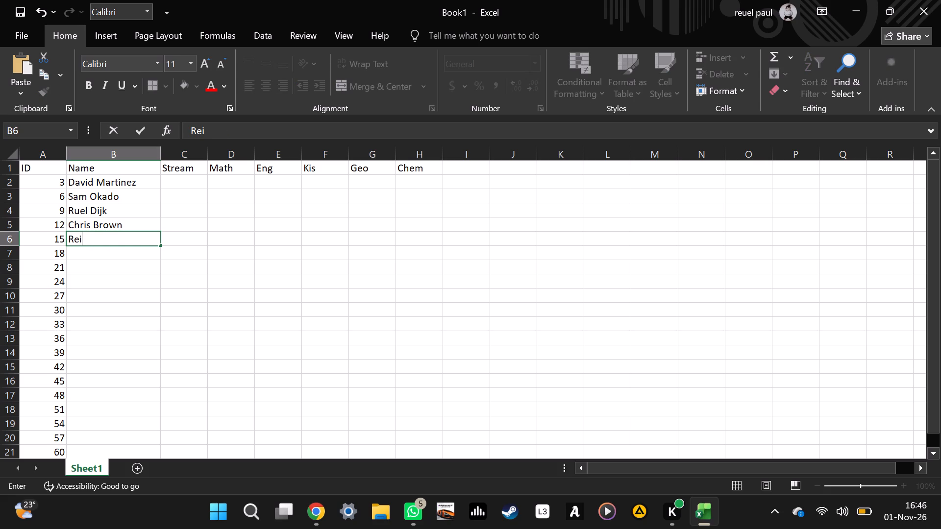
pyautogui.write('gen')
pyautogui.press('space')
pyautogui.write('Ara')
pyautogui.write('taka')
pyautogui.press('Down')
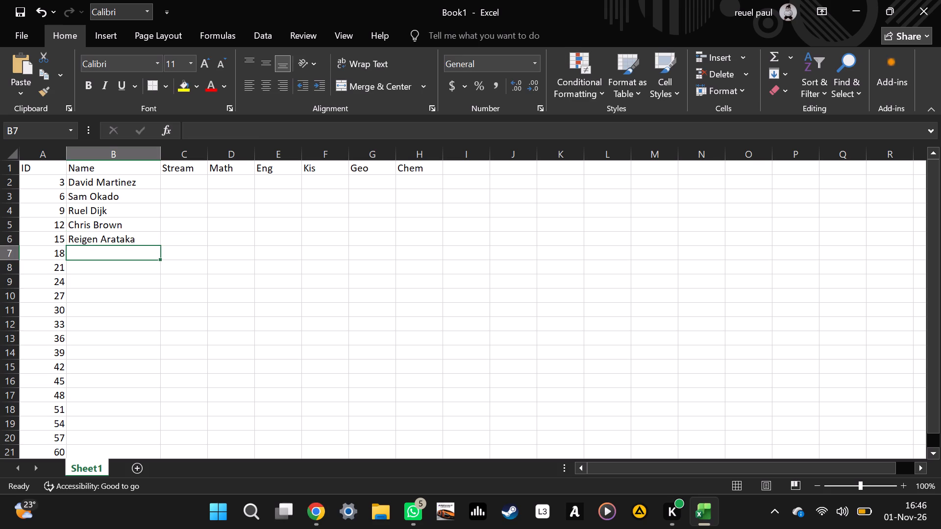
# Enter the full name of the person with ID 18 in cell B7.
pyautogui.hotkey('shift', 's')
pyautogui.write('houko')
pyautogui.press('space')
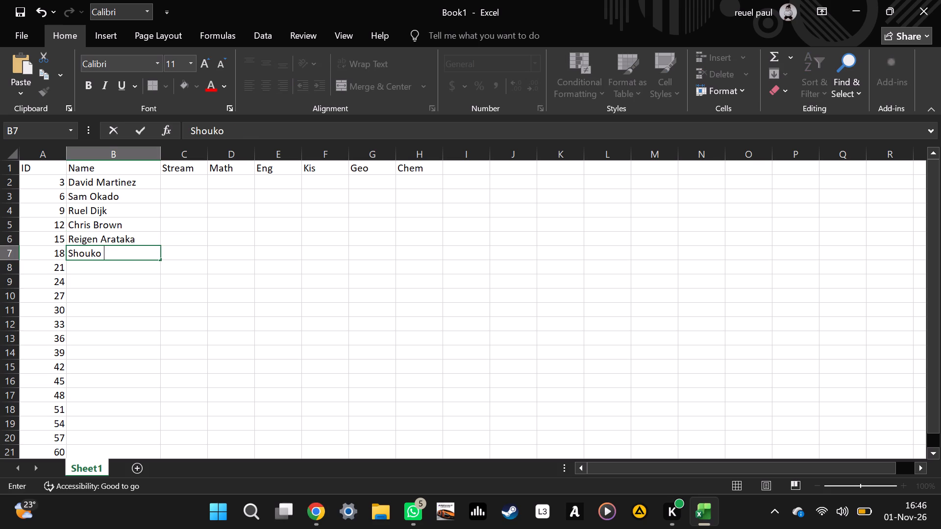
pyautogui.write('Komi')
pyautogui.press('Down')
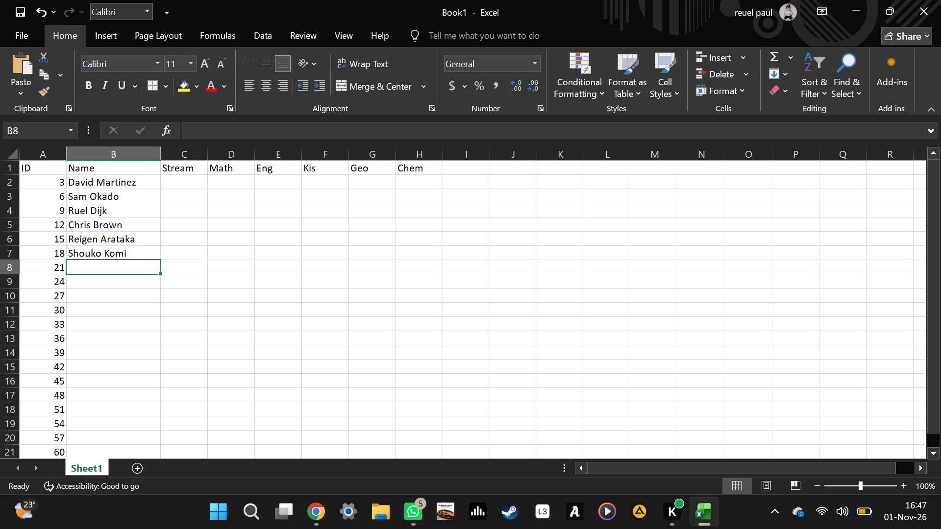
# Enter the full name of the person with ID 21 in cell B8.
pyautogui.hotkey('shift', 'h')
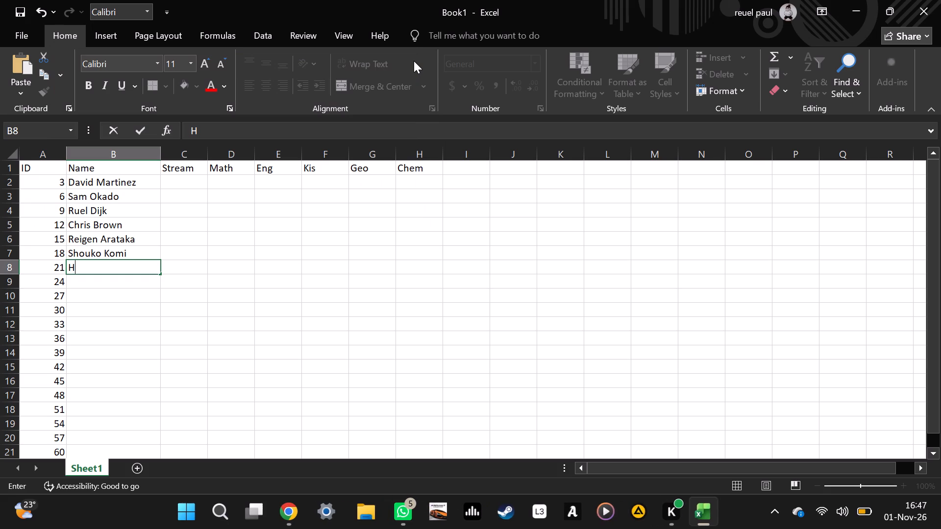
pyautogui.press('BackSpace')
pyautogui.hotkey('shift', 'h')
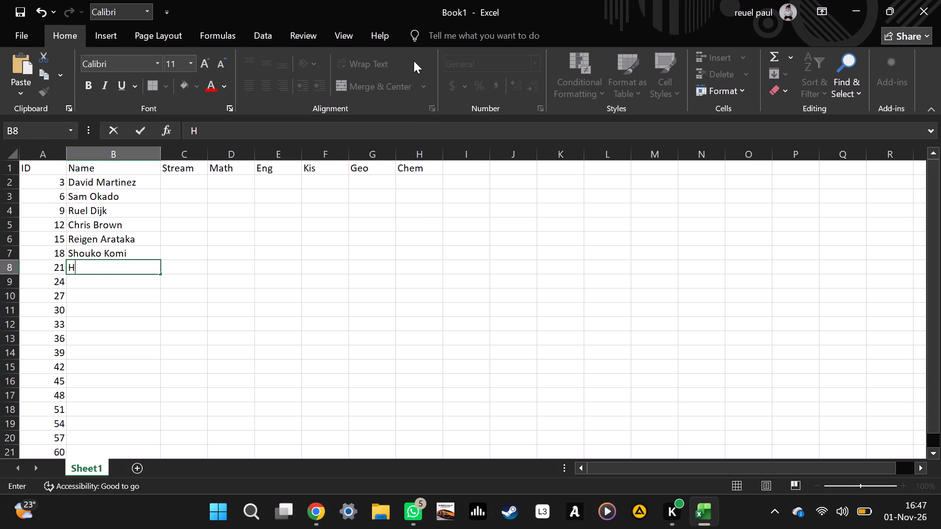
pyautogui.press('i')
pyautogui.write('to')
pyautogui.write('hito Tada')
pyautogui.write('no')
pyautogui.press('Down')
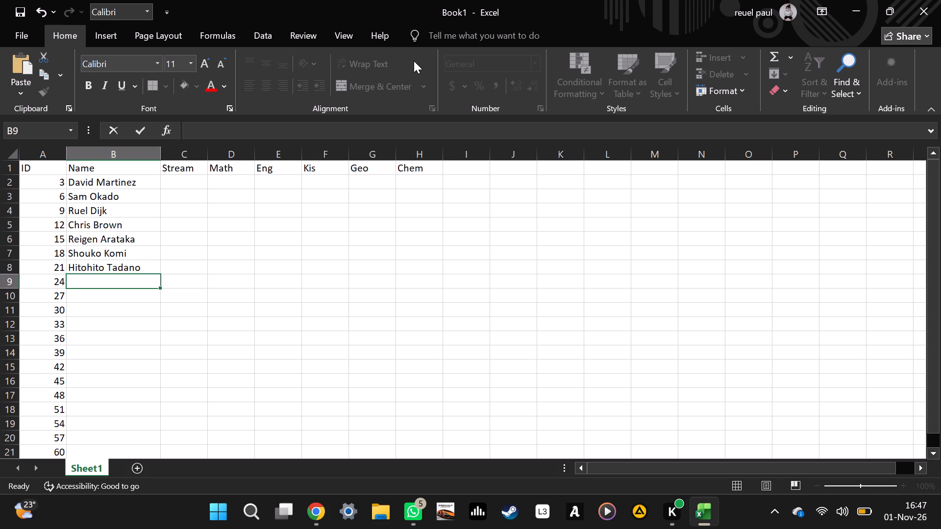
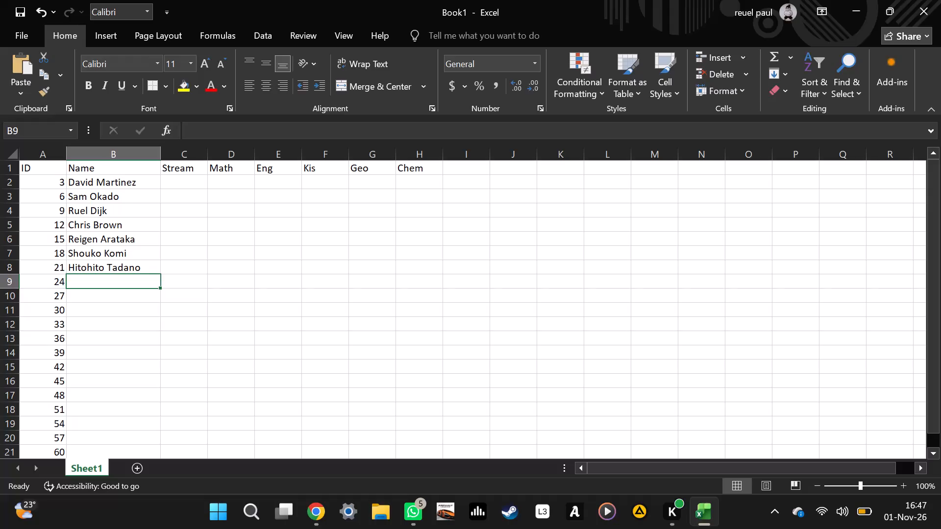
# Enter the full name of the person with ID 24 in cell B9.
pyautogui.click(105, 285)
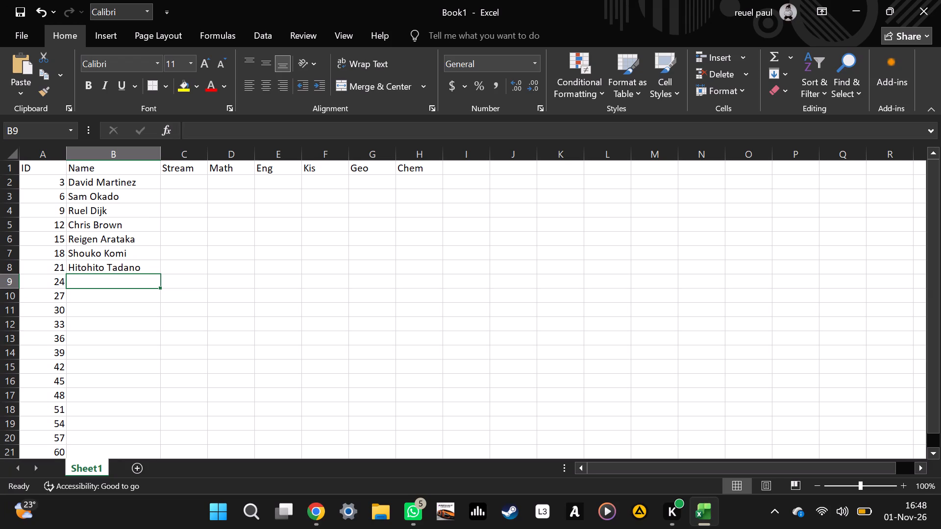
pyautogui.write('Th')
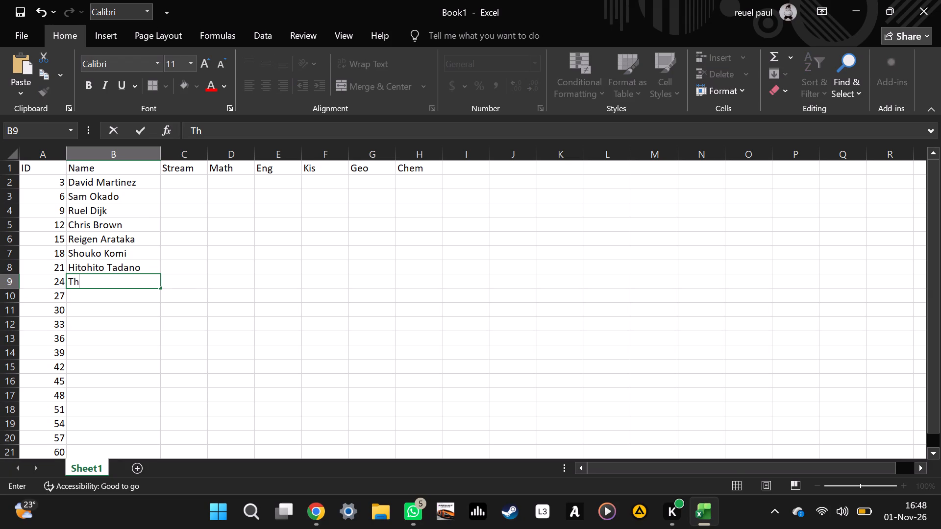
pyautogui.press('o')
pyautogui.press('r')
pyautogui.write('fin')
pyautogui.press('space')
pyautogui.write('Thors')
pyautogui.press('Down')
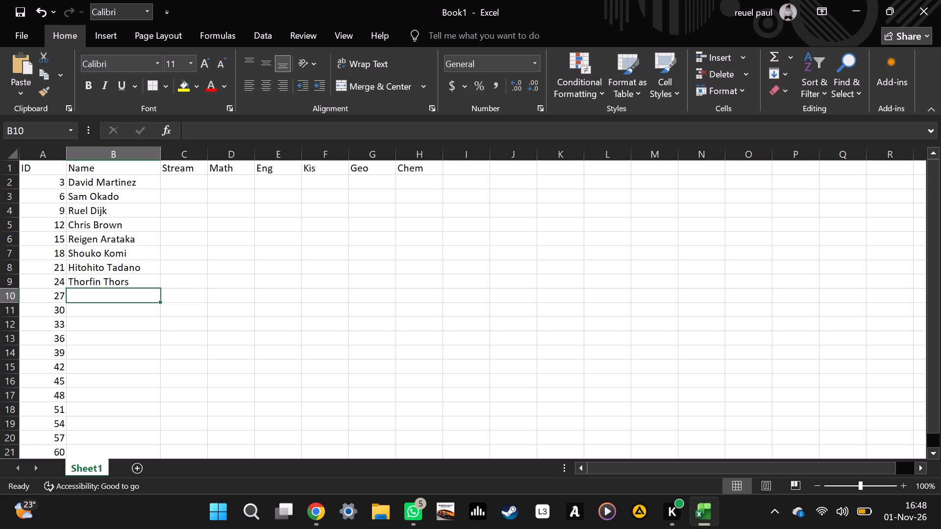
# Enter the full name of the person with ID 27 in cell B10.
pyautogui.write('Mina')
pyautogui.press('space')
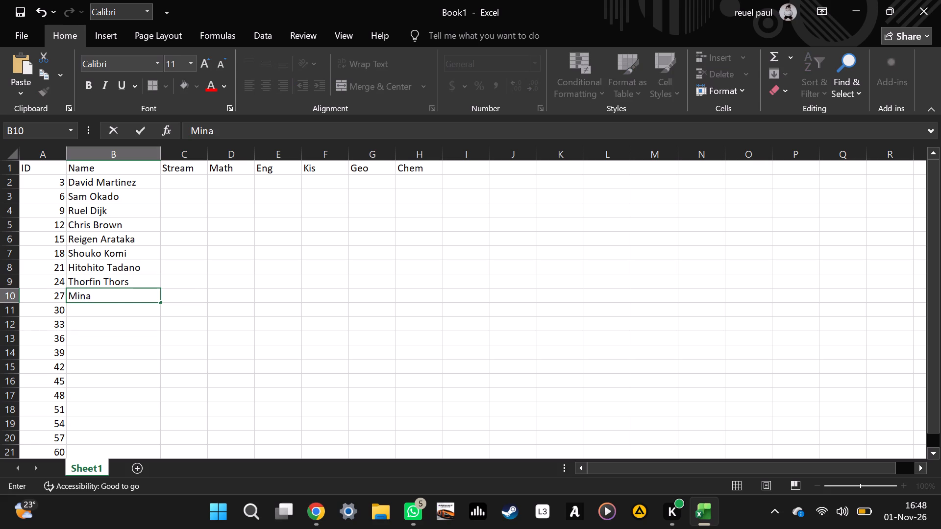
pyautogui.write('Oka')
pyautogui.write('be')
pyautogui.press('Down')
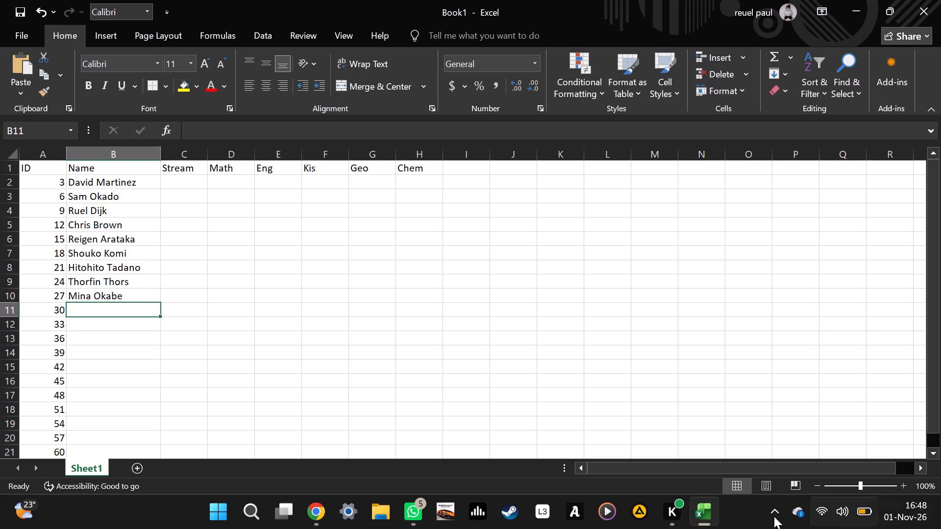
# Enter the full name of the person with ID 30 in cell B11.
pyautogui.click(113, 309)
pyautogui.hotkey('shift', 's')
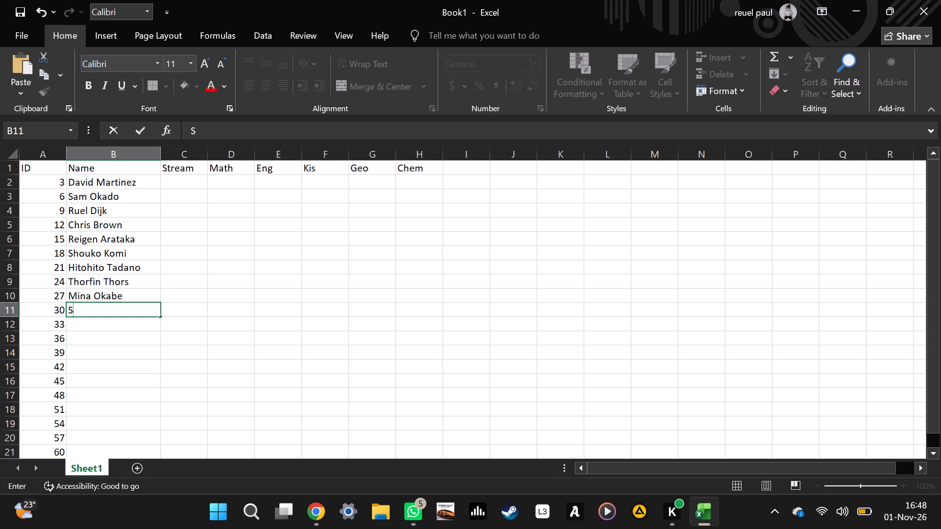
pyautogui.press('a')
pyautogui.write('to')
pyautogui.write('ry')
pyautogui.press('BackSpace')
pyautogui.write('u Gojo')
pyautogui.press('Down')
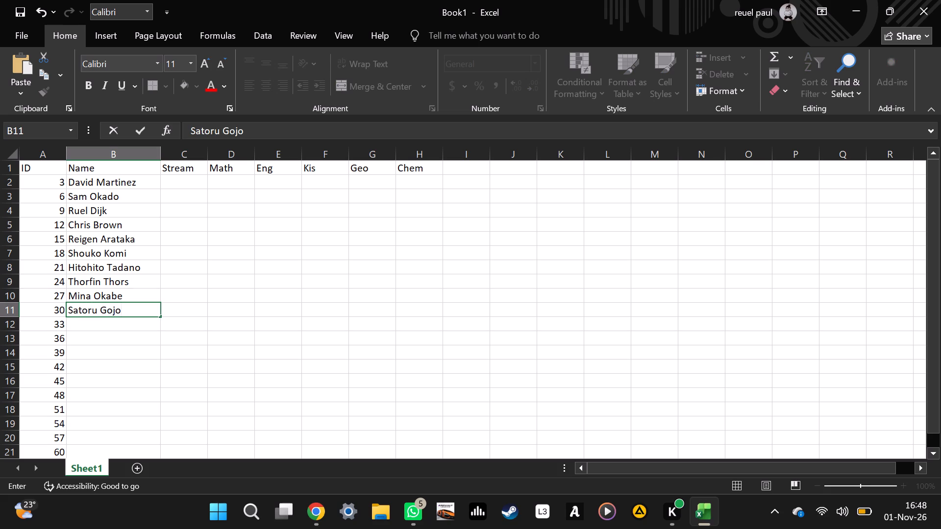
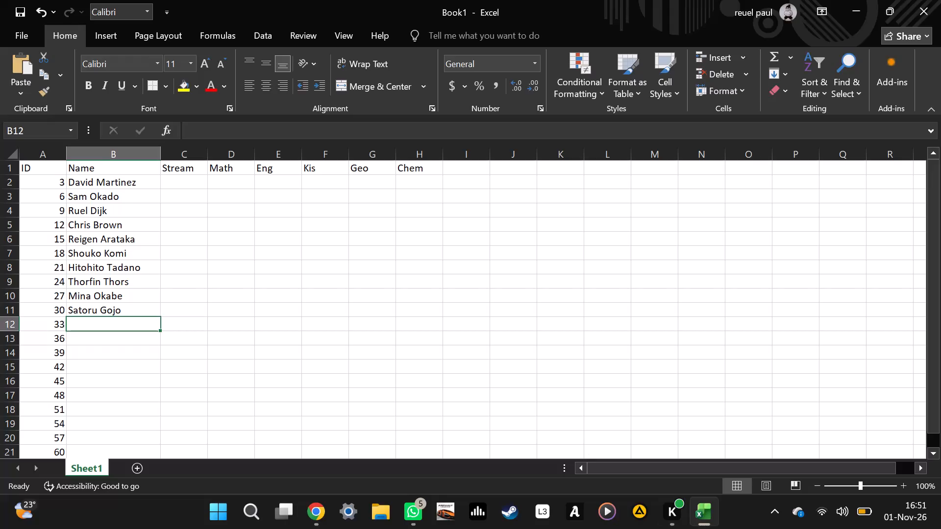
# Enter the full name of the person with ID 33 in cell B12.
pyautogui.click(112, 328)
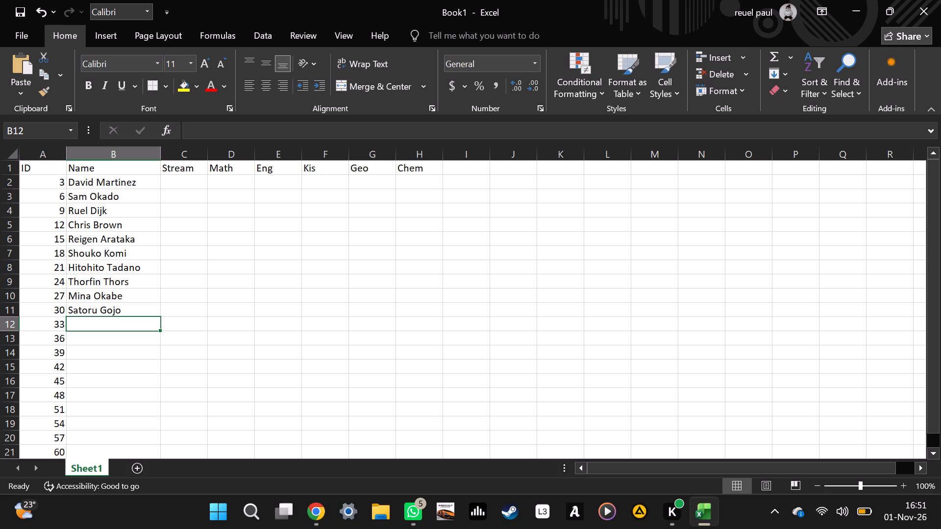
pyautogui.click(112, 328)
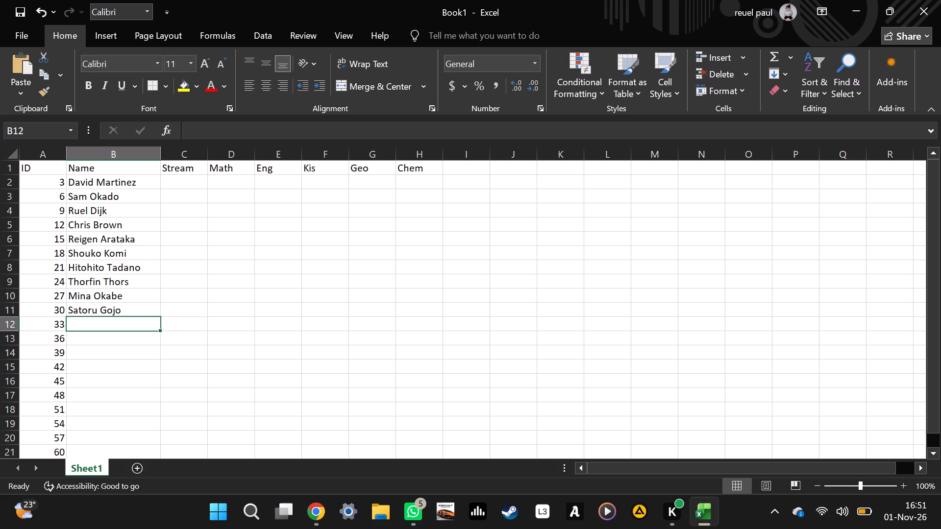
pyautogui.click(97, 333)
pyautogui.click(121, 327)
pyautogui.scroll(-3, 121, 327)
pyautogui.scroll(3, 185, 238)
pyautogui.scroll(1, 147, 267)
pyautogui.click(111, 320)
# Enter the full name of the person with ID 33 in cell B12.
pyautogui.click(108, 332)
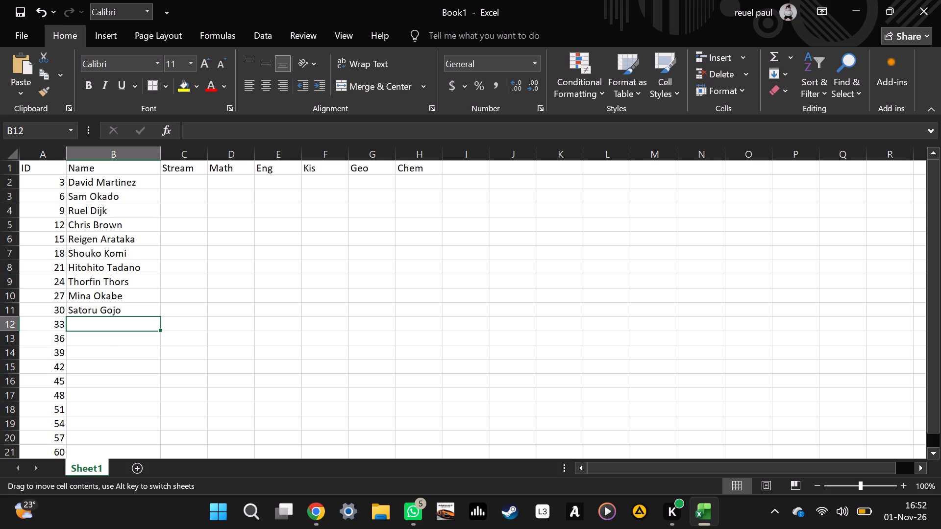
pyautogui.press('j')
pyautogui.press('BackSpace')
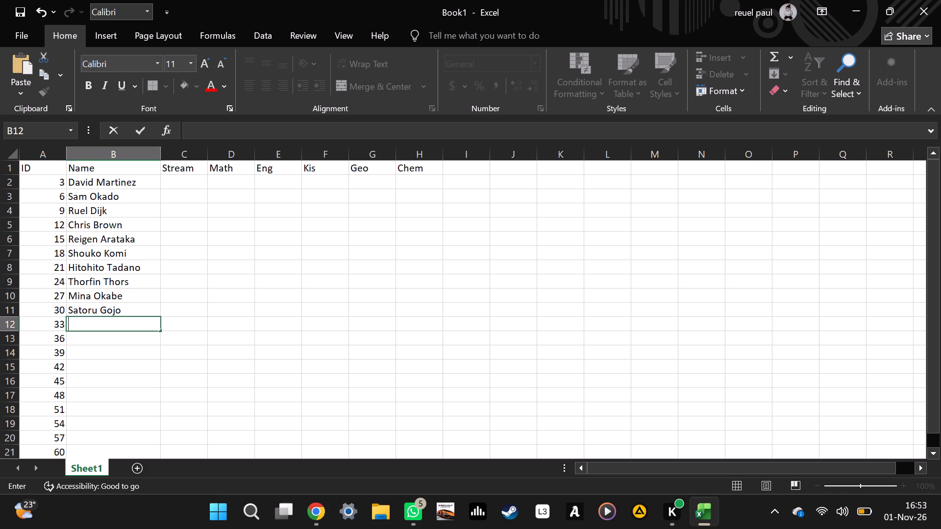
pyautogui.click(132, 325)
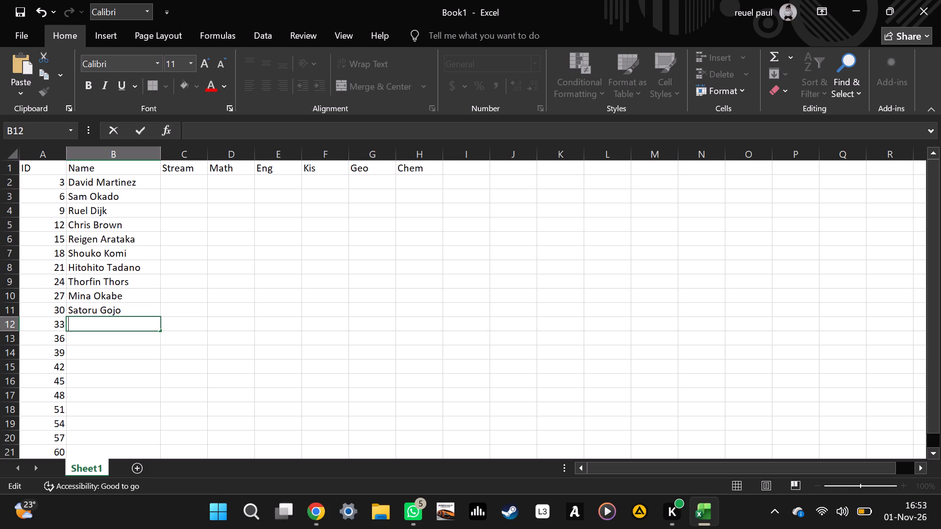
pyautogui.click(132, 325)
pyautogui.press('BackSpace')
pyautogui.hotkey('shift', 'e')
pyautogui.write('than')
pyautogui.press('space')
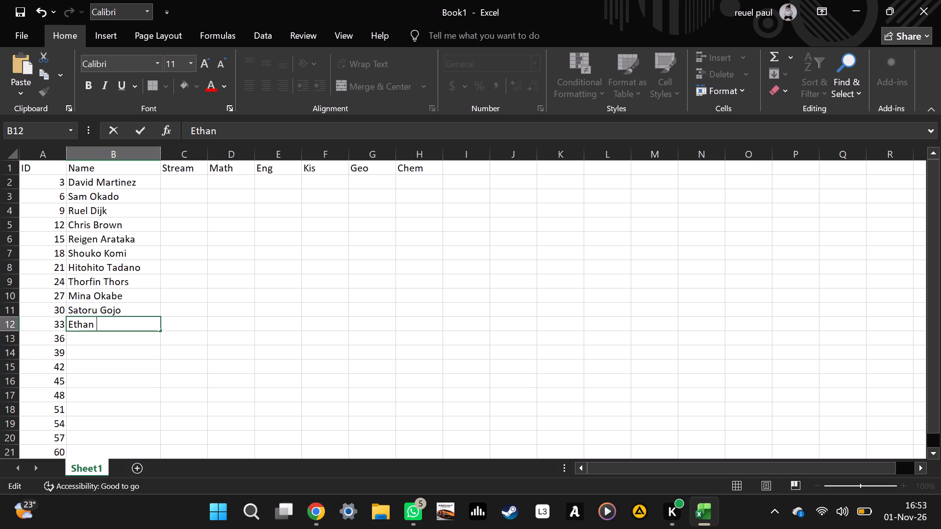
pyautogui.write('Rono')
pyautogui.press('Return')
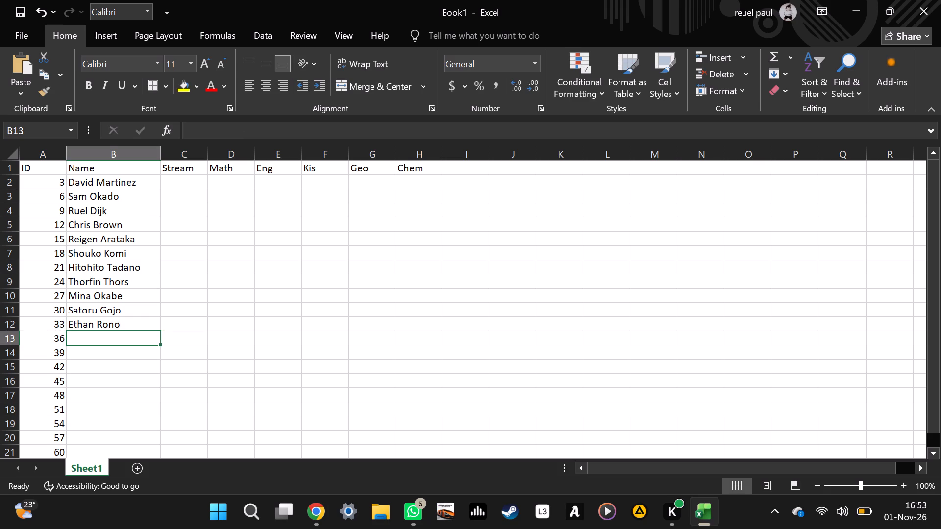
# Enter the full name of the person with ID 36 in cell B13.
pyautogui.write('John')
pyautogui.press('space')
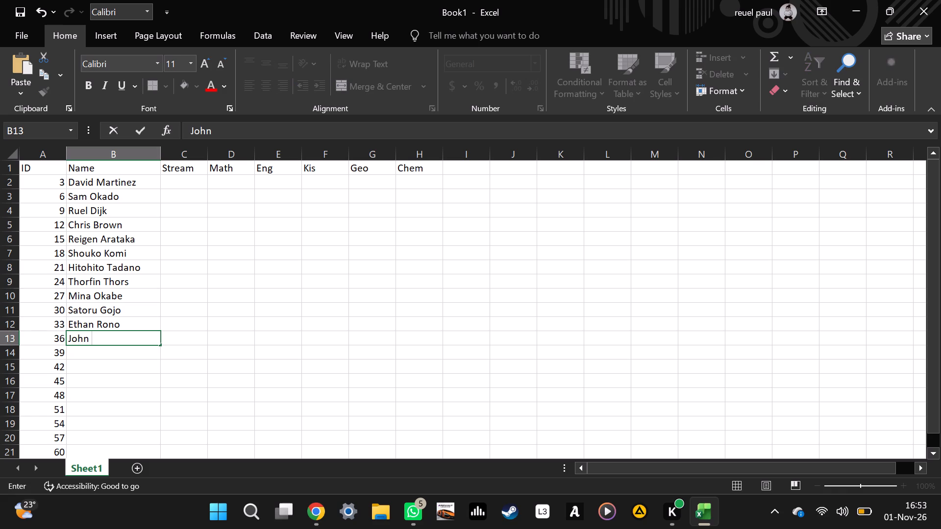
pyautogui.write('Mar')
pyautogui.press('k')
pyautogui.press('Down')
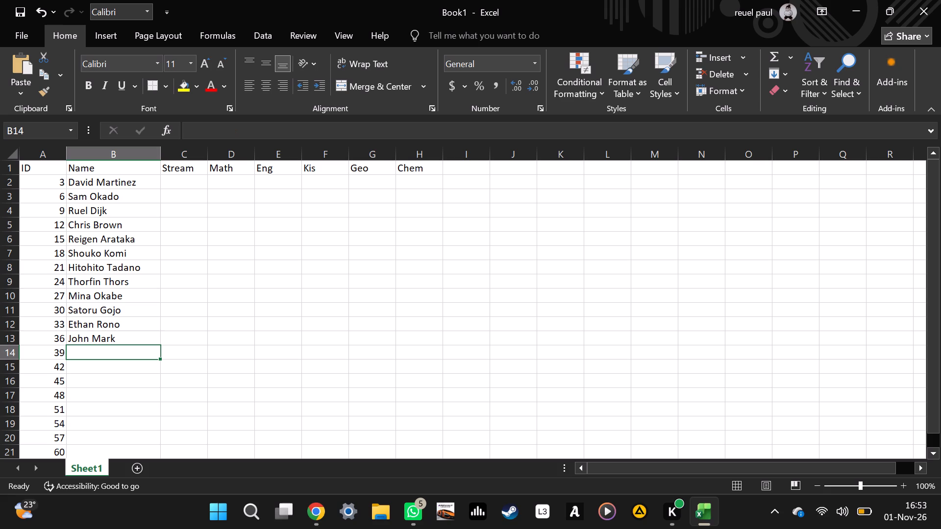
# Enter the full name of the person with ID 39 in cell B14.
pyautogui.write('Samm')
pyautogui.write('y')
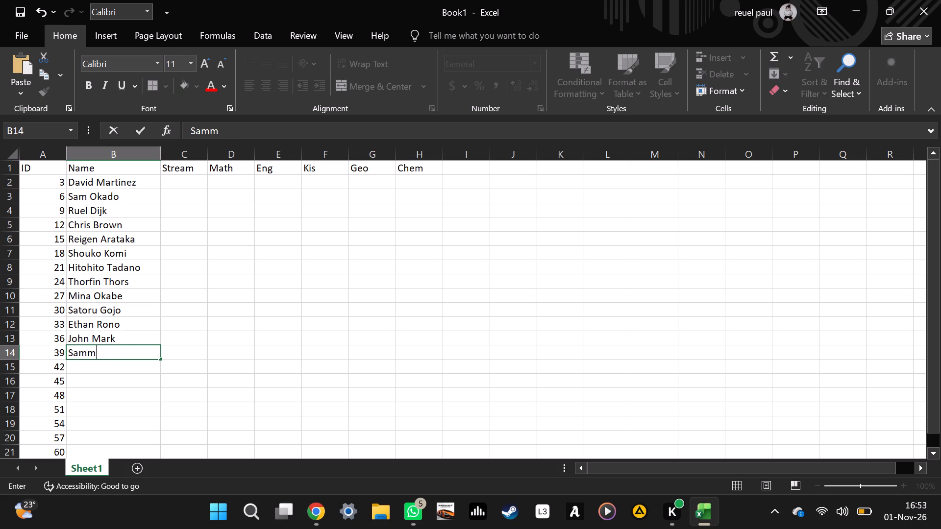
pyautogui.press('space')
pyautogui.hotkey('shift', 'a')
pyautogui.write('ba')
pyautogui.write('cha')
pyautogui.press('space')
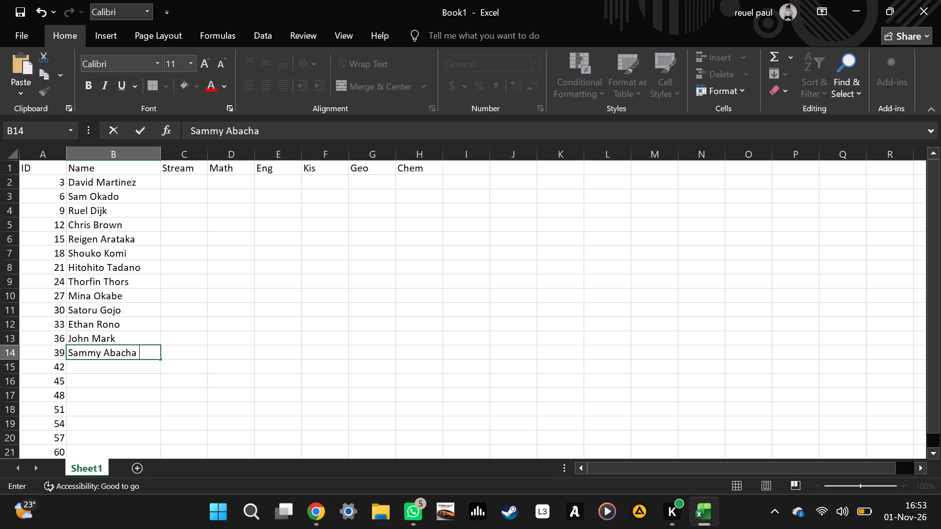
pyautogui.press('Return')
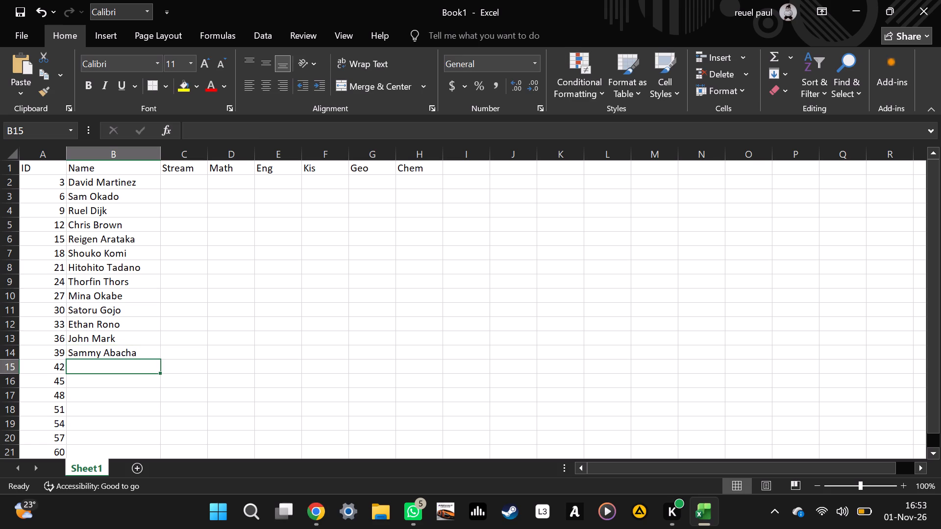
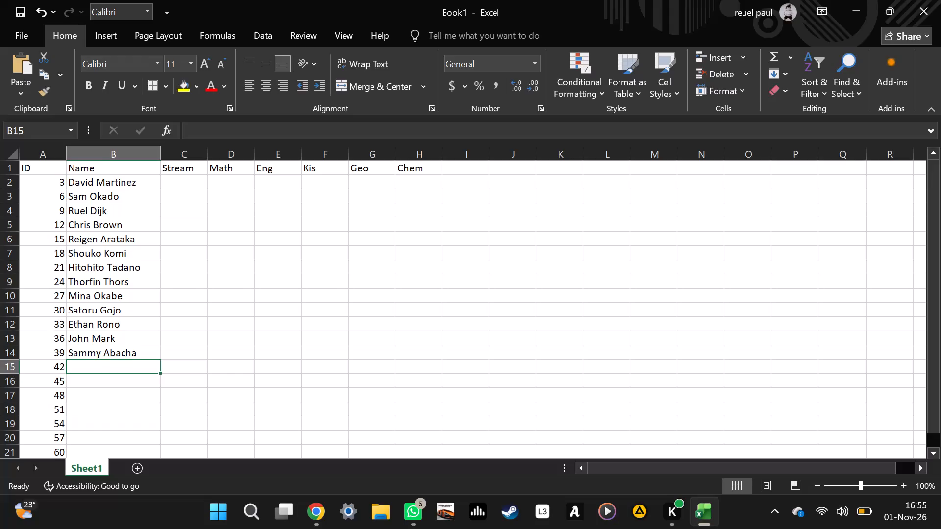
# Enter the name James Bond for ID 42 in cell B15.
pyautogui.click(108, 372)
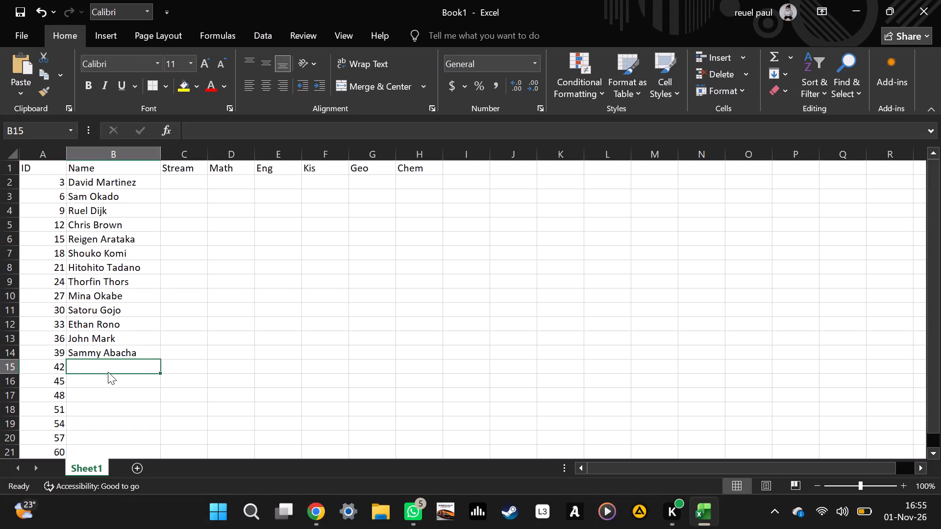
pyautogui.click(111, 371)
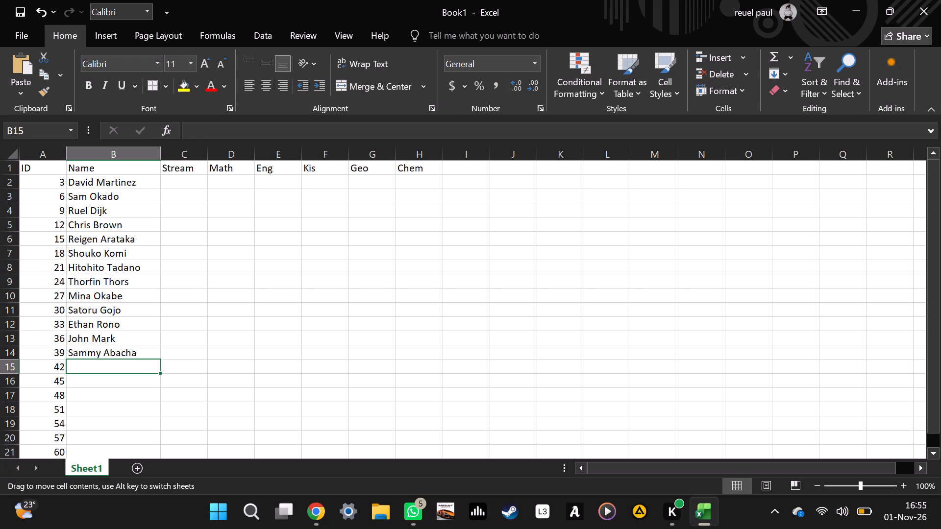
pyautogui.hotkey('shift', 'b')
pyautogui.press('BackSpace')
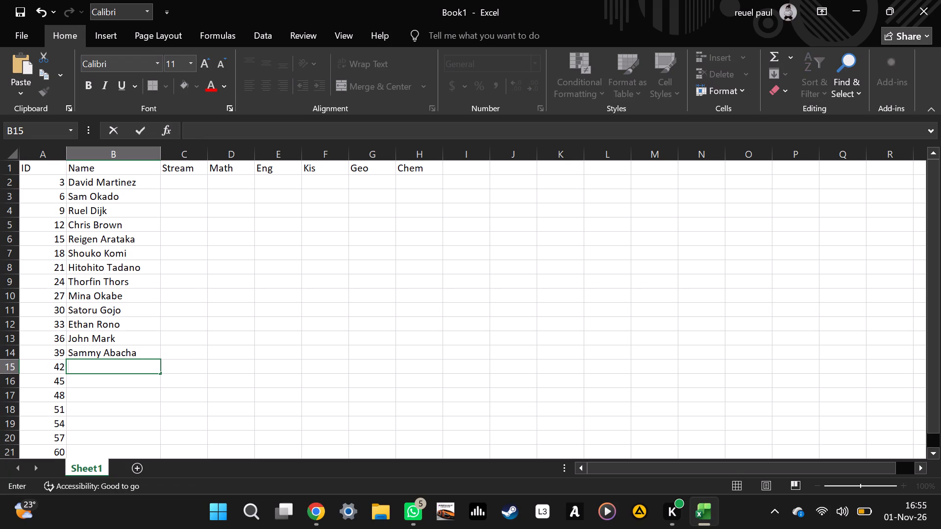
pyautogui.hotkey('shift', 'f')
pyautogui.press('BackSpace')
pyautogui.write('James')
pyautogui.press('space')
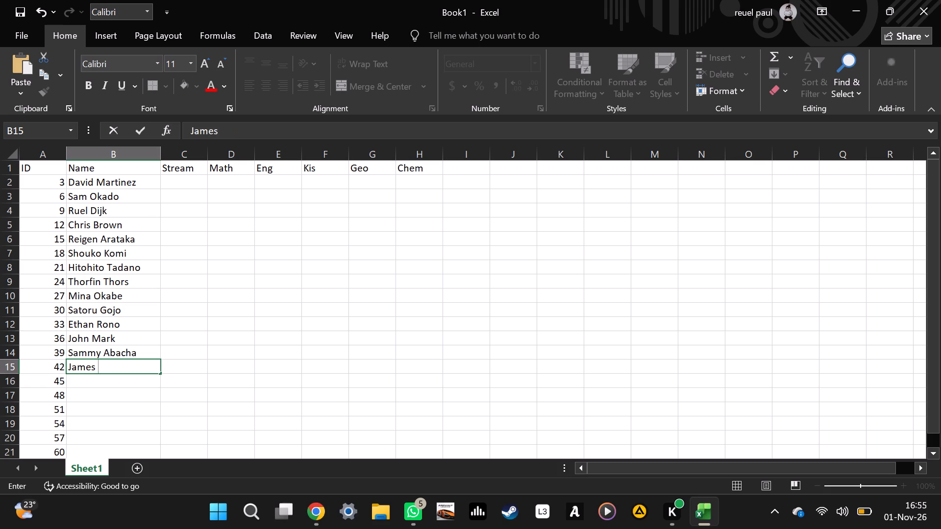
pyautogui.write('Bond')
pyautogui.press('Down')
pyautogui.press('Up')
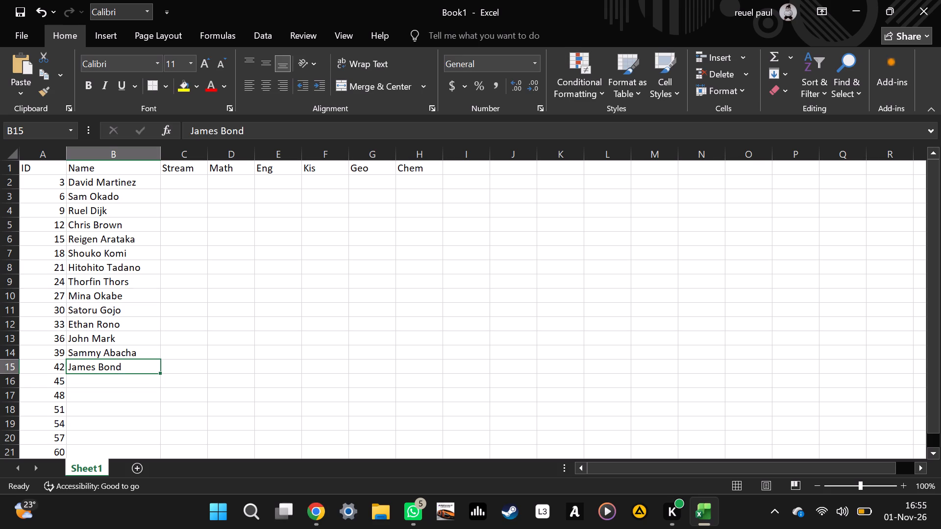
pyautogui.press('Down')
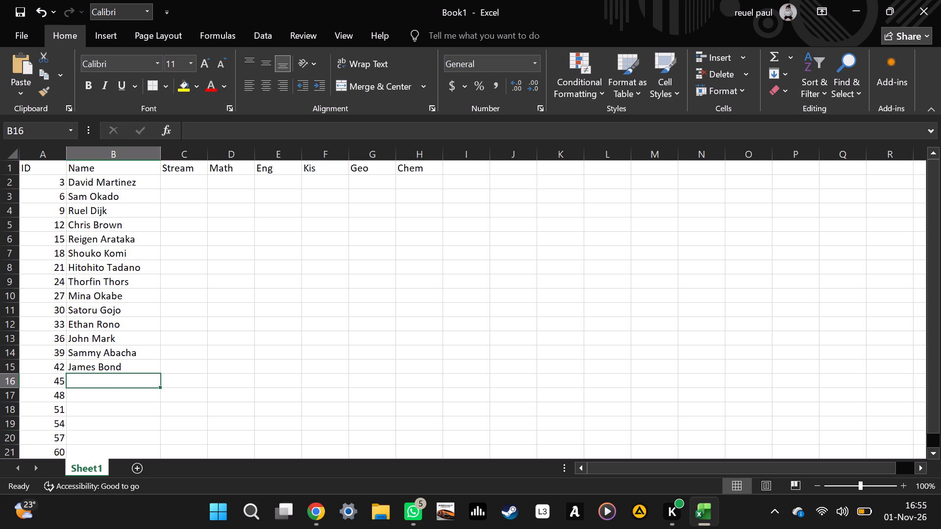
# Enter the name Ryan Reynolds for ID 45 in cell B16.
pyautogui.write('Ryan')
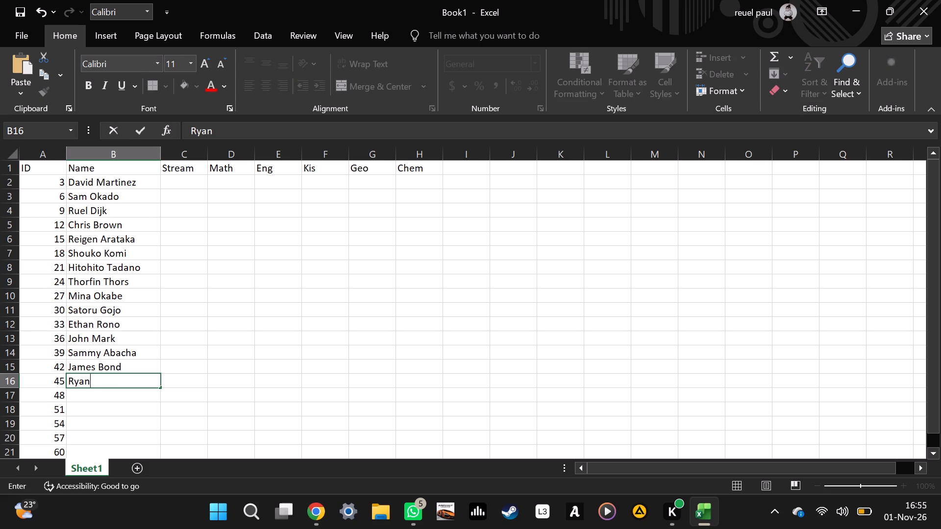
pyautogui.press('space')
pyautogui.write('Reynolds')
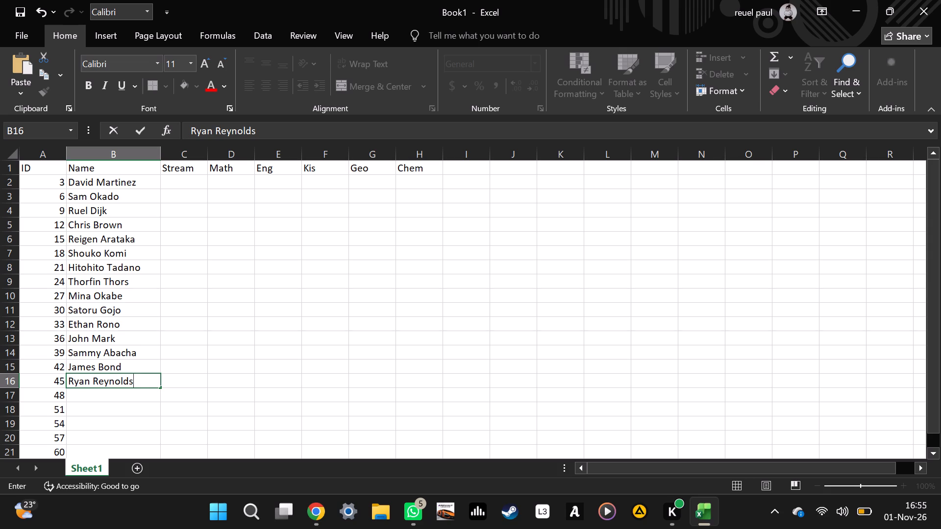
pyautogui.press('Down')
# Enter the name Sung Jinwoo for ID 48 in cell B17.
pyautogui.scroll(-3, 153, 376)
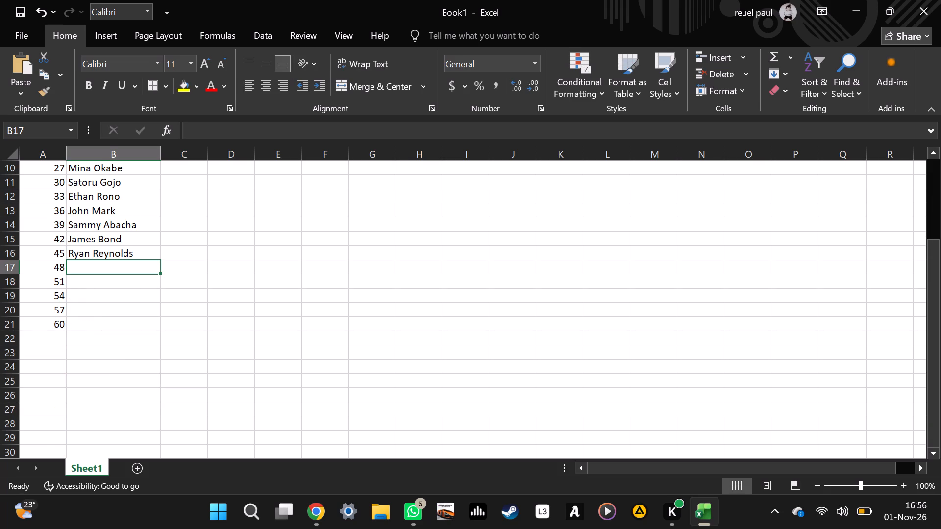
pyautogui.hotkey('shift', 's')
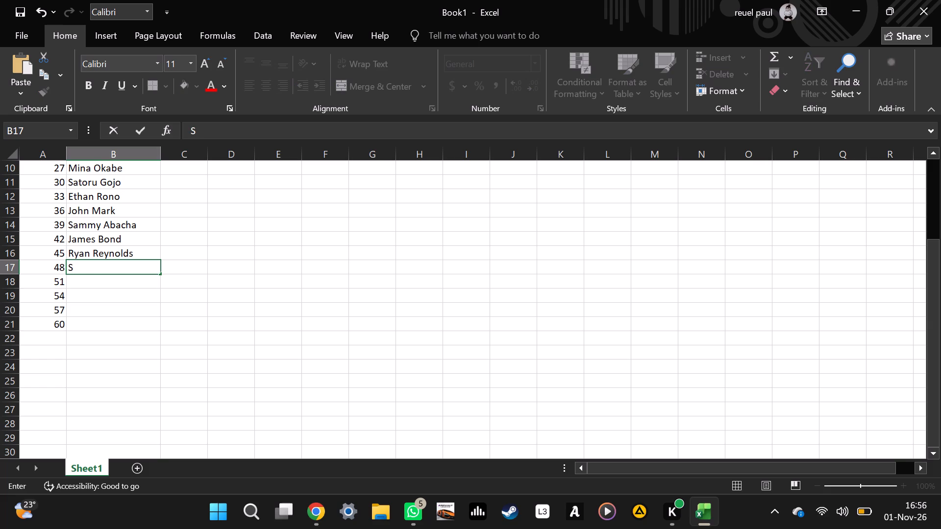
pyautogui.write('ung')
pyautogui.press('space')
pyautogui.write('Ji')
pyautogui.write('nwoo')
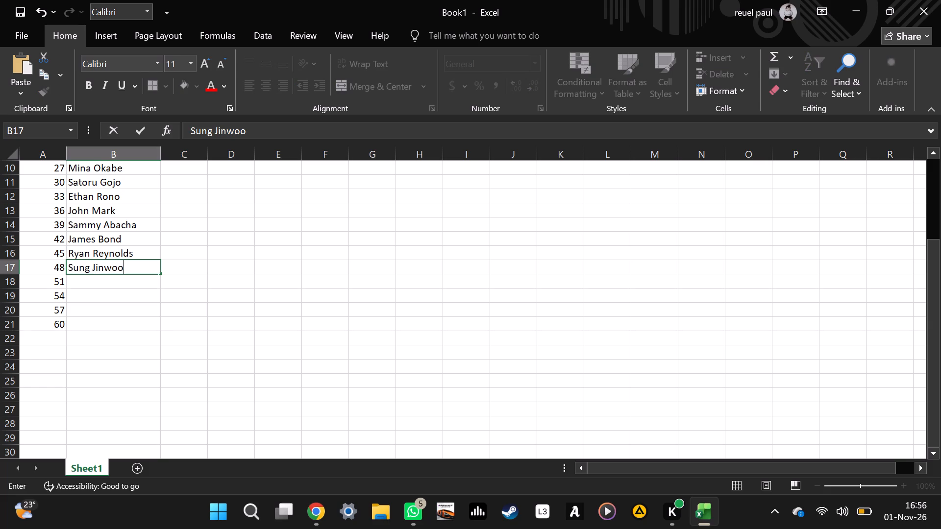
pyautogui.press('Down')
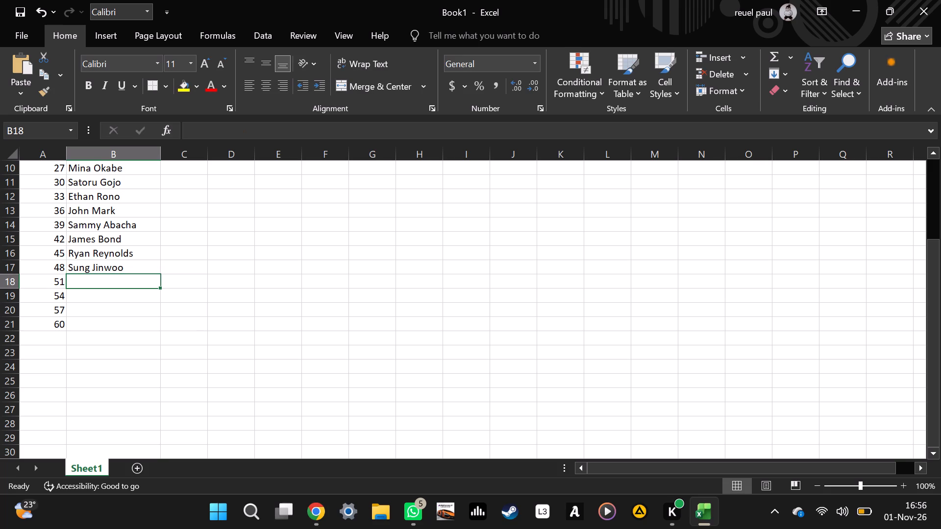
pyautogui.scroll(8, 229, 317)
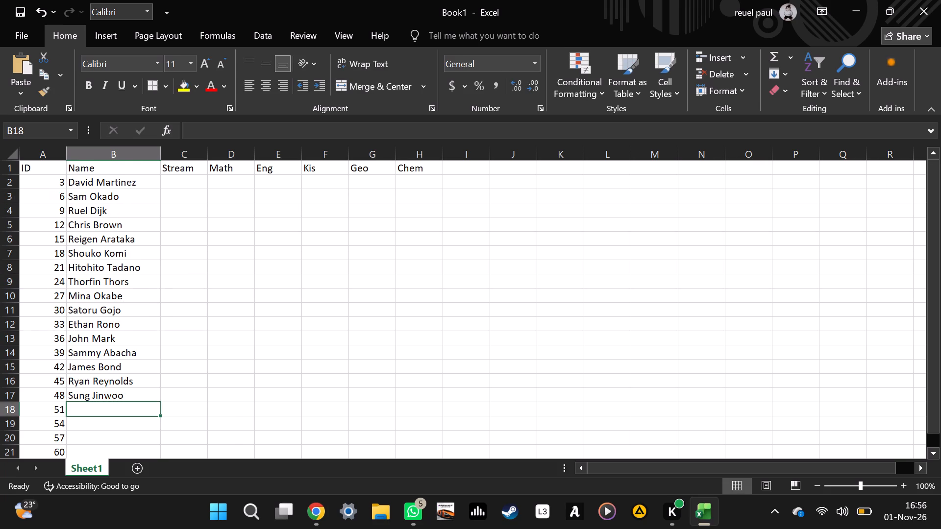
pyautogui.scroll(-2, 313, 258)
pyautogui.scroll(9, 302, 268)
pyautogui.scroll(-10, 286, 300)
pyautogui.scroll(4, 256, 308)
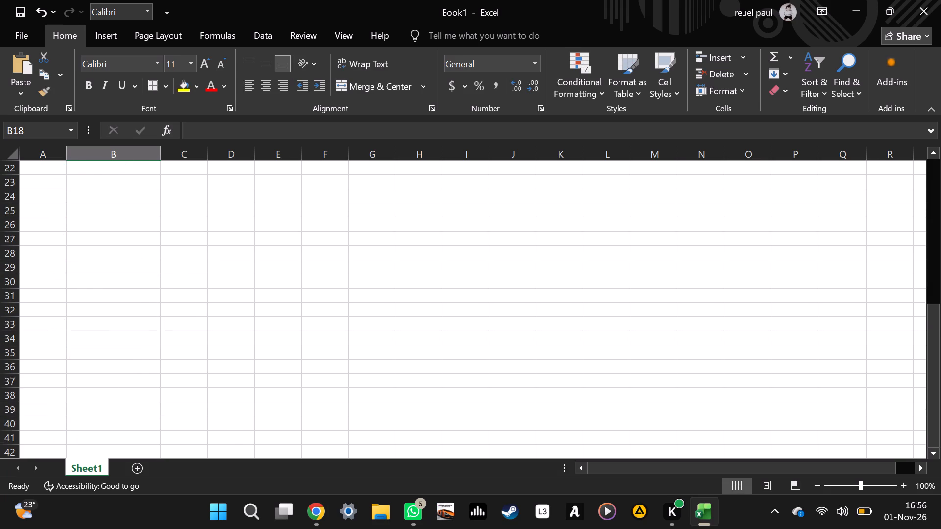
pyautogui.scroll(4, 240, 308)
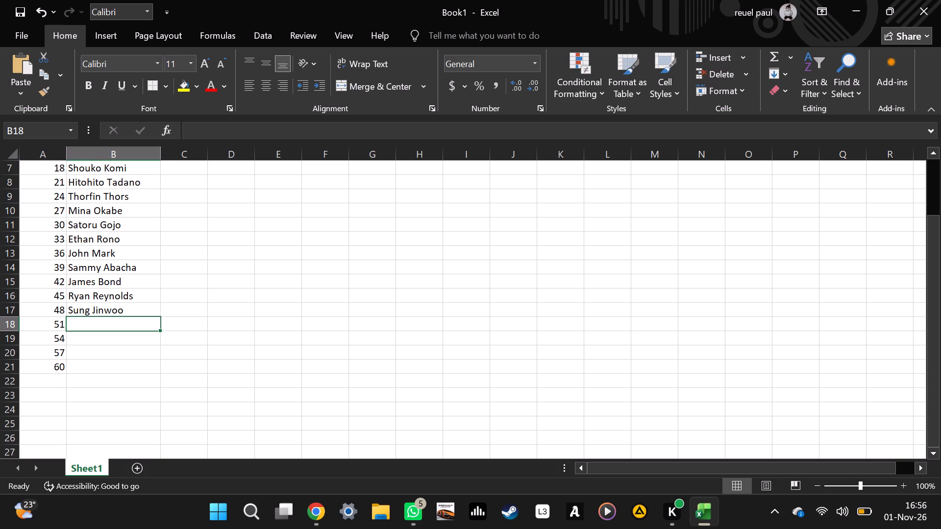
# Enter the name Scott Pilgrim for ID 51 in cell B18.
pyautogui.click(105, 323)
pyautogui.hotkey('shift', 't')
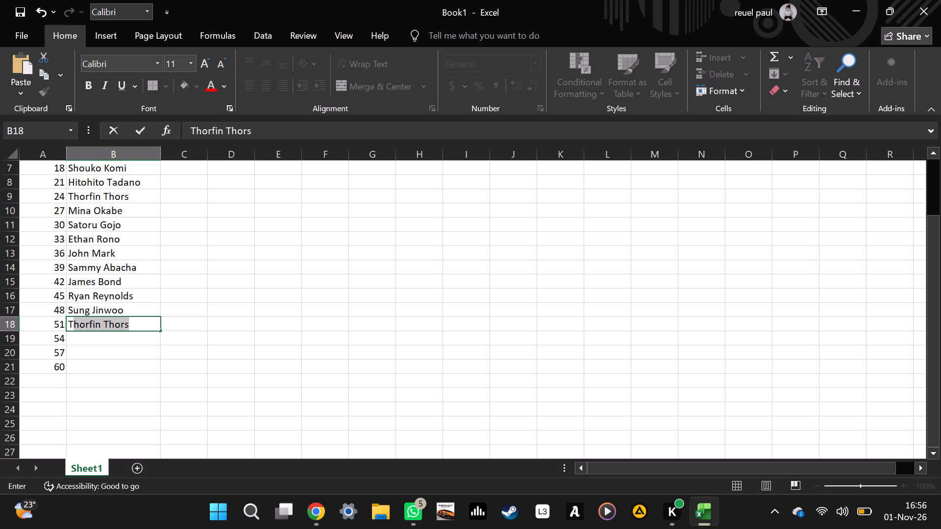
pyautogui.press('BackSpace')
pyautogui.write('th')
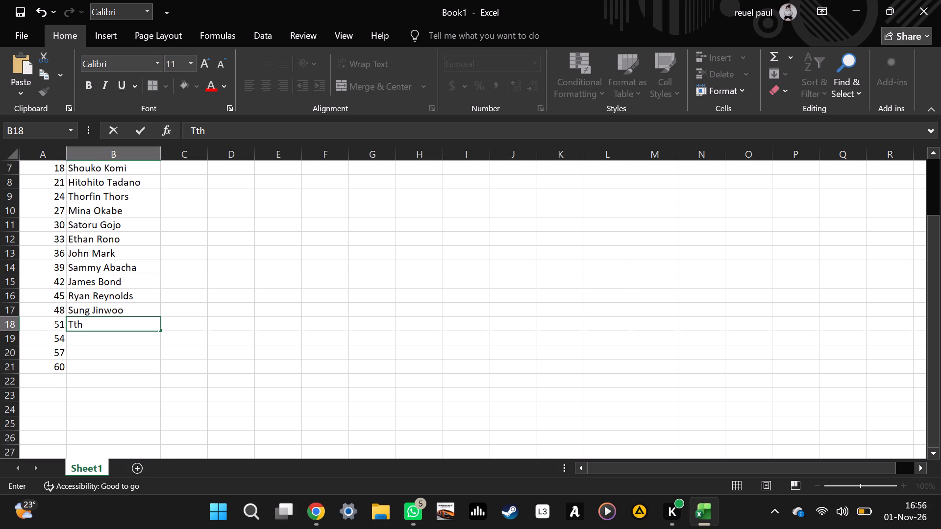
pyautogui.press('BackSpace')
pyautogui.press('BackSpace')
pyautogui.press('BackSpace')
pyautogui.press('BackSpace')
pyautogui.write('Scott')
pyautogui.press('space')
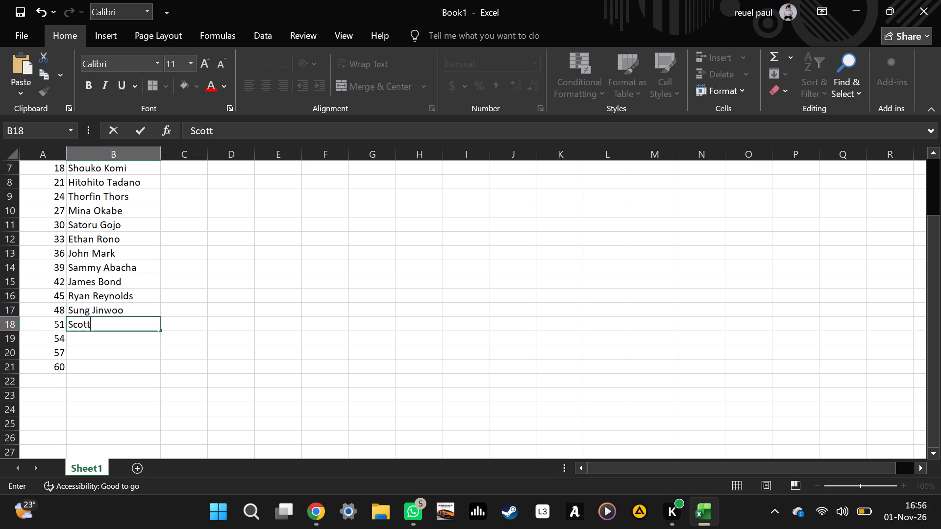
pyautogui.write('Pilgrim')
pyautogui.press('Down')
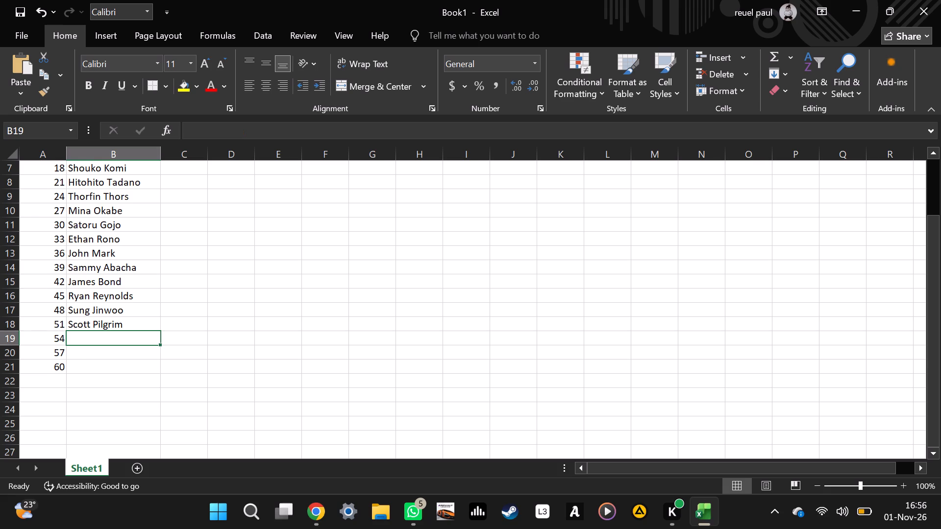
# Enter the full name of the person with ID 54 in cell B19.
pyautogui.click(134, 337)
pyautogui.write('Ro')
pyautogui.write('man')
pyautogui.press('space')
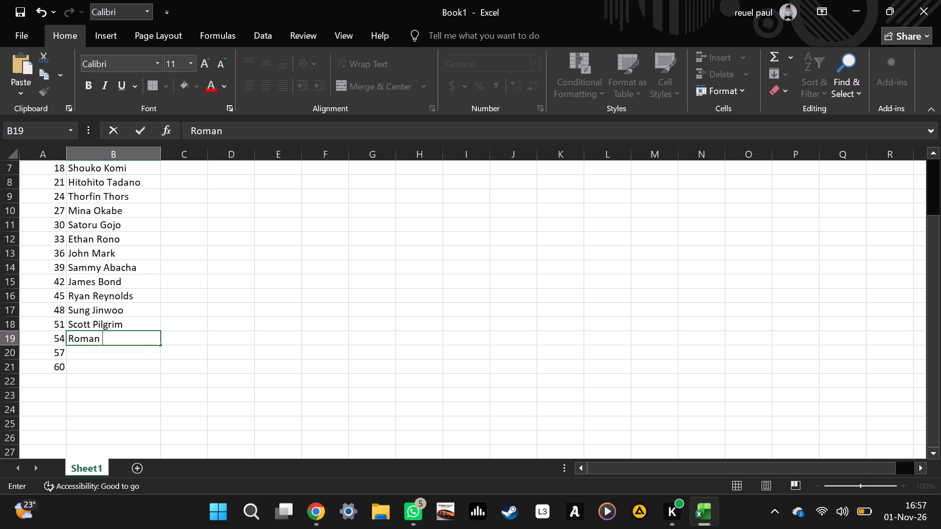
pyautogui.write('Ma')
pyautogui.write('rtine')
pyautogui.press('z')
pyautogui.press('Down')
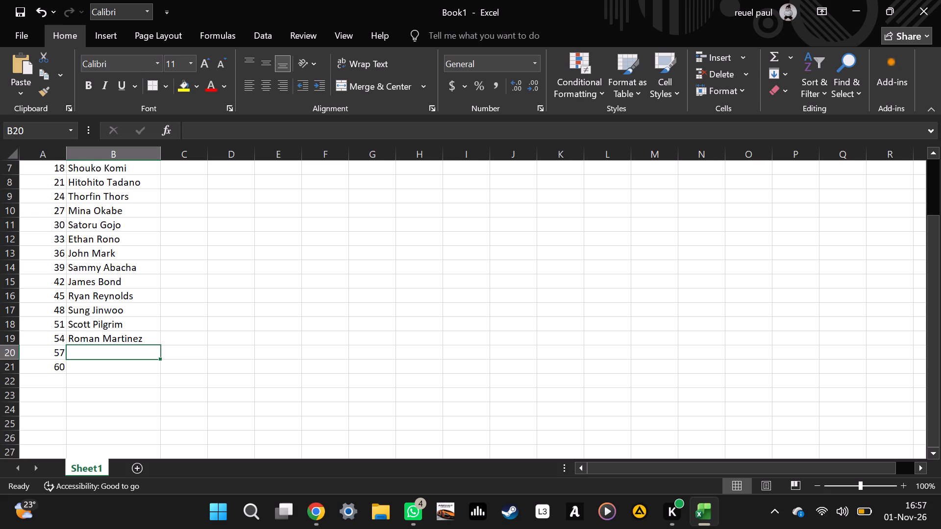
# Enter the name Shigeo Kageyama for ID 57 in cell B20.
pyautogui.scroll(1, 49, 358)
pyautogui.scroll(4, 115, 300)
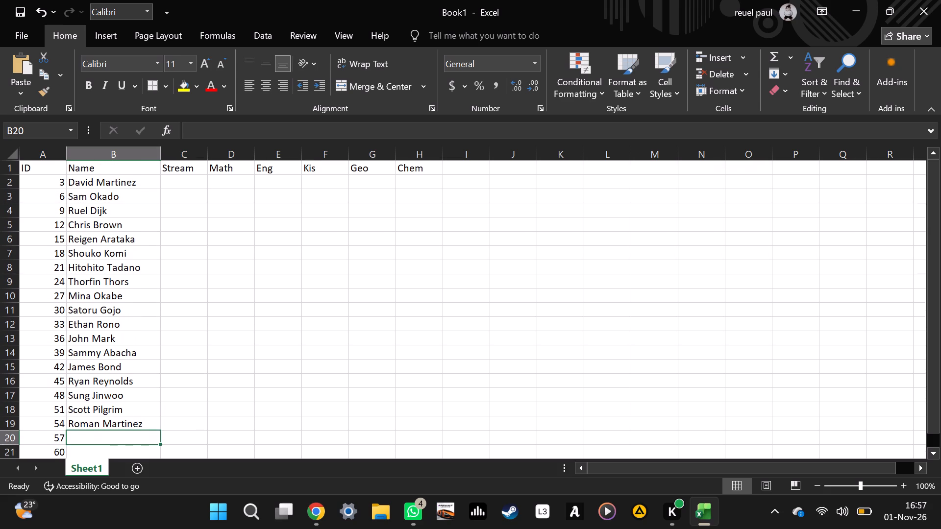
pyautogui.scroll(1, 115, 302)
pyautogui.scroll(-2, 105, 306)
pyautogui.click(114, 352)
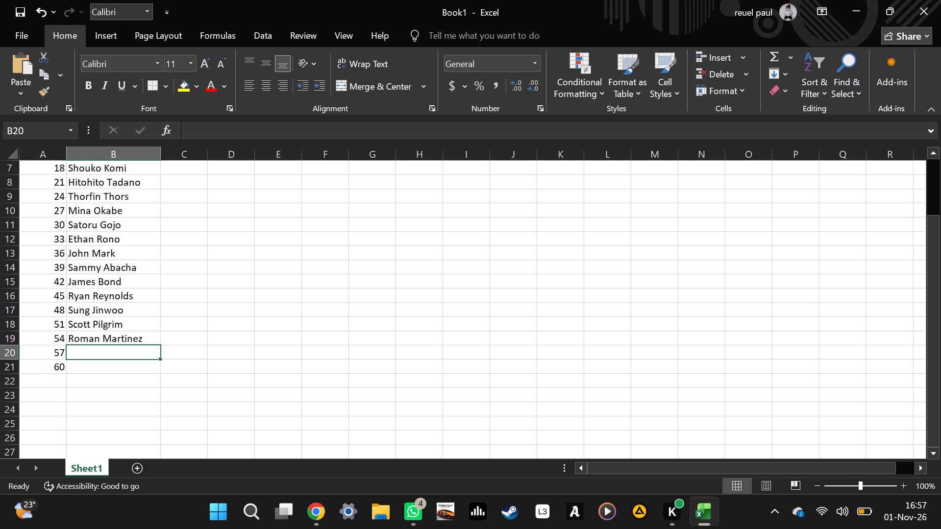
pyautogui.click(110, 348)
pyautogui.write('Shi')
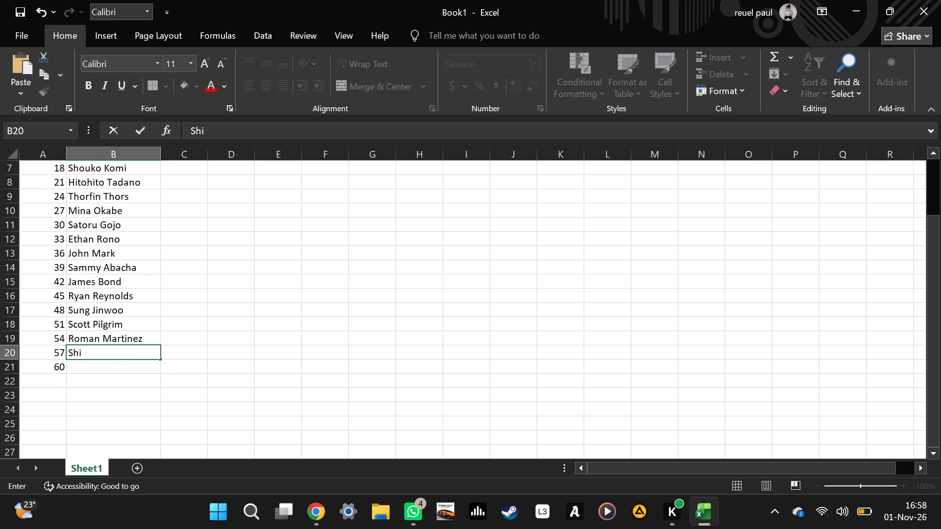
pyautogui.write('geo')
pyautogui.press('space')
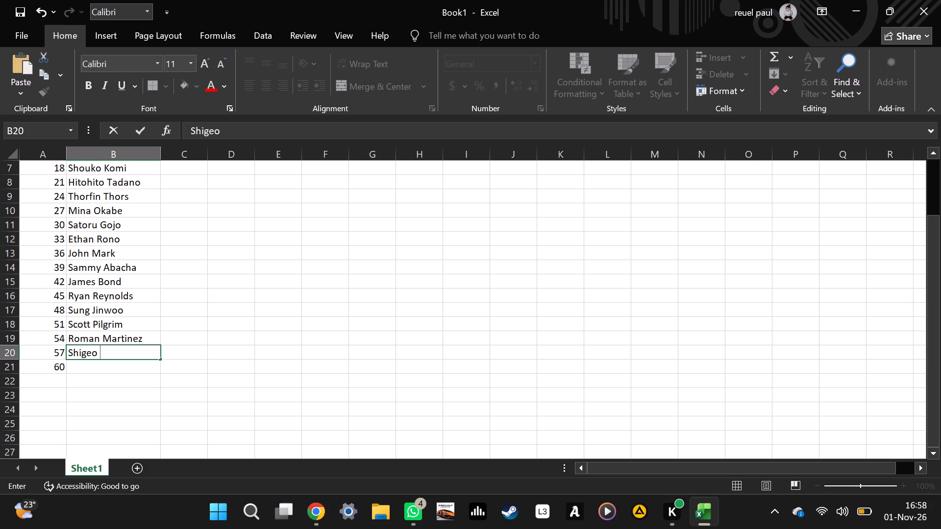
pyautogui.click(110, 348)
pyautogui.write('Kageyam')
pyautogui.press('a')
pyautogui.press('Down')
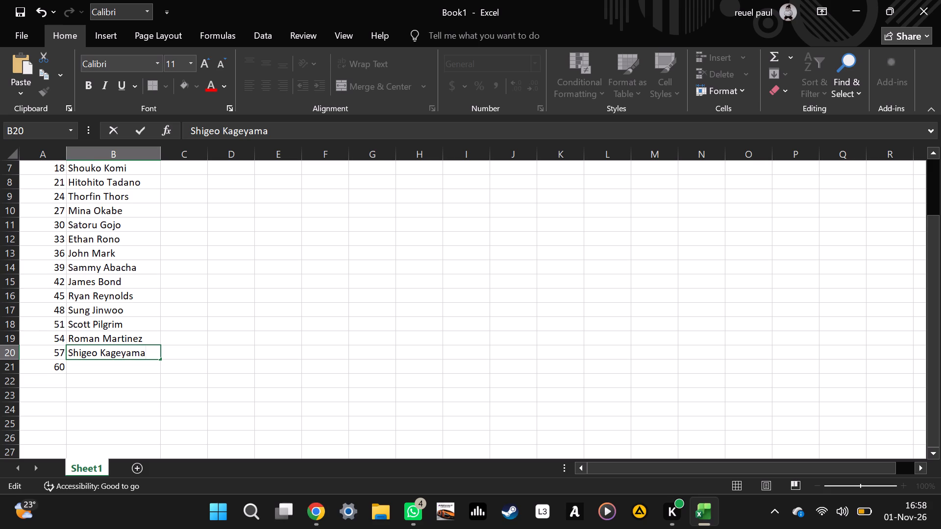
# Enter the name Ken Takakura for ID 60 in cell B21.
pyautogui.click(115, 367)
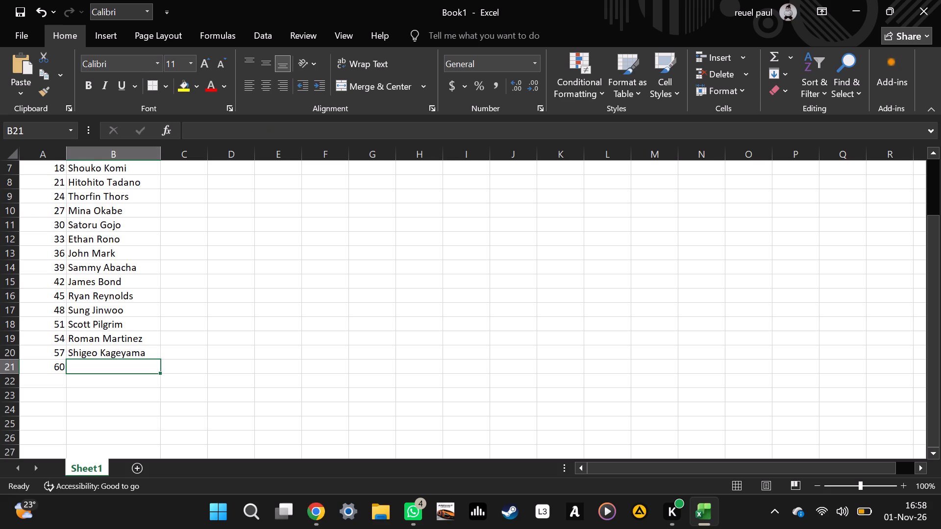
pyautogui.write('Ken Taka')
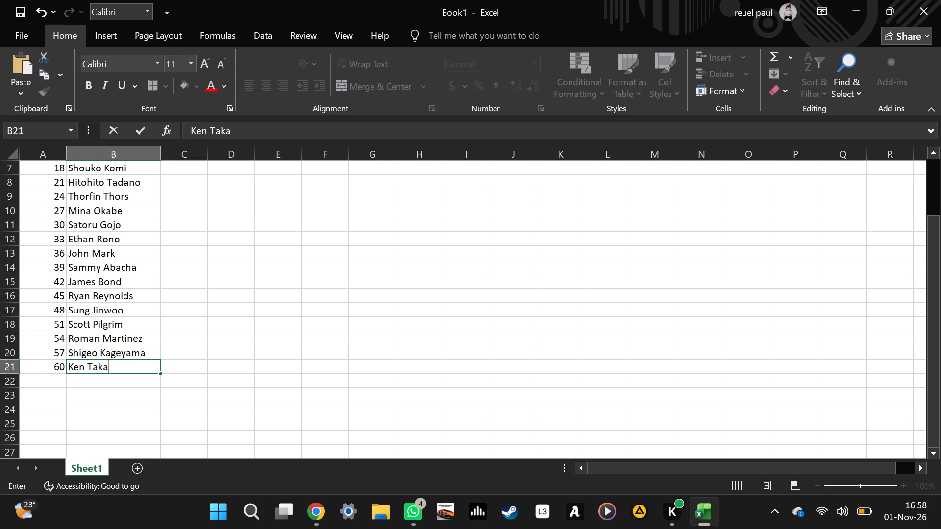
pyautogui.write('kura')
pyautogui.scroll(-1, 220, 459)
pyautogui.scroll(3, 220, 459)
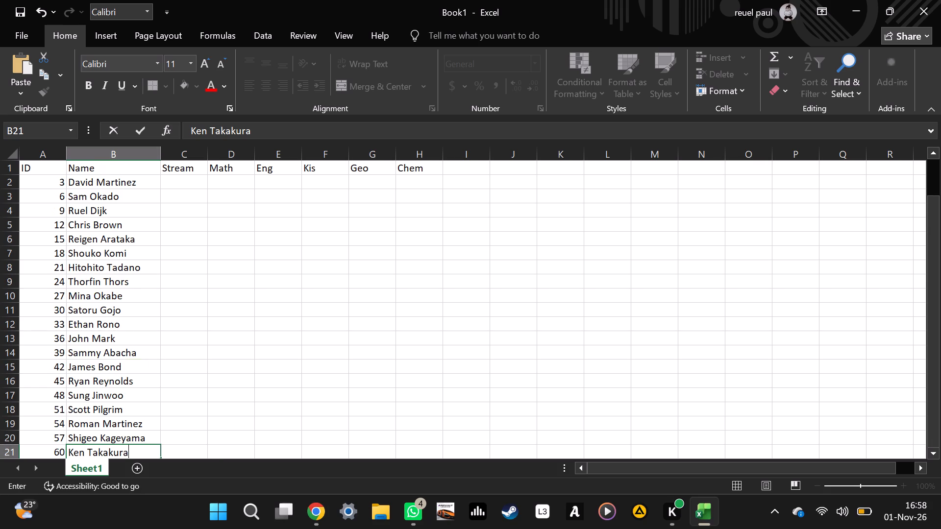
pyautogui.scroll(7, 184, 360)
pyautogui.click(184, 182)
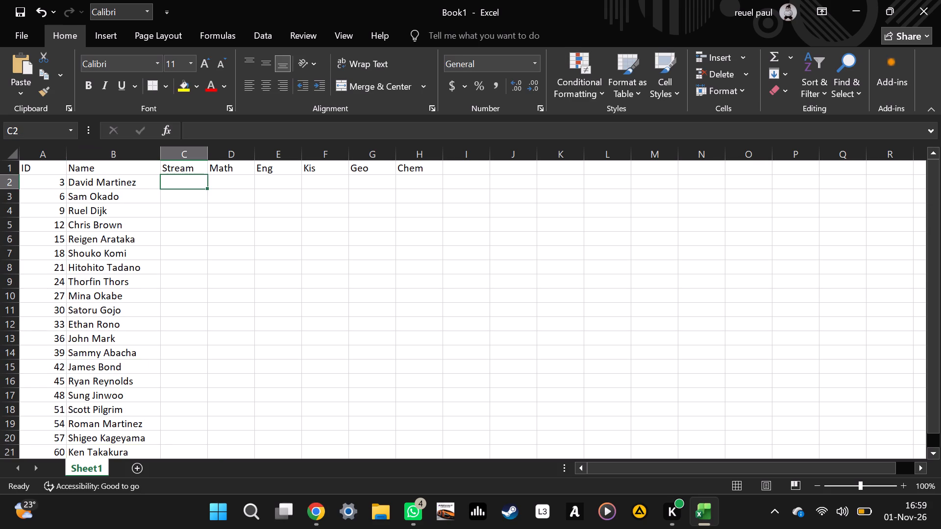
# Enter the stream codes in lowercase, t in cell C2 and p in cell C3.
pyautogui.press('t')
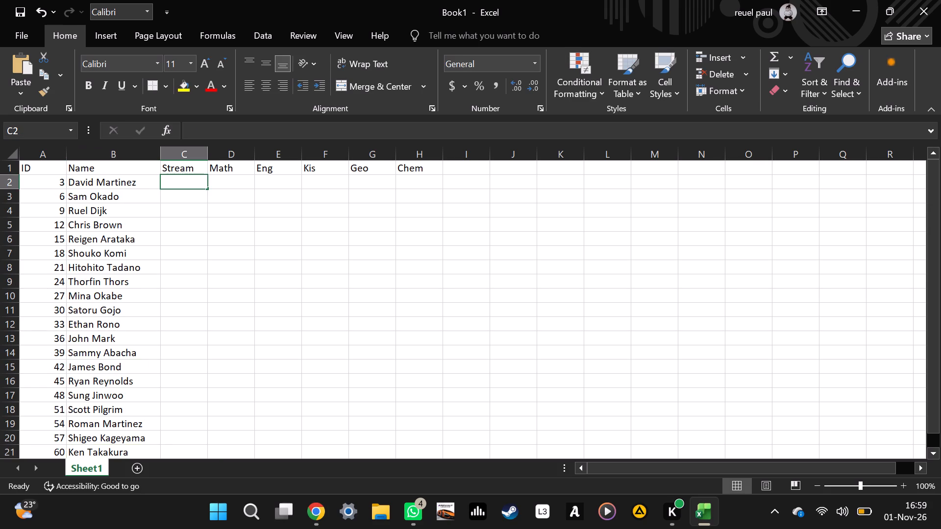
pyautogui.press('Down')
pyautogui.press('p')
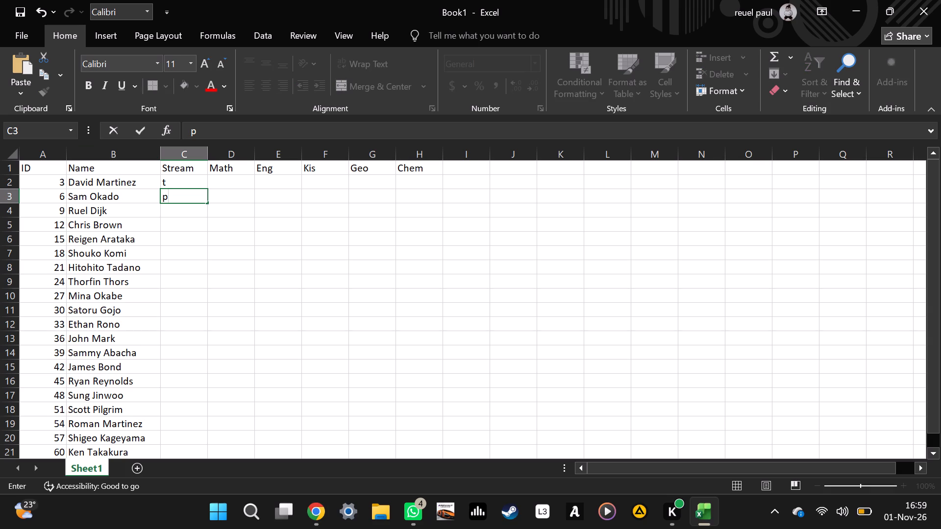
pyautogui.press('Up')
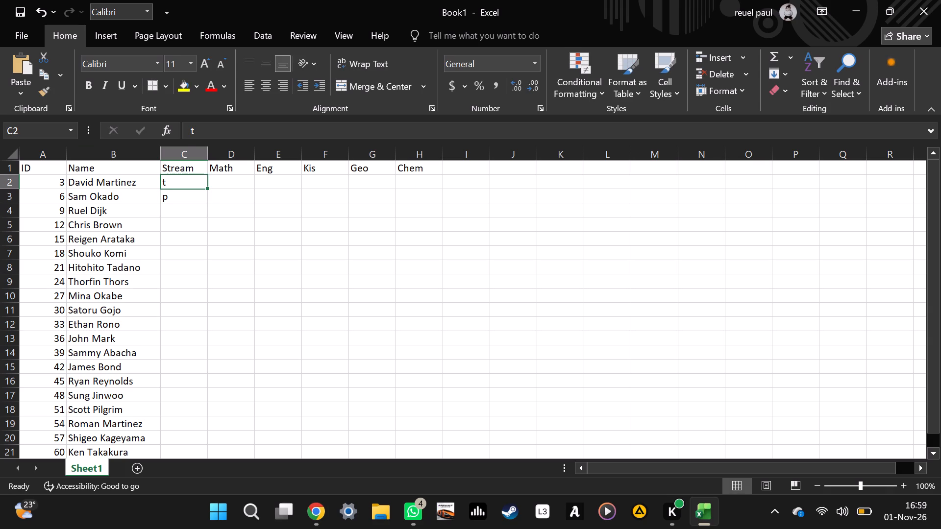
# Enter the uppercase stream codes T, P, Q, T, T and T in cells C2 to C7.
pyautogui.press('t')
pyautogui.press('Down')
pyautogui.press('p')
pyautogui.press('Down')
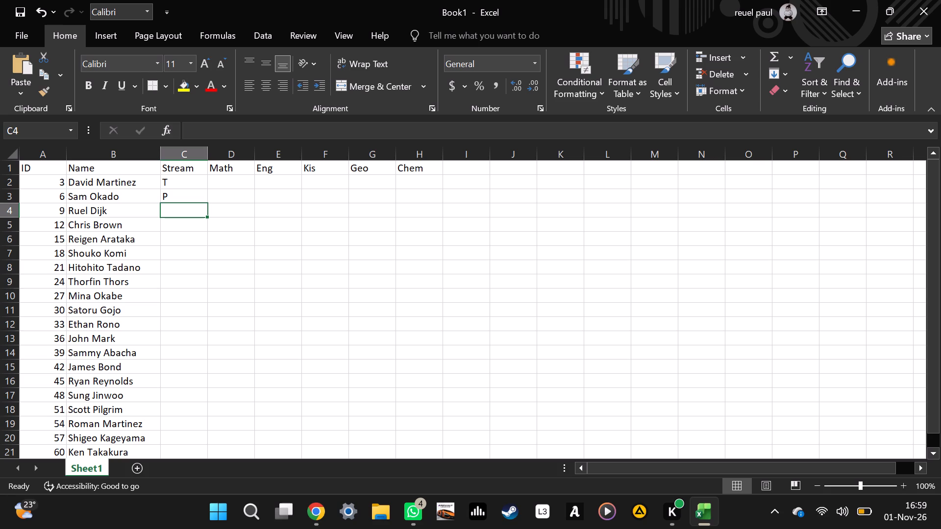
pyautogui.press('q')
pyautogui.press('Down')
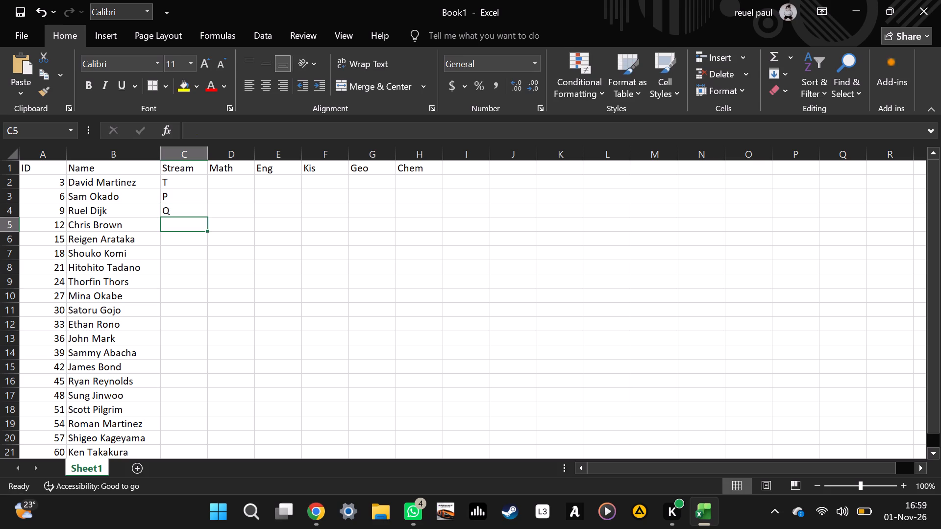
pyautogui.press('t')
pyautogui.press('Down')
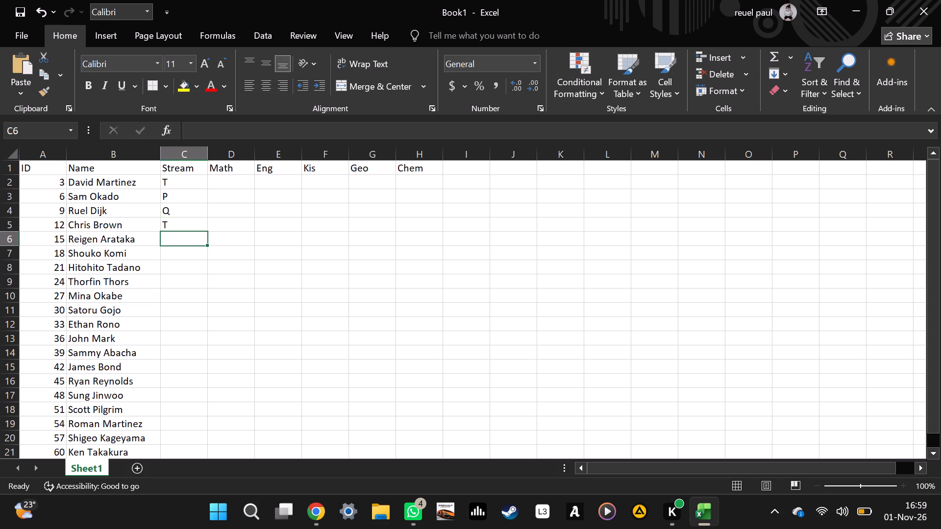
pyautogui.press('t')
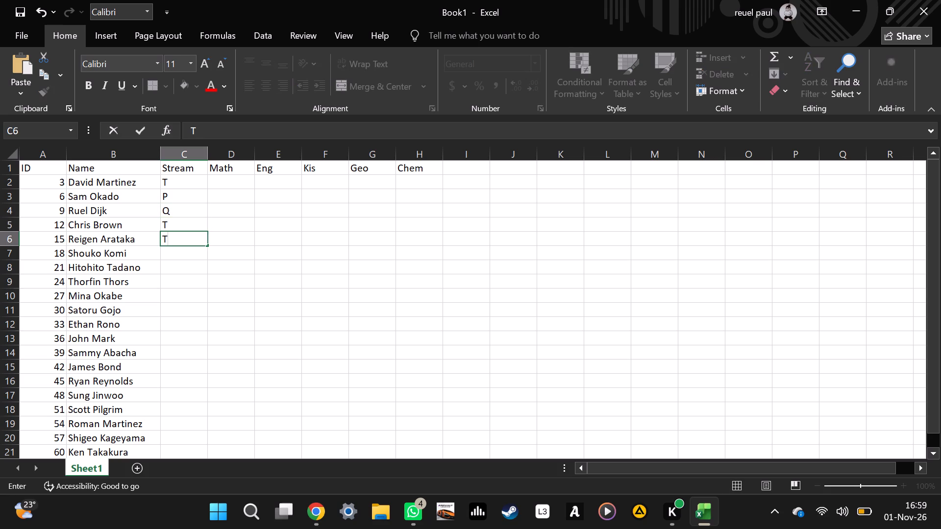
pyautogui.press('Down')
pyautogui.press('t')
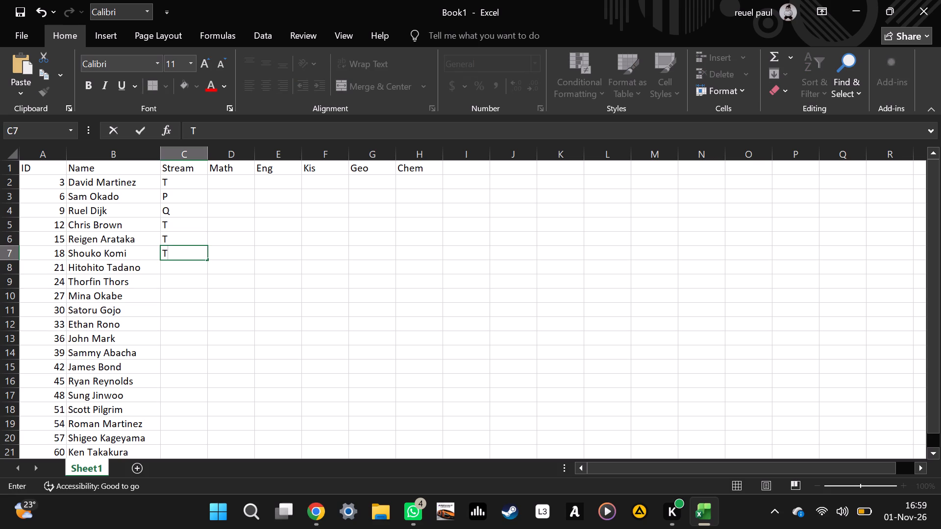
# Change the stream for ID 12 in cell C5 to P.
pyautogui.press('Up')
pyautogui.press('Up')
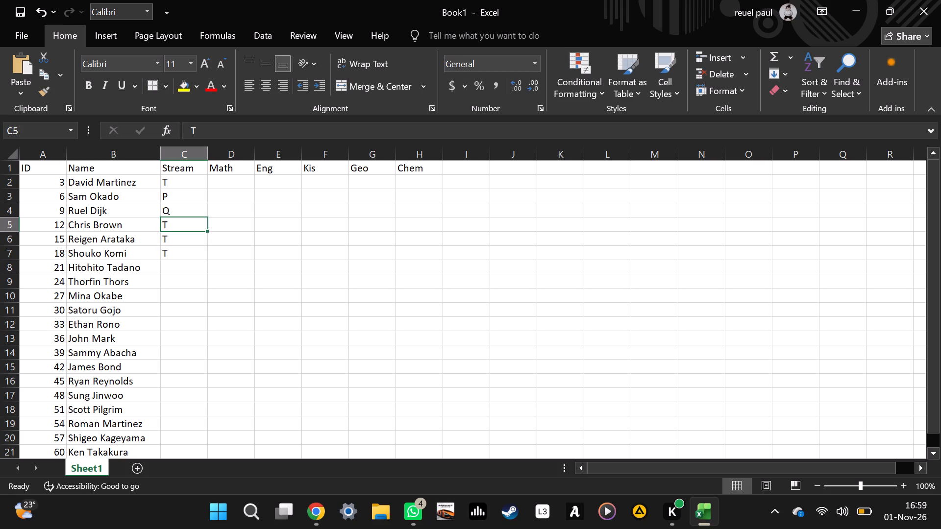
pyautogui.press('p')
pyautogui.press('Down')
# Enter the stream codes T, P, Q and Q in cells C8 to C11.
pyautogui.press('Down')
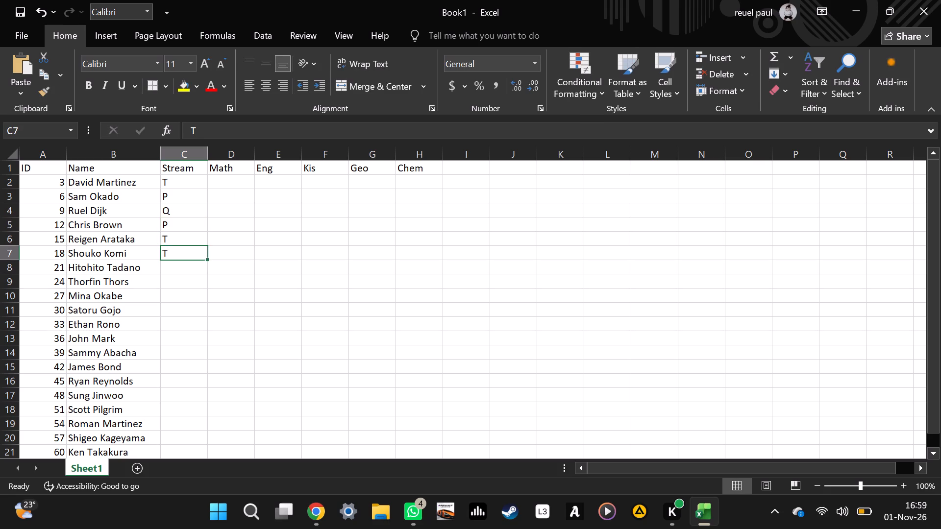
pyautogui.press('Down')
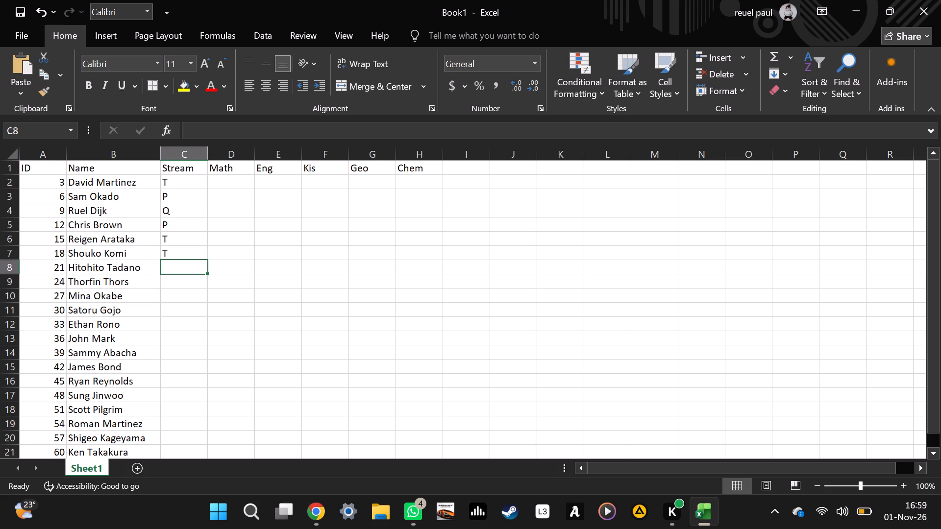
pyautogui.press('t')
pyautogui.press('Down')
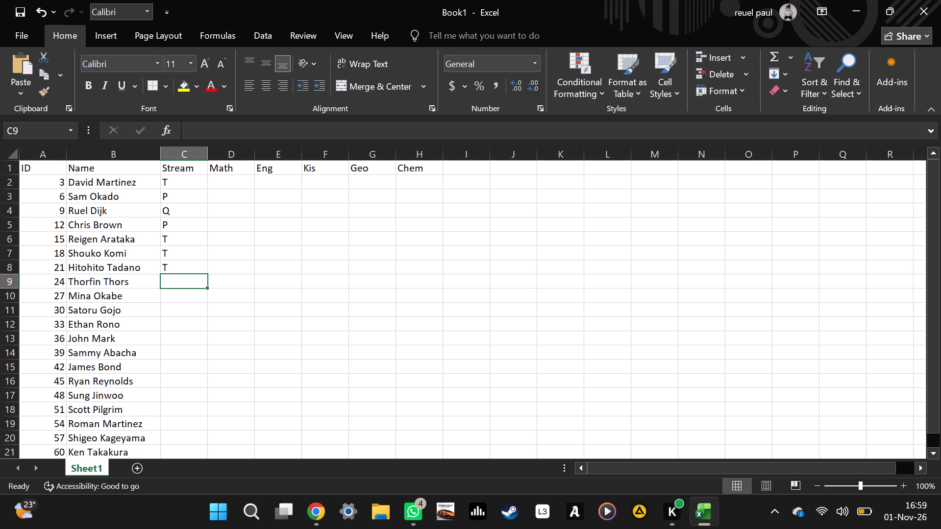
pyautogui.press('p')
pyautogui.press('Down')
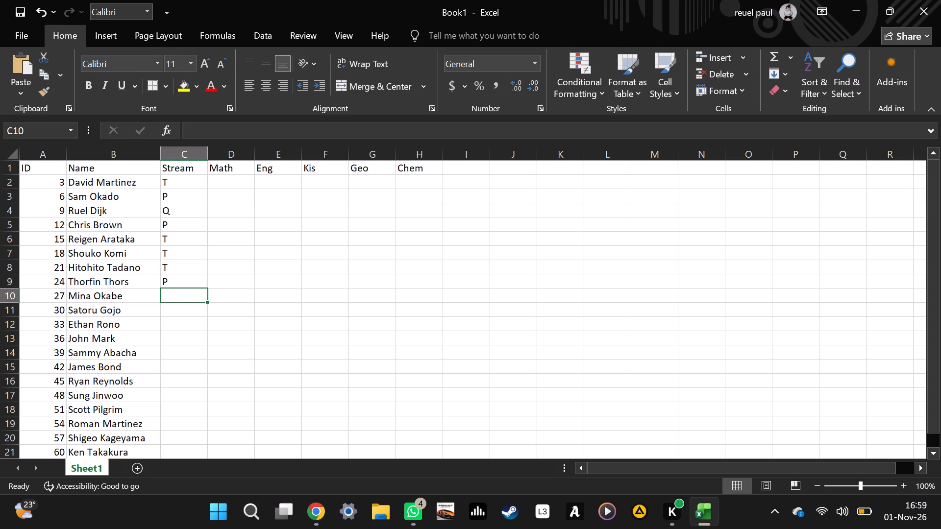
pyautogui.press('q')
pyautogui.press('Down')
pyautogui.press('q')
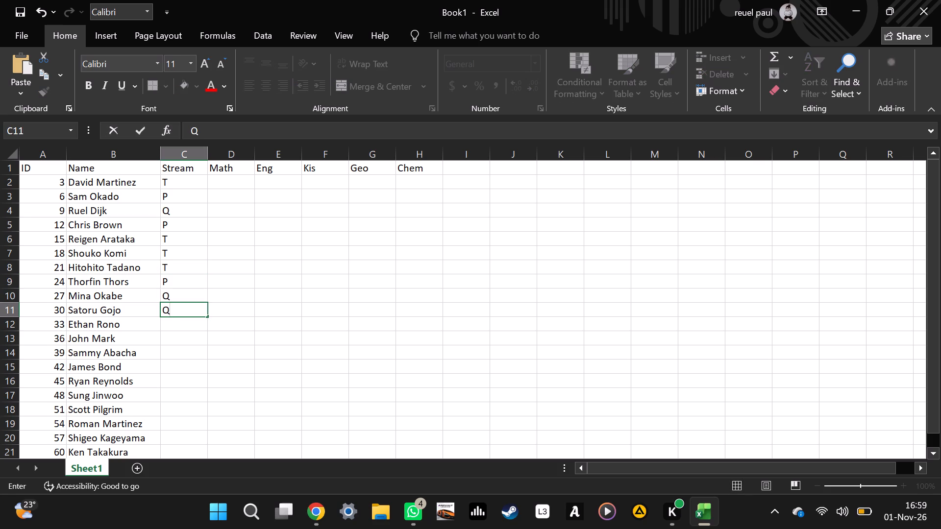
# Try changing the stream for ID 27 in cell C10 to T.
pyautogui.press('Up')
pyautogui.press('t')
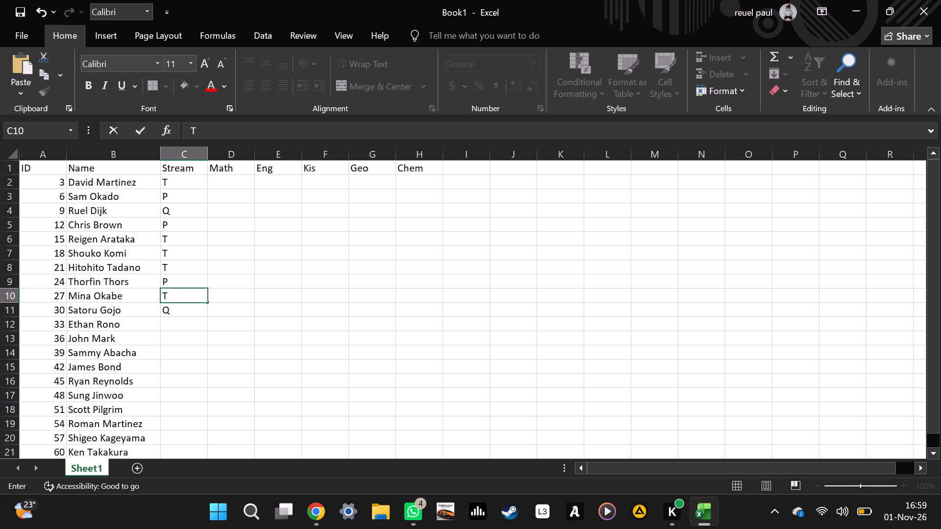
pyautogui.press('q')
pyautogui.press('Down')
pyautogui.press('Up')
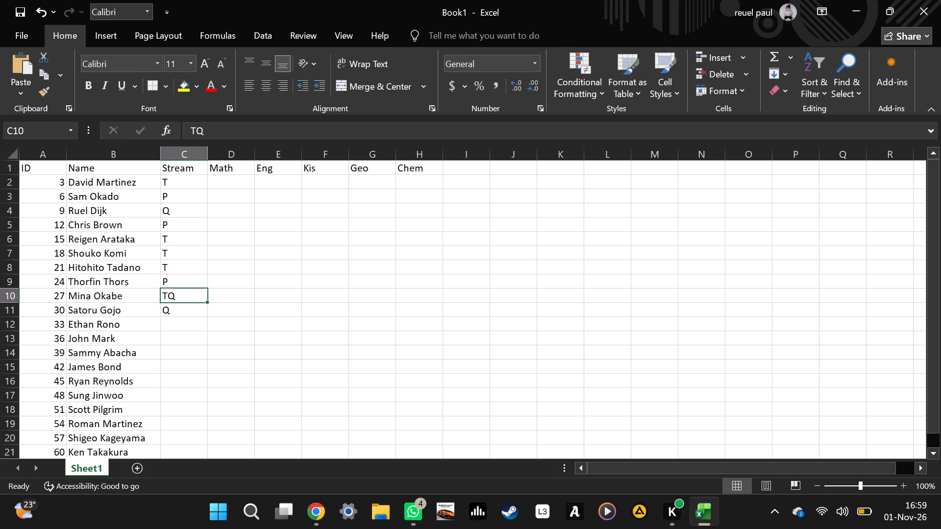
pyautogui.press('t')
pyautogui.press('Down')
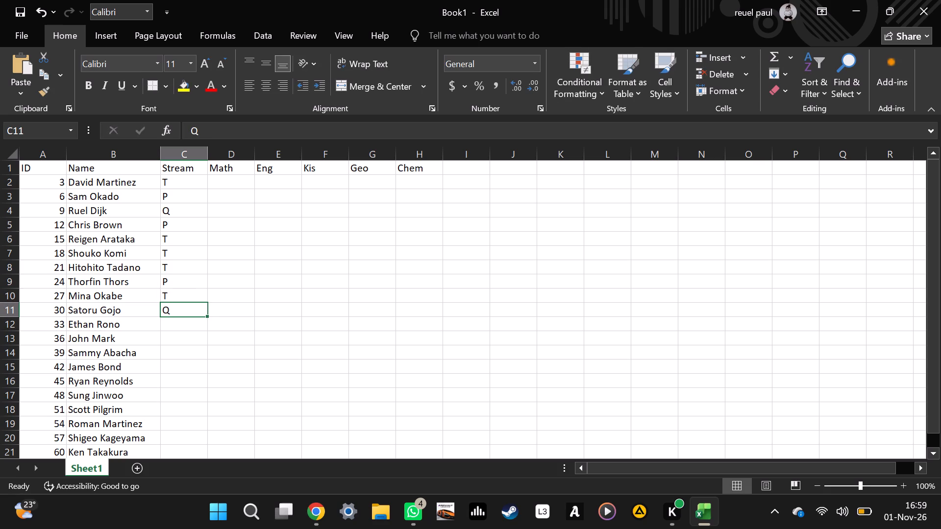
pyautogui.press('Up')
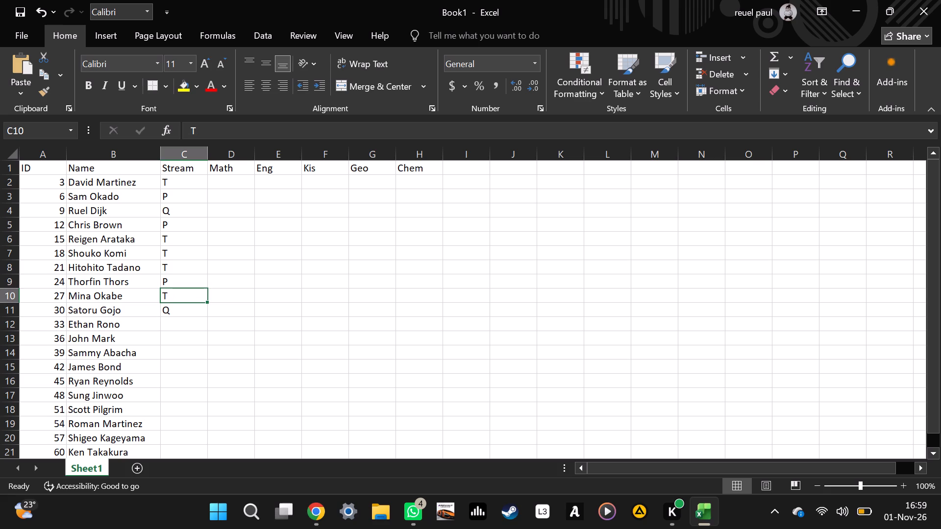
# Set the stream to Q for ID 27 in cell C10 and to T for ID 30 in cell C11.
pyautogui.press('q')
pyautogui.press('Down')
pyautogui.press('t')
pyautogui.press('Down')
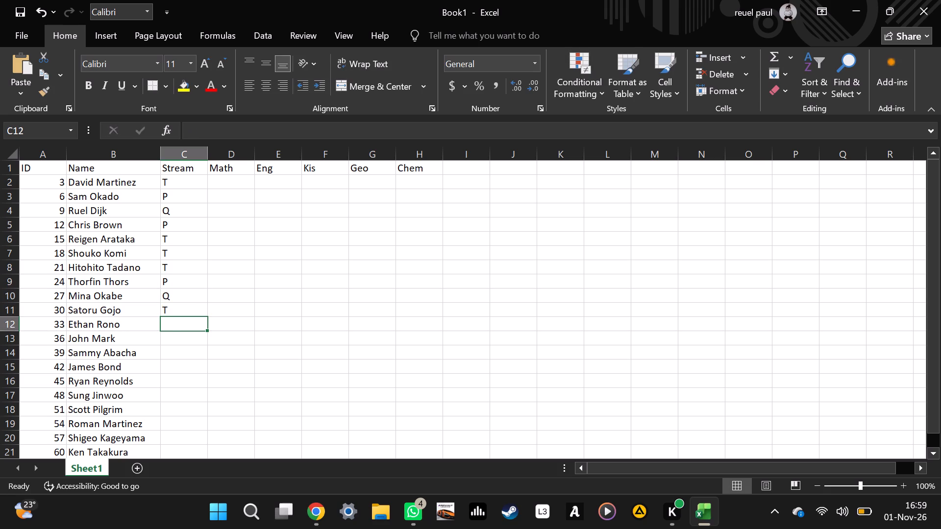
# Enter the stream codes P, Q, Q and Q in cells C12 to C15.
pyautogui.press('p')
pyautogui.press('Down')
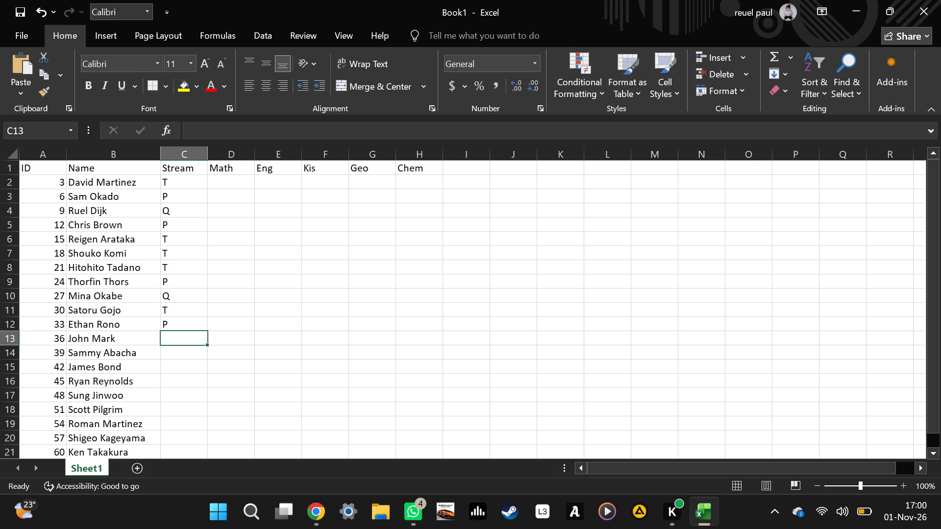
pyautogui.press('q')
pyautogui.press('Down')
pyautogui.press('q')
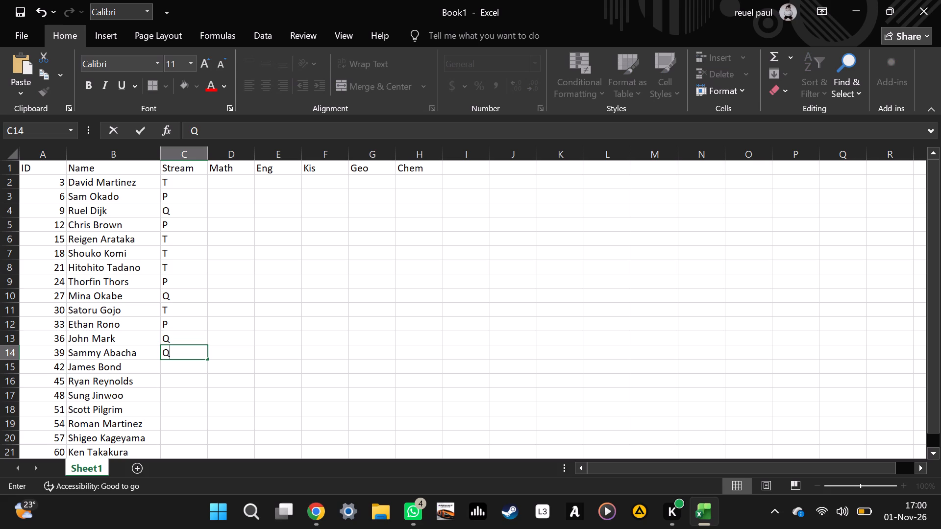
pyautogui.press('Down')
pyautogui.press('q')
pyautogui.press('Down')
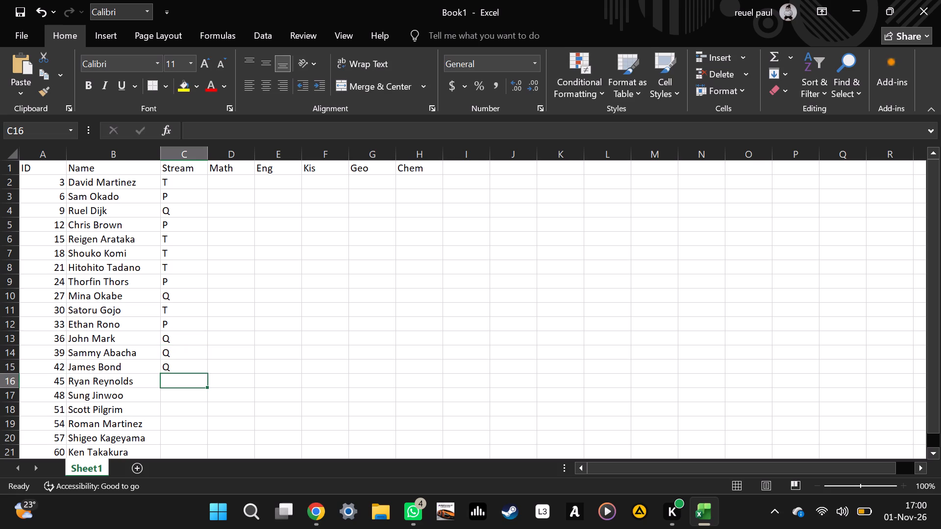
# Enter the stream codes P, P, T, T, P and T in cells C16 to C21.
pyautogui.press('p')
pyautogui.press('Down')
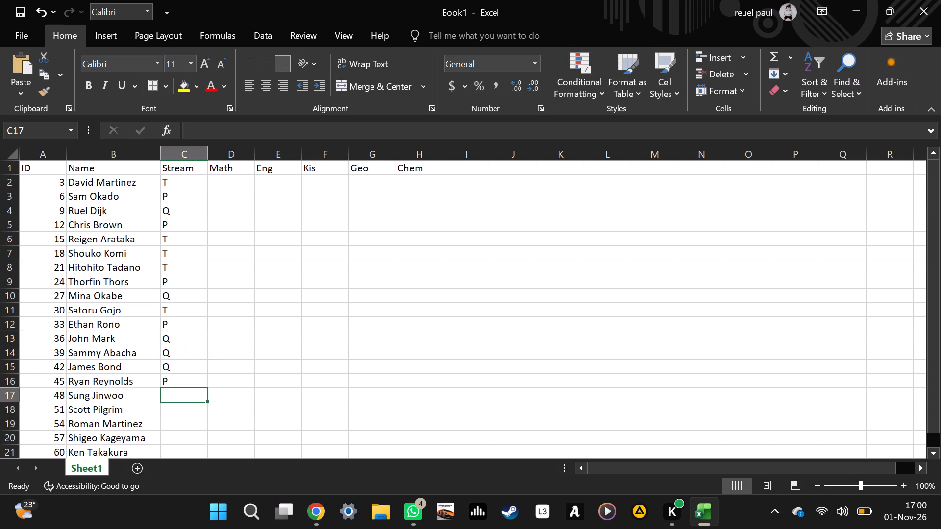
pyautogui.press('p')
pyautogui.press('Down')
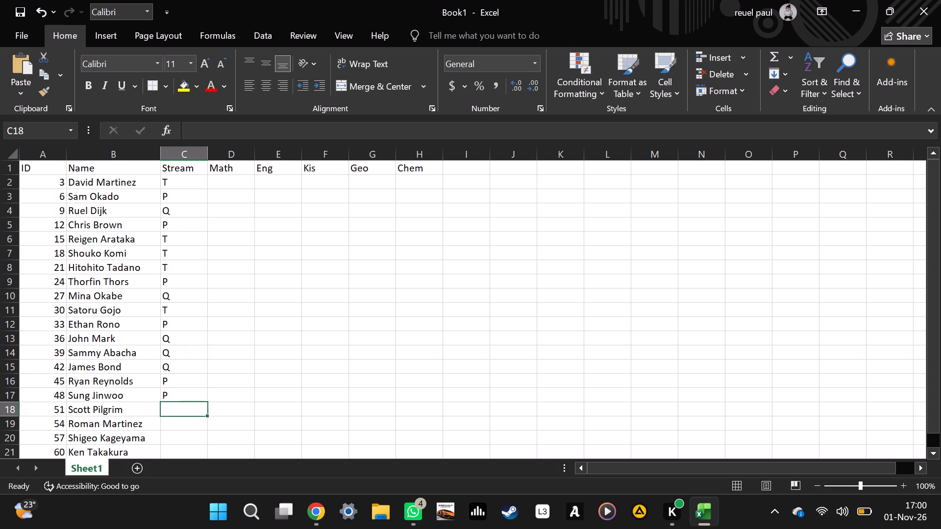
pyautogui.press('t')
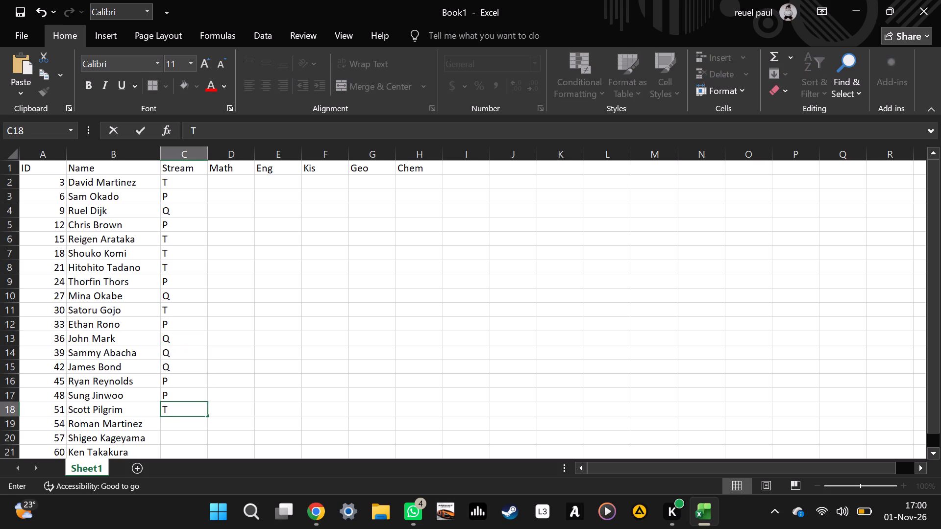
pyautogui.press('Down')
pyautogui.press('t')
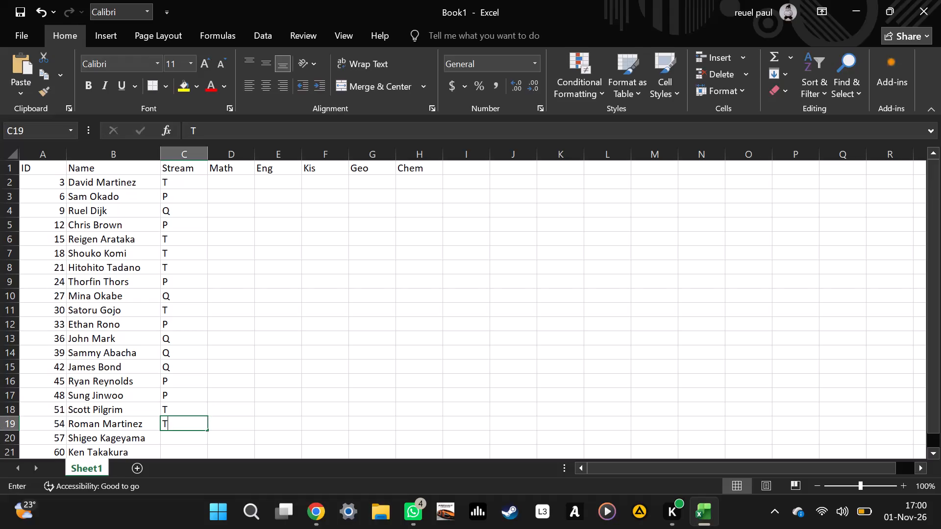
pyautogui.press('Down')
pyautogui.press('Down')
pyautogui.press('Up')
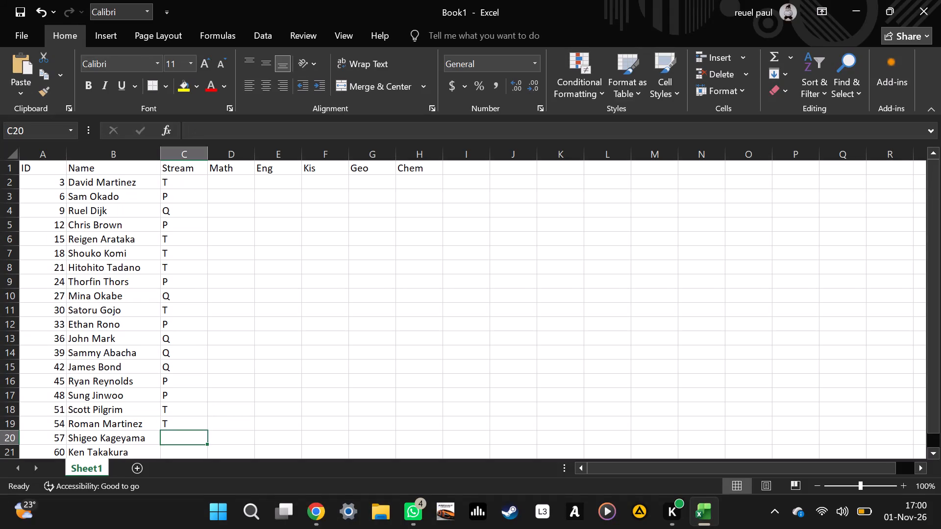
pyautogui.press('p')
pyautogui.press('Down')
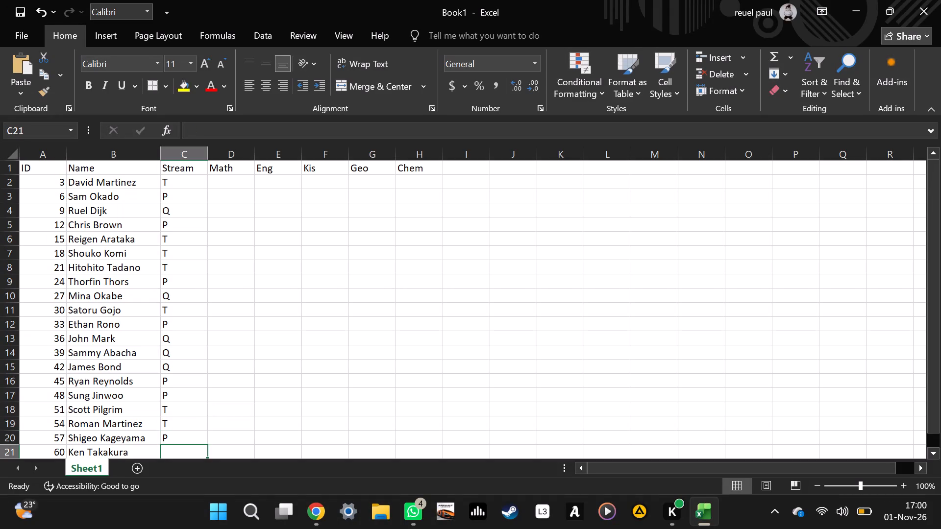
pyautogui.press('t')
pyautogui.press('Down')
pyautogui.press('Down')
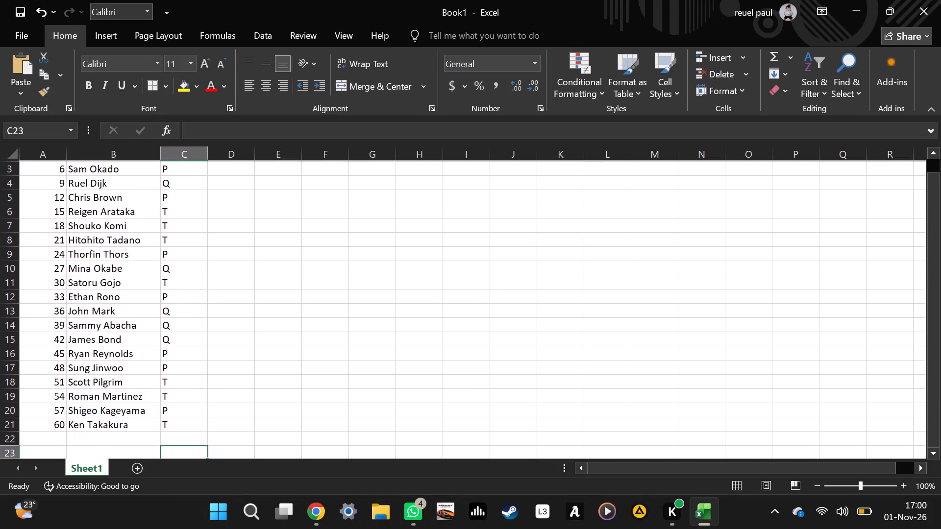
# Select cell D2, the first empty score cell under the Math heading, ready for entering marks.
pyautogui.press('Up')
pyautogui.press('Up')
pyautogui.press('Right')
pyautogui.press('Up')
pyautogui.press('Up')
pyautogui.press('Up')
pyautogui.press('Up')
pyautogui.press('Up')
pyautogui.press('Up')
pyautogui.press('Up')
pyautogui.press('Up')
pyautogui.press('Up')
pyautogui.press('Up')
pyautogui.press('Up')
pyautogui.press('Up')
pyautogui.press('Up')
pyautogui.press('Up')
pyautogui.press('Up')
pyautogui.press('Up')
pyautogui.press('Up')
pyautogui.press('Up')
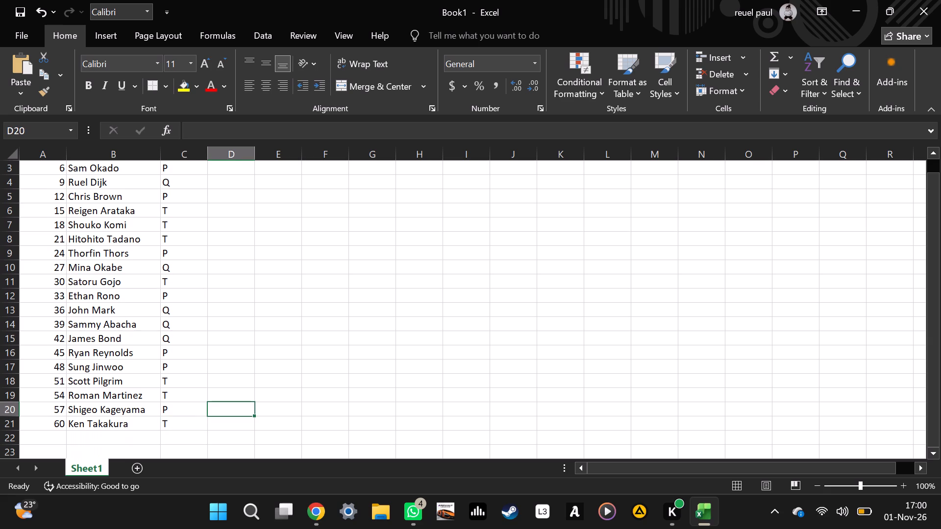
pyautogui.press('Up')
pyautogui.press('Up')
pyautogui.press('Up')
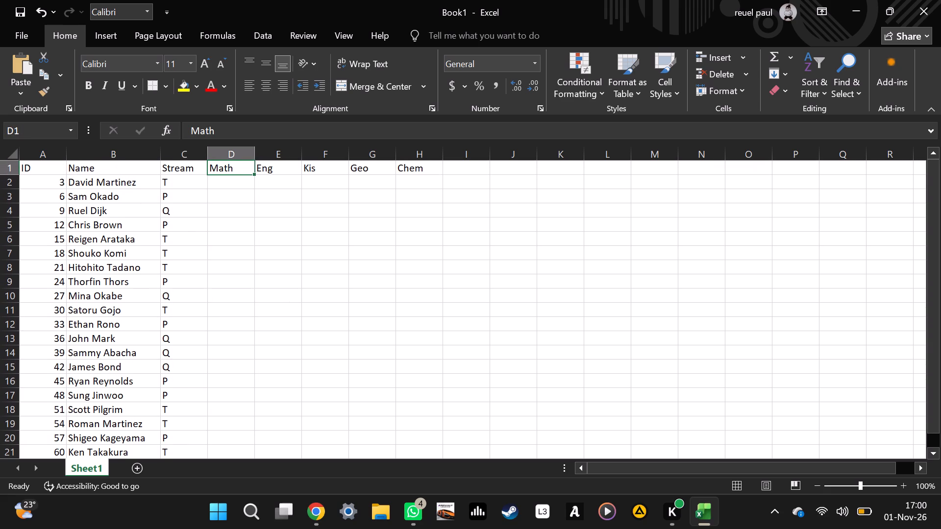
pyautogui.press('Down')
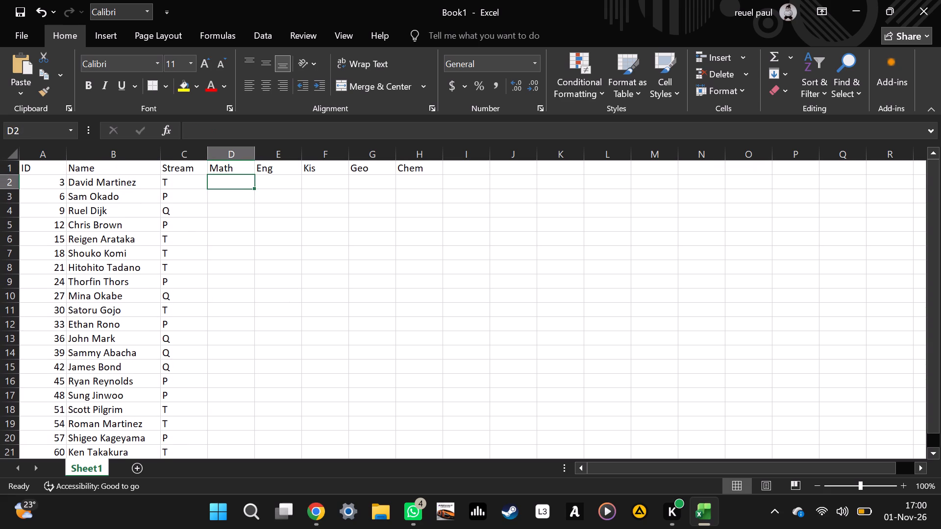
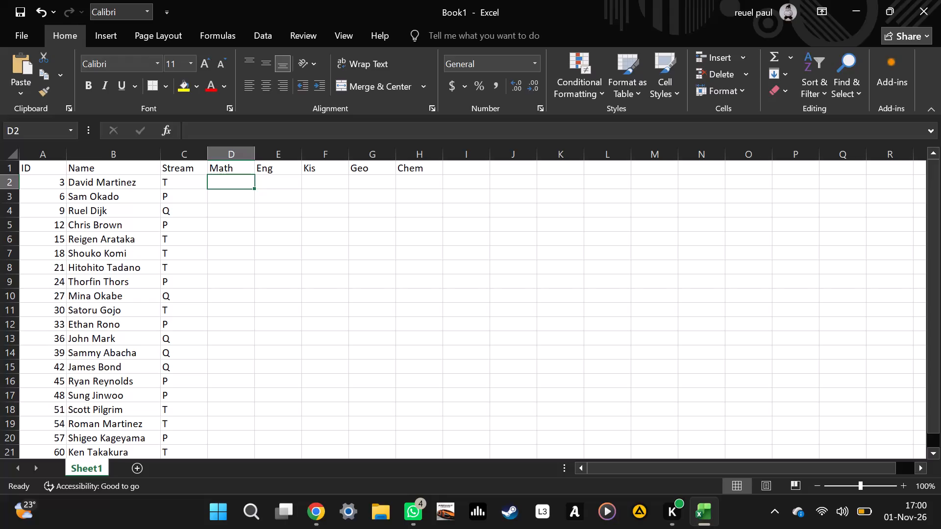
# Enter the Math scores 70, 65, 50 and 55 in cells D2 to D5.
pyautogui.press('7')
pyautogui.press('0')
pyautogui.press('Down')
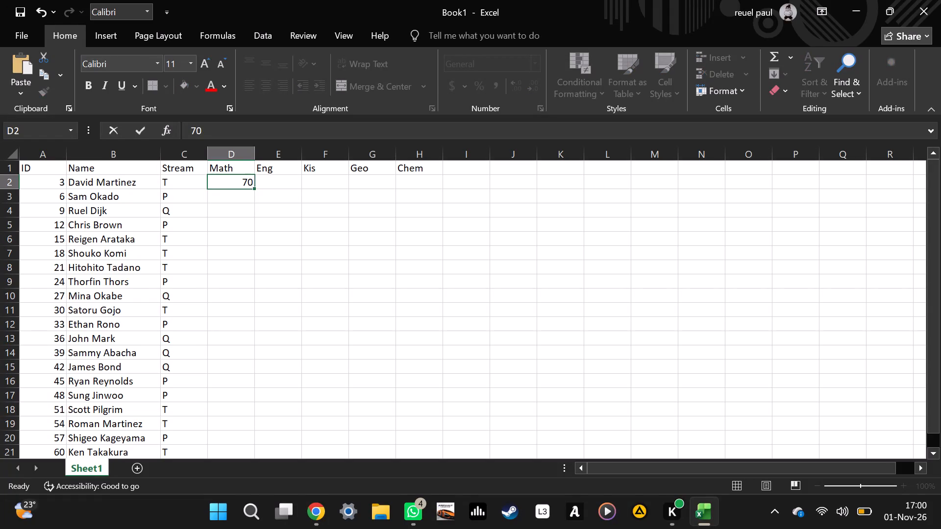
pyautogui.press('6')
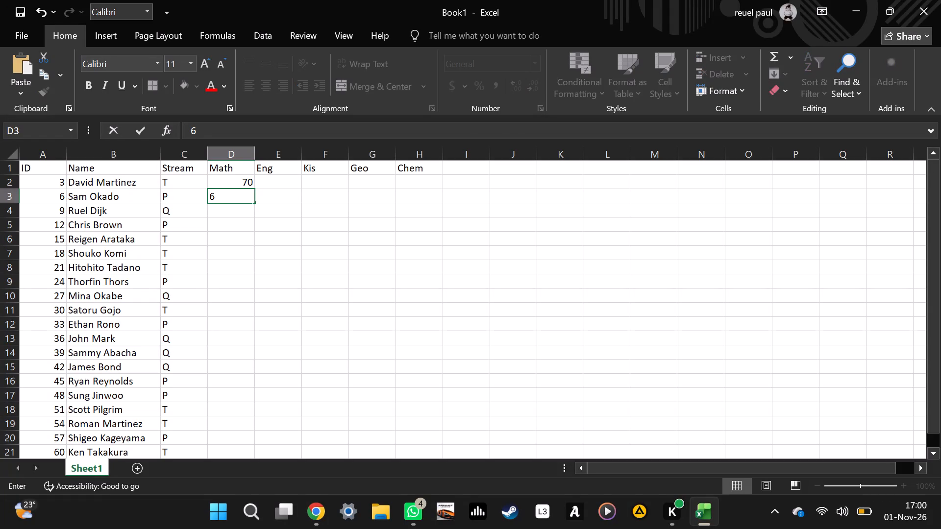
pyautogui.press('5')
pyautogui.press('Down')
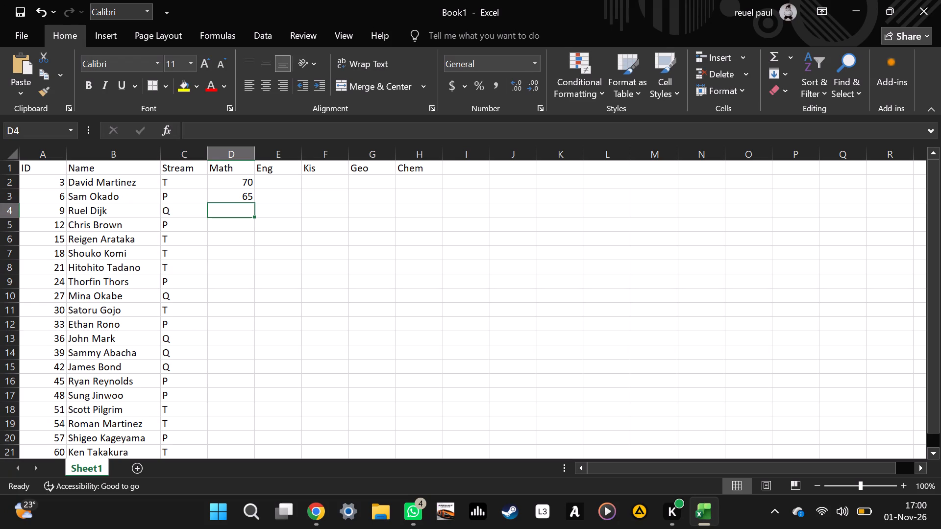
pyautogui.write('50')
pyautogui.press('Down')
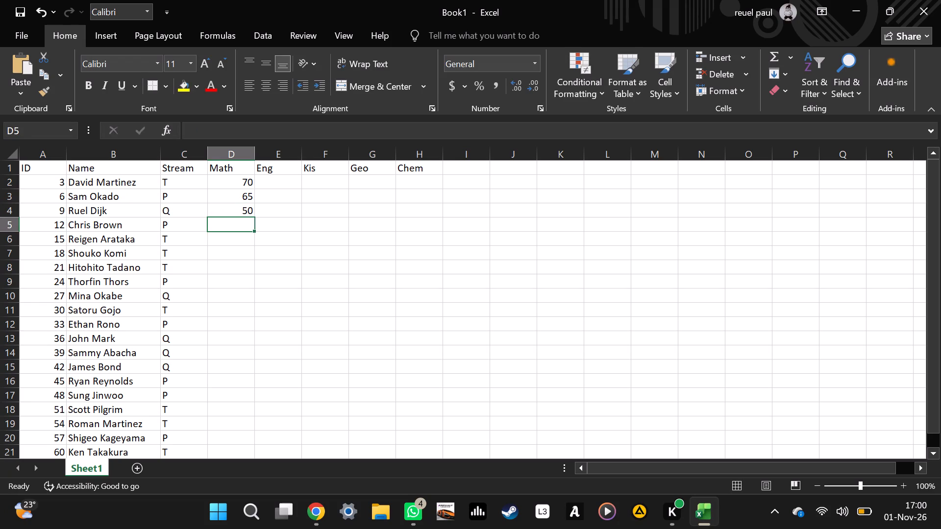
pyautogui.write('55')
pyautogui.press('Down')
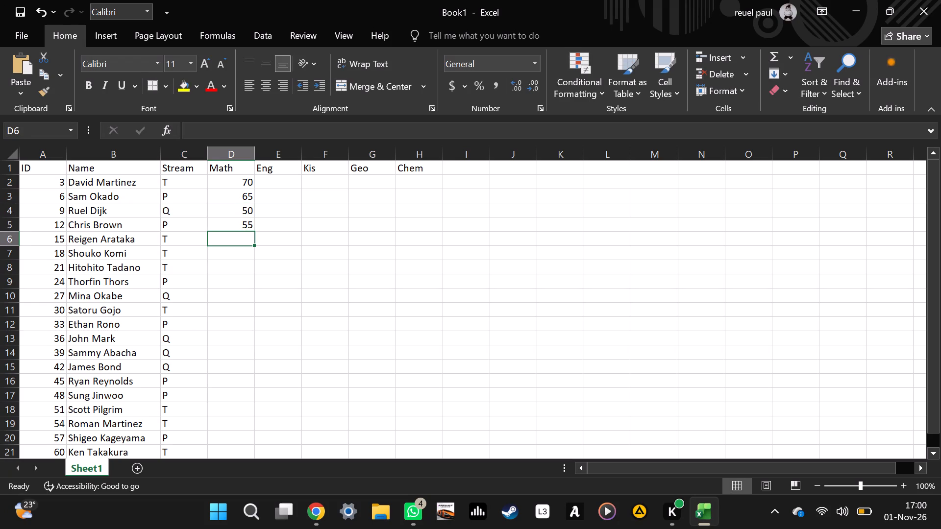
# Change the Math score for ID 9 in cell D4 to 80.
pyautogui.press('Up')
pyautogui.press('Up')
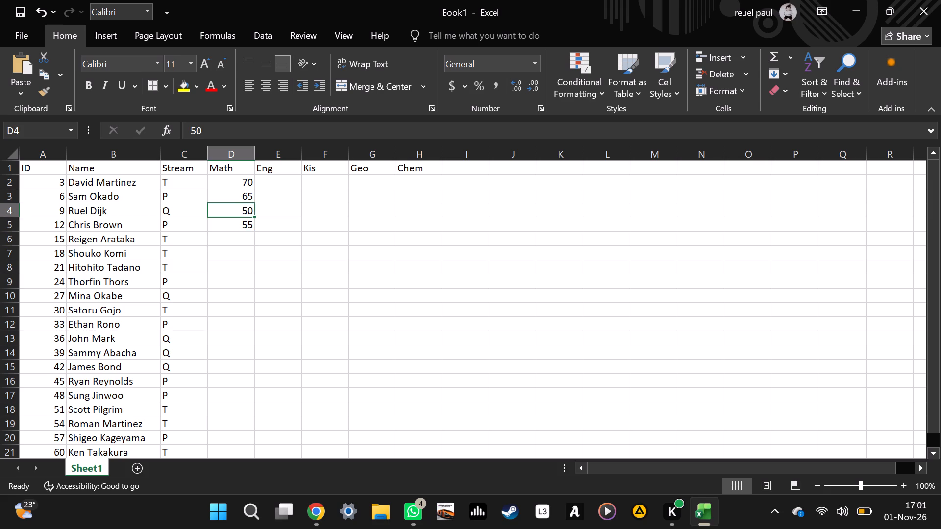
pyautogui.write('80')
pyautogui.press('Down')
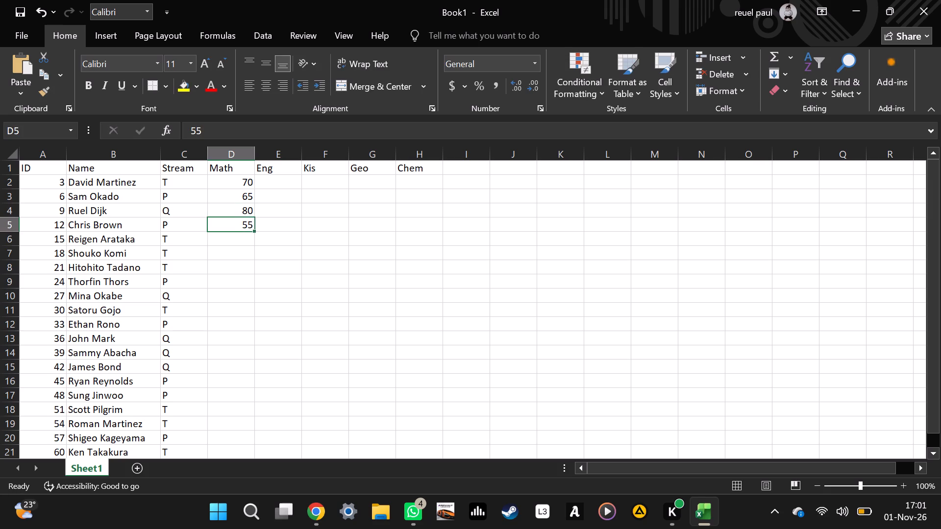
# Enter the Math scores 75, 90, 50 and 49 in cells D6 to D9.
pyautogui.press('Down')
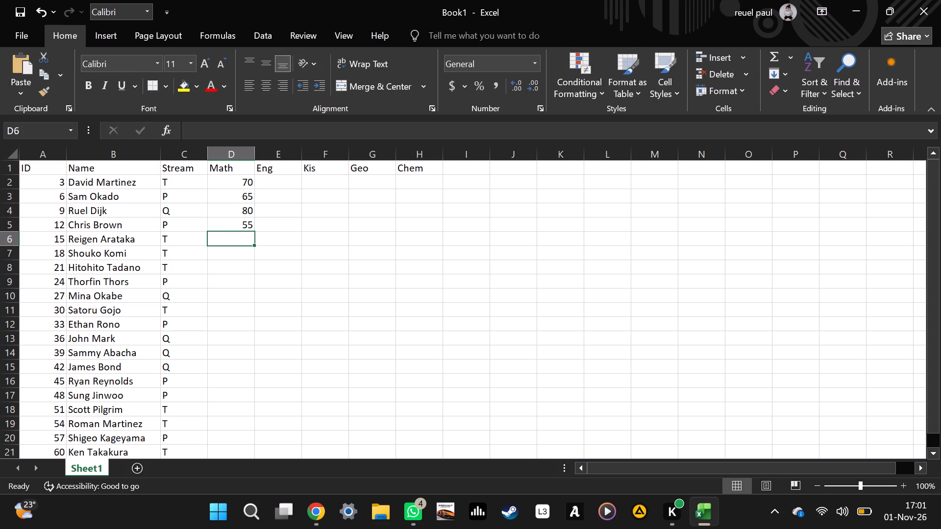
pyautogui.press('7')
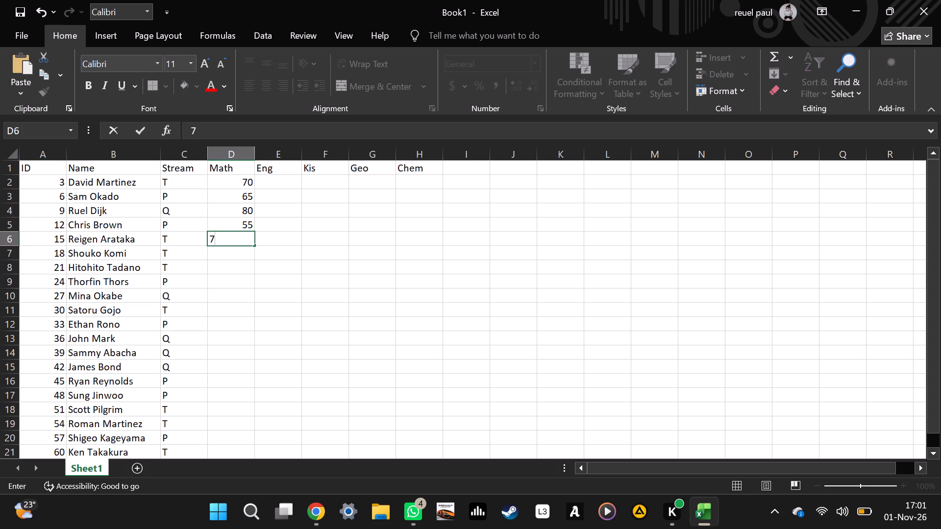
pyautogui.press('5')
pyautogui.press('Down')
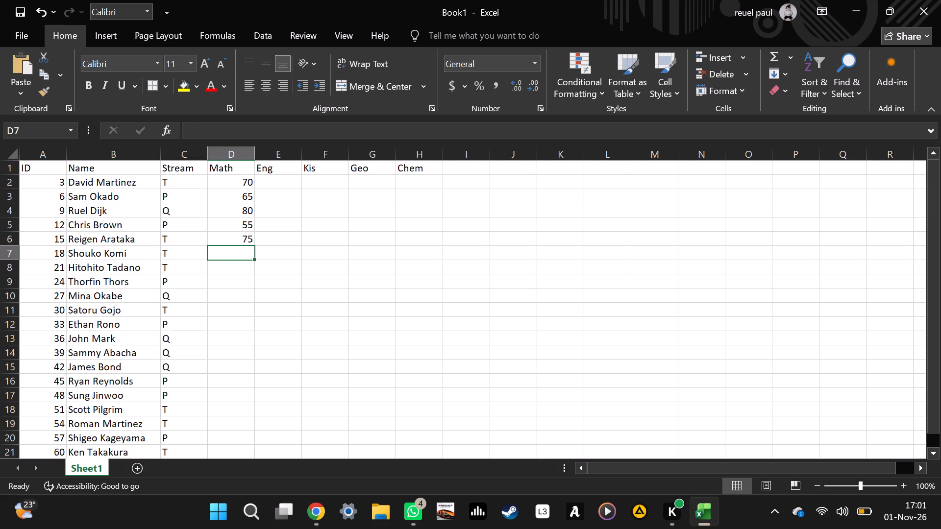
pyautogui.write('90')
pyautogui.press('Down')
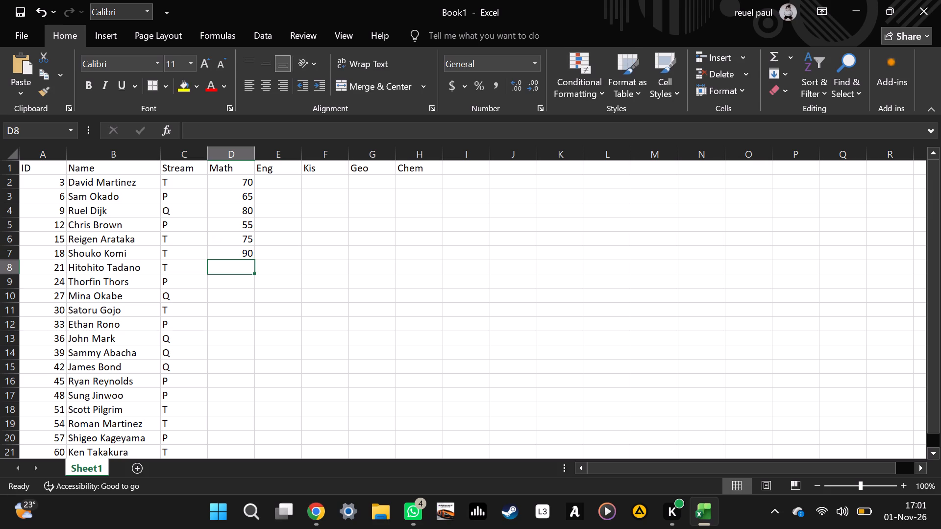
pyautogui.write('50')
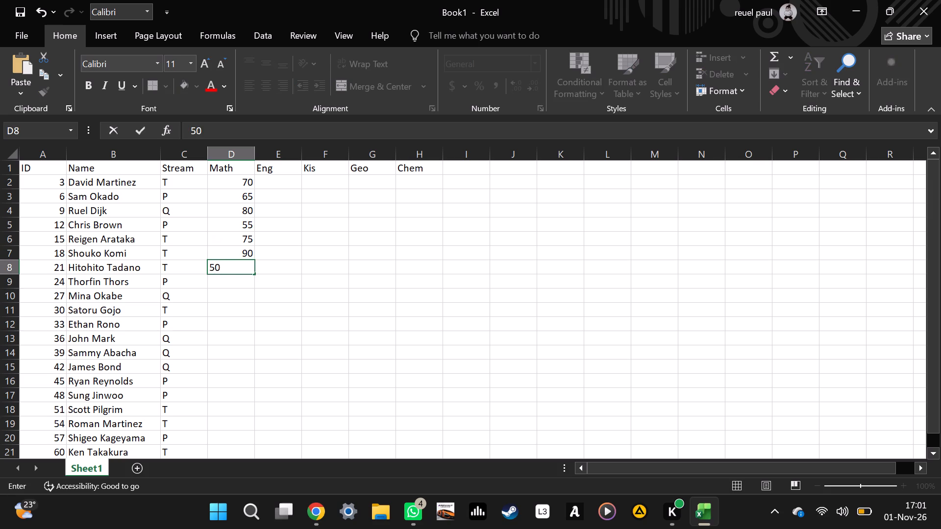
pyautogui.press('Down')
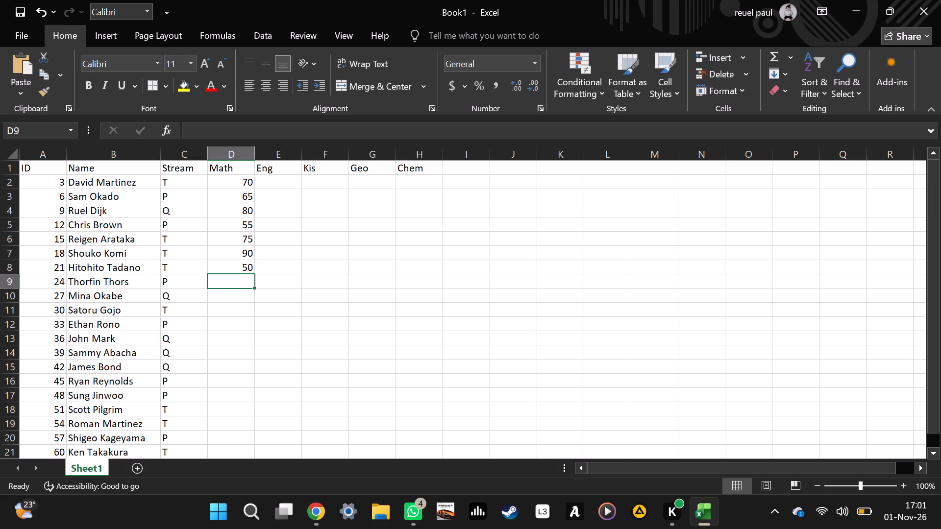
pyautogui.write('49')
pyautogui.press('Down')
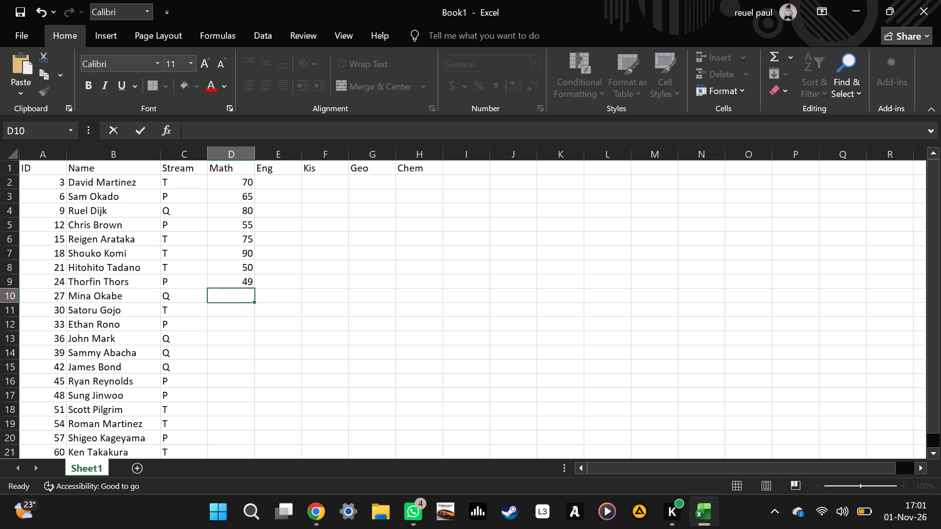
# Enter the Math scores 80, 69 and 55 in cells D10 to D12.
pyautogui.press('8')
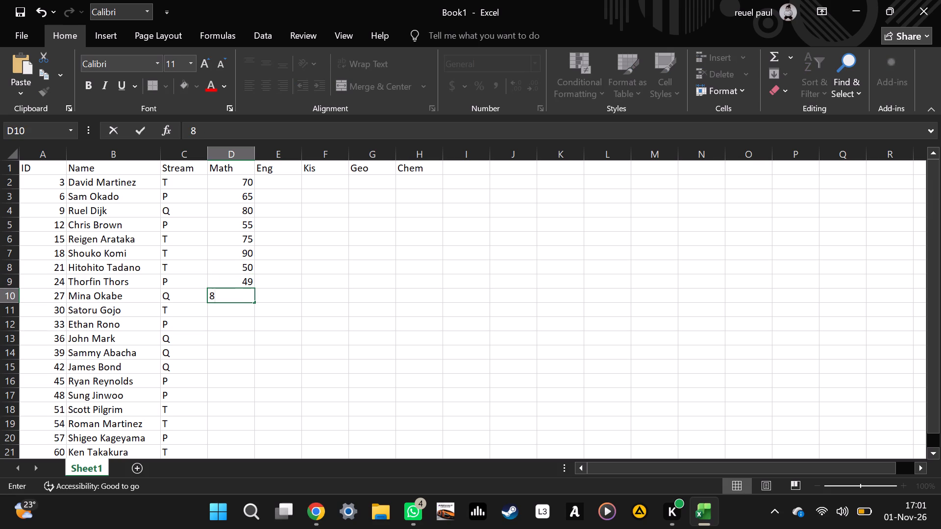
pyautogui.press('0')
pyautogui.press('Down')
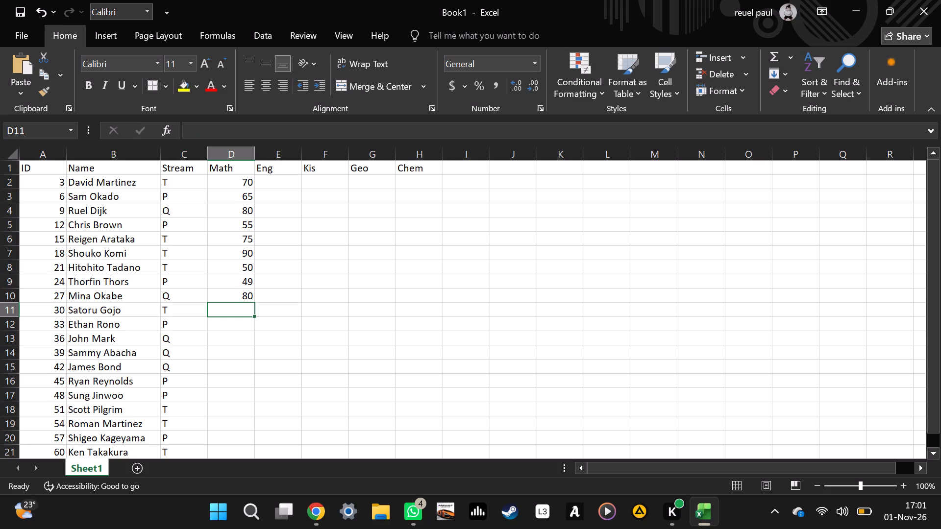
pyautogui.press('6')
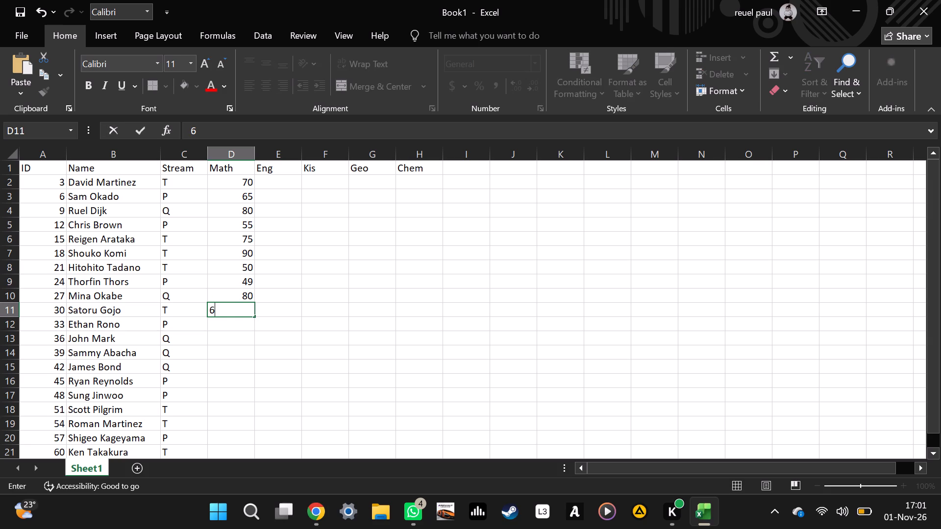
pyautogui.press('9')
pyautogui.press('Down')
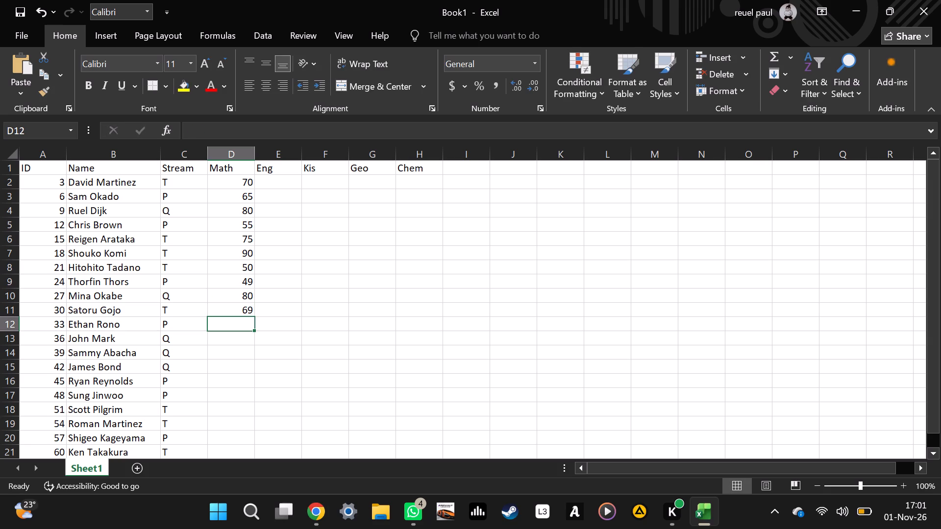
pyautogui.write('55')
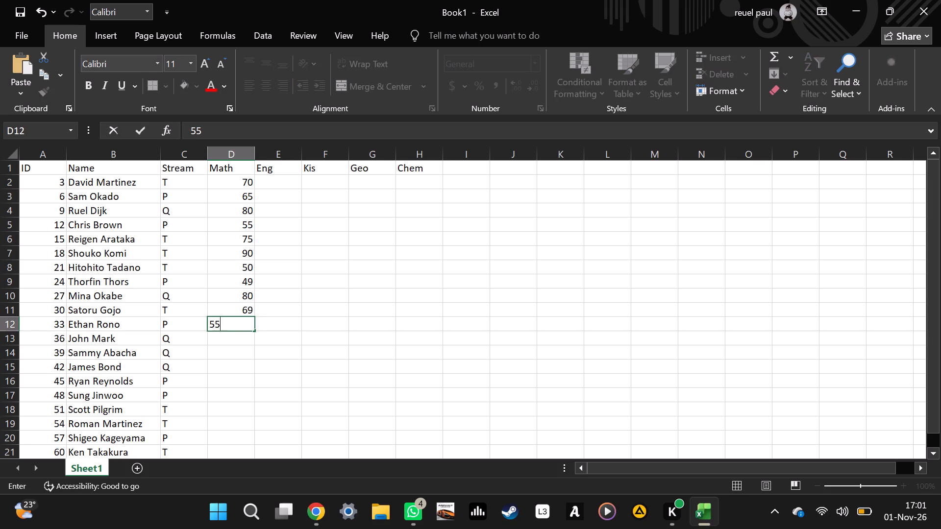
pyautogui.press('Down')
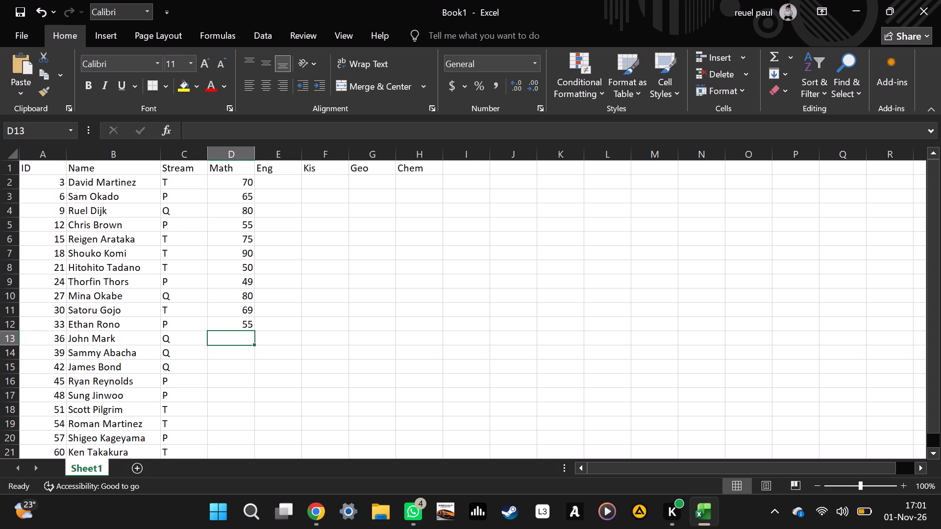
# Enter the Math scores 67 for ID 36 in cell D13 and 40 for ID 39 in cell D14.
pyautogui.press('Down')
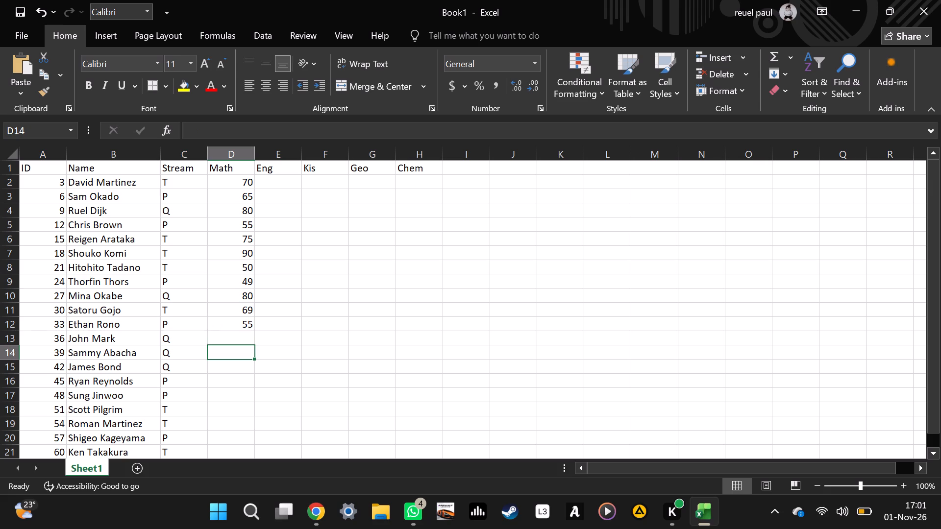
pyautogui.press('Up')
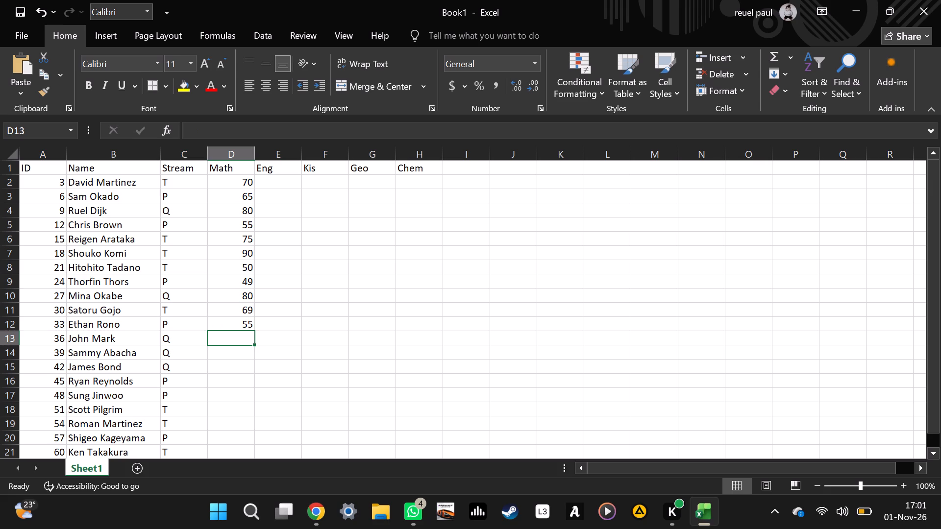
pyautogui.write('67')
pyautogui.press('Down')
pyautogui.press('4')
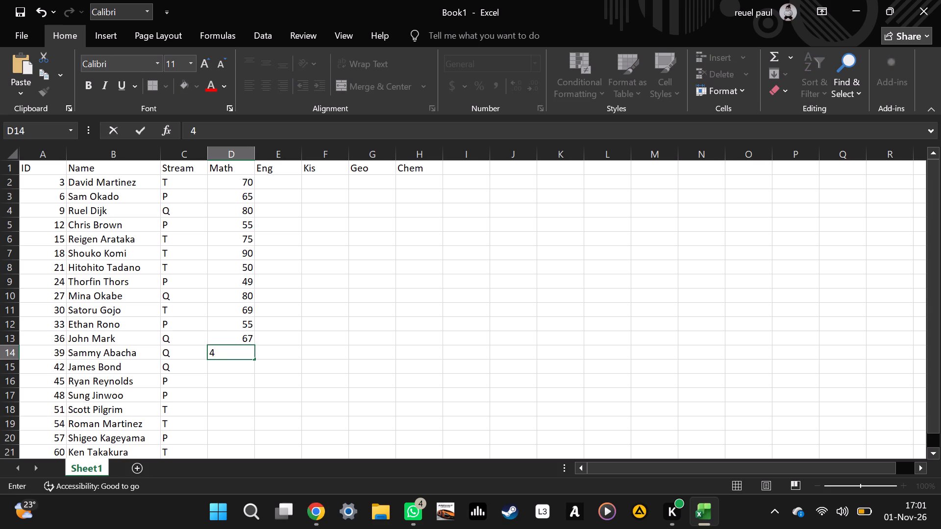
pyautogui.press('BackSpace')
pyautogui.write('50')
pyautogui.press('BackSpace')
pyautogui.press('BackSpace')
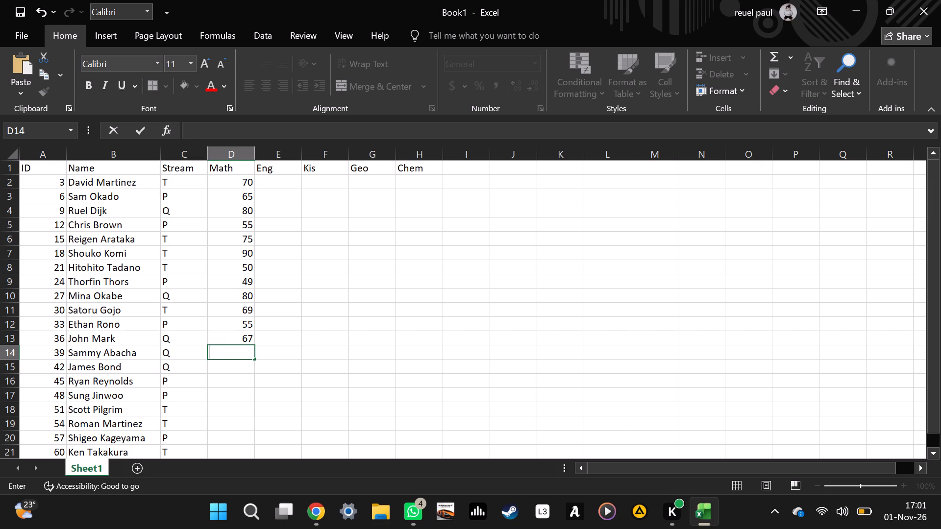
pyautogui.write('40')
pyautogui.press('Down')
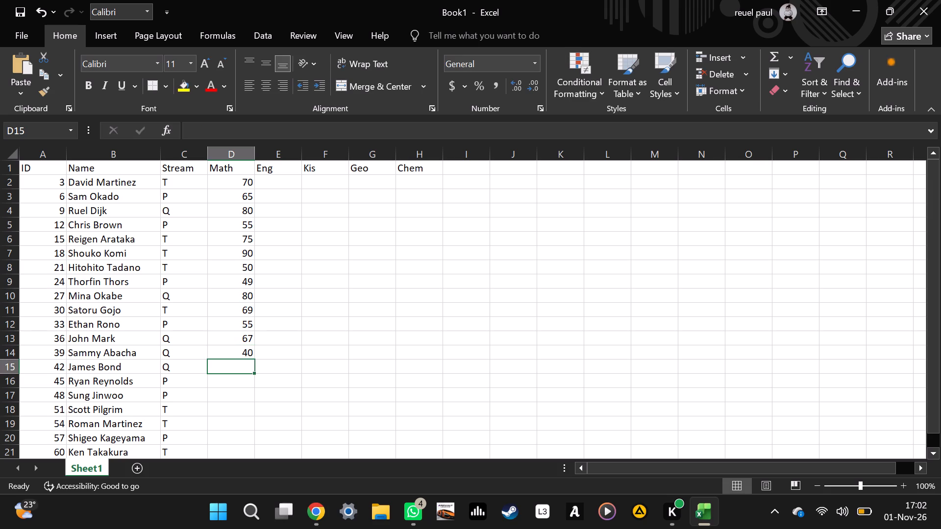
# Enter the Math scores 64, 78, 79 and 62 in cells D15 to D18.
pyautogui.press('6')
pyautogui.press('4')
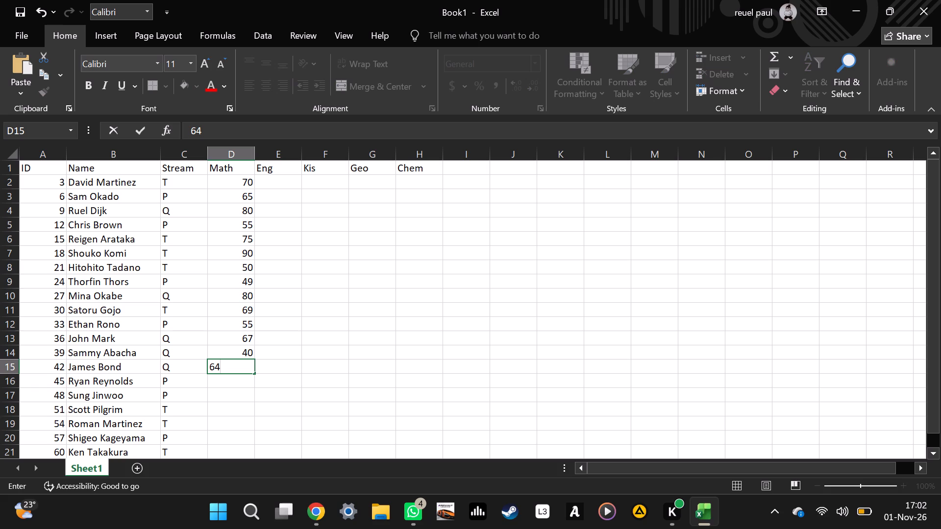
pyautogui.press('Down')
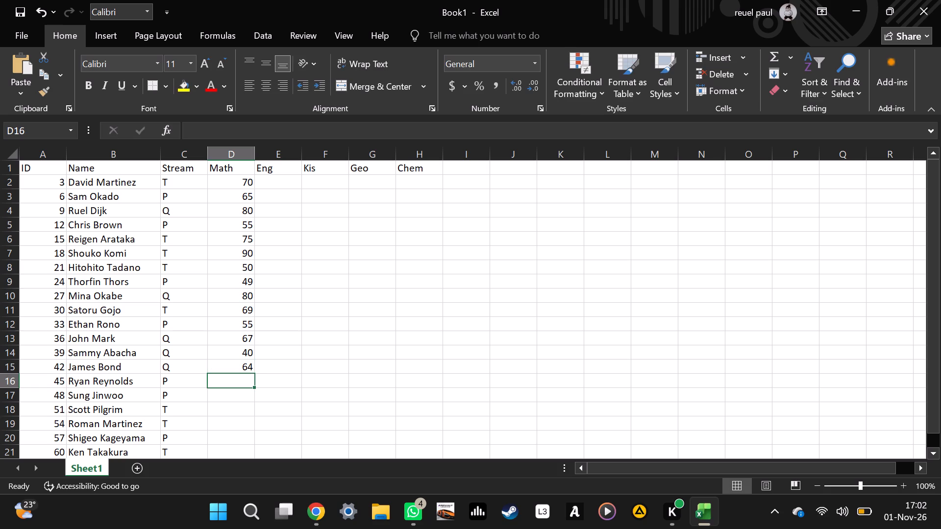
pyautogui.write('78')
pyautogui.press('Down')
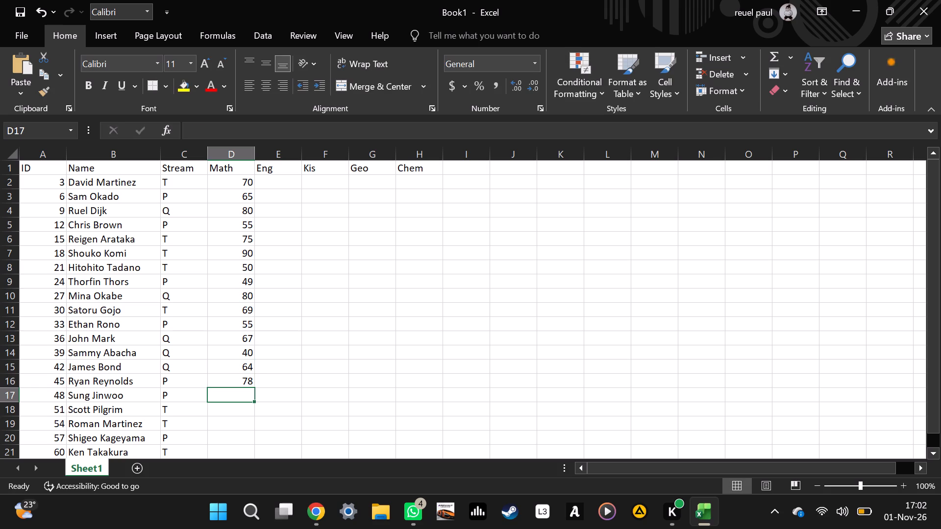
pyautogui.write('79')
pyautogui.press('Down')
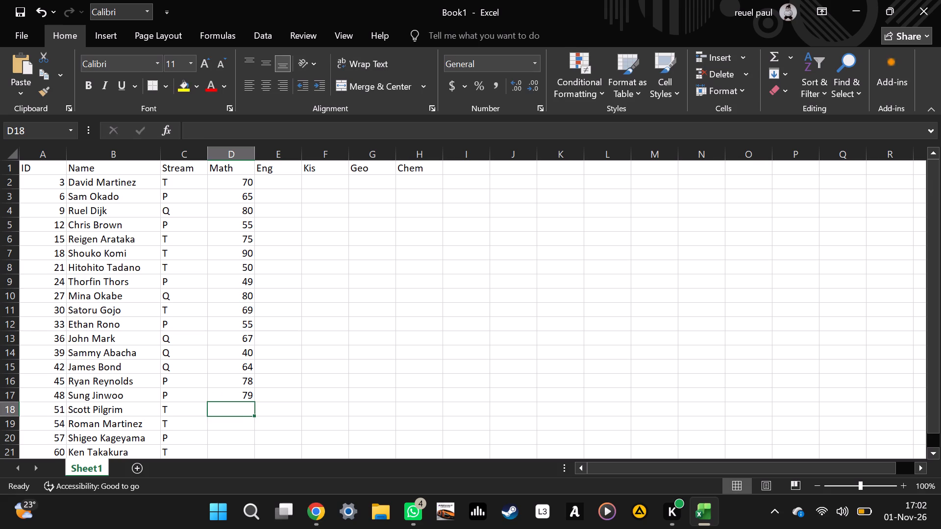
pyautogui.press('6')
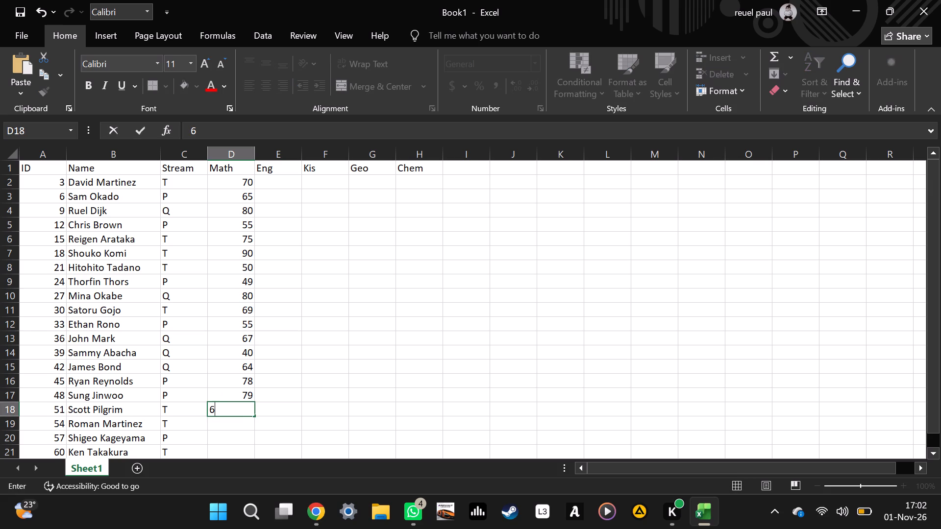
pyautogui.press('2')
pyautogui.press('Down')
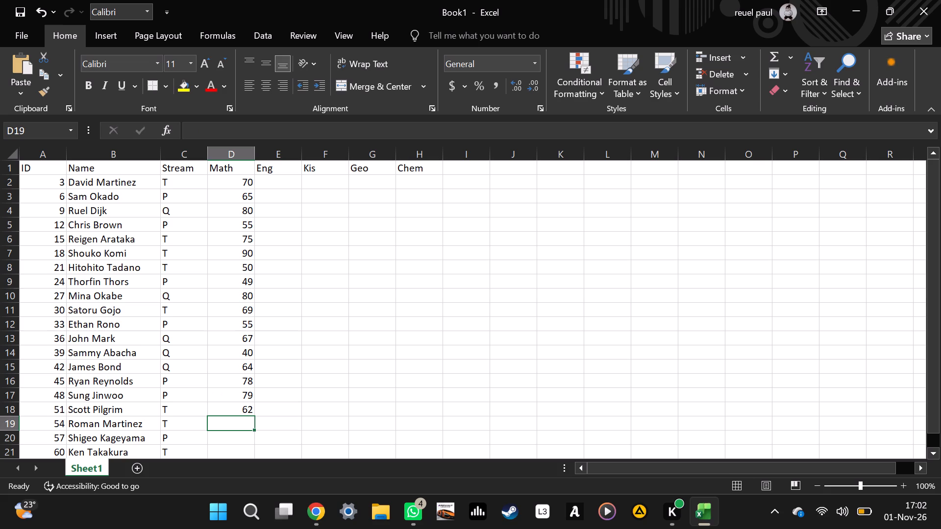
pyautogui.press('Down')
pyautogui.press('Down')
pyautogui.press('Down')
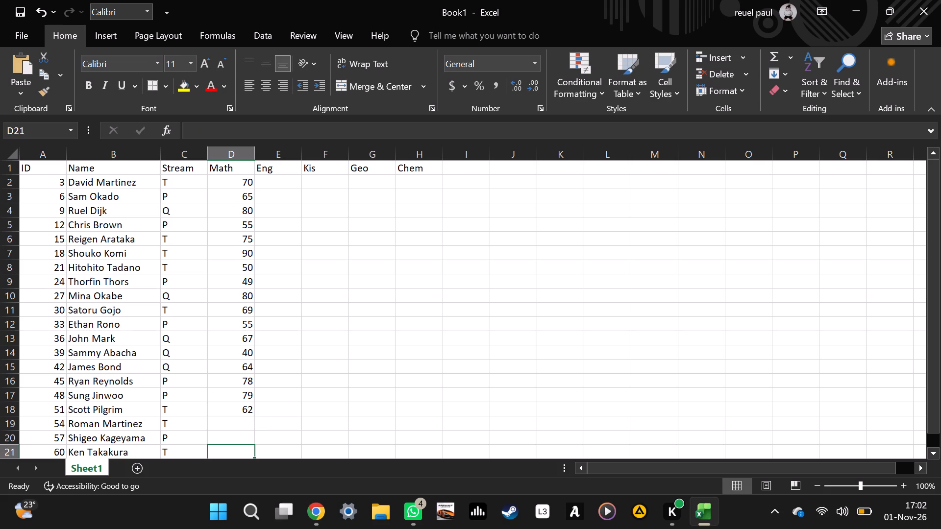
# Enter the Math scores 67, 51 and 76 in cells D19 to D21.
pyautogui.press('Up')
pyautogui.press('Up')
pyautogui.press('Up')
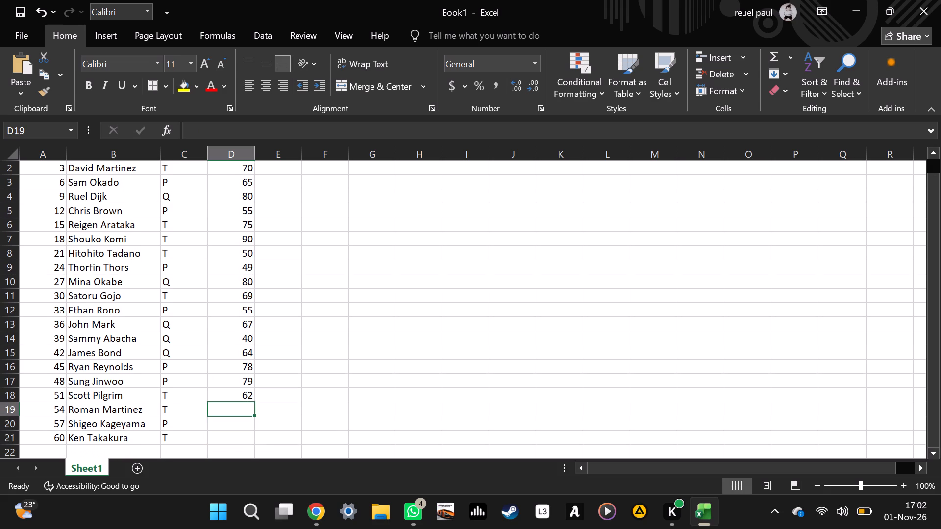
pyautogui.write('67')
pyautogui.press('Down')
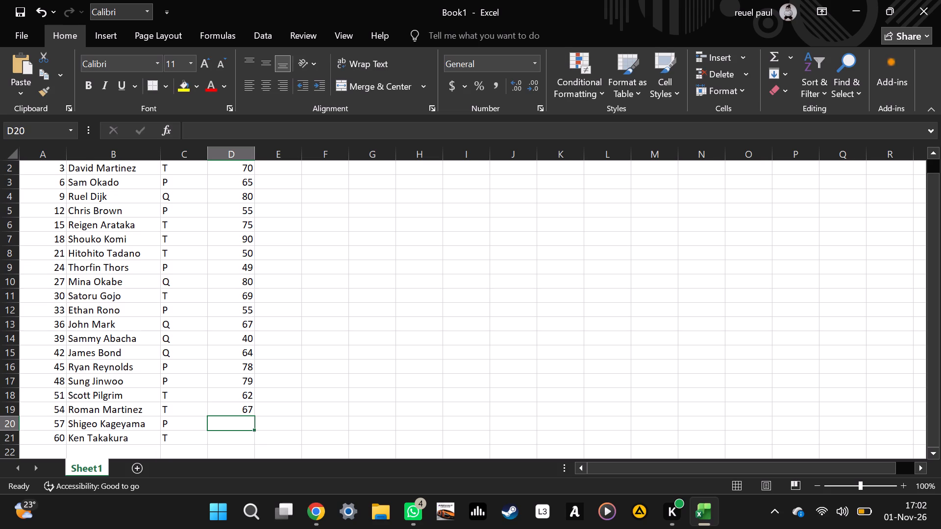
pyautogui.write('51')
pyautogui.press('Down')
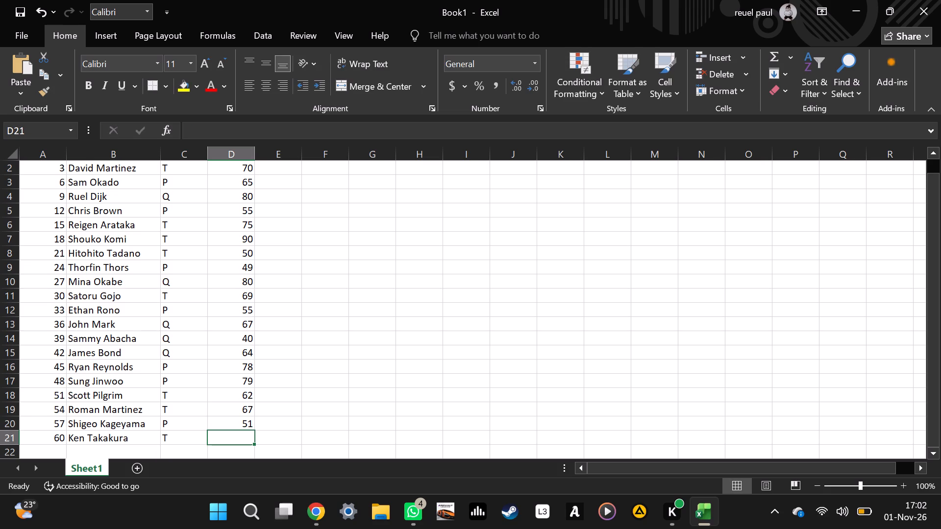
pyautogui.write('76')
pyautogui.press('Right')
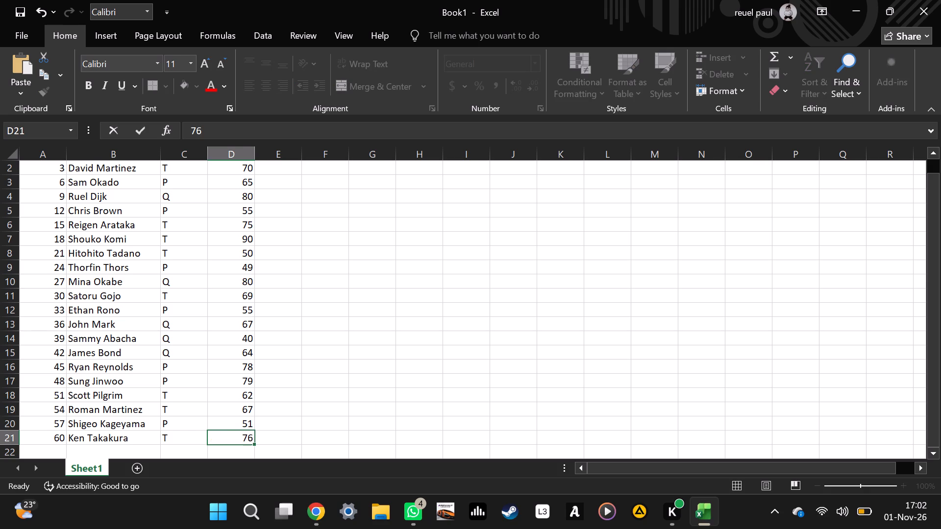
# Enter the Eng scores 67 for ID 3 in cell E2 and 68 for ID 6 in cell E3.
pyautogui.press('Up')
pyautogui.press('Up')
pyautogui.press('Up')
pyautogui.press('Up')
pyautogui.press('Up')
pyautogui.press('Up')
pyautogui.press('Up')
pyautogui.press('Up')
pyautogui.press('Up')
pyautogui.press('Up')
pyautogui.press('Up')
pyautogui.press('Up')
pyautogui.press('Up')
pyautogui.press('Up')
pyautogui.press('Up')
pyautogui.press('Up')
pyautogui.press('Up')
pyautogui.press('Up')
pyautogui.press('Up')
pyautogui.press('Up')
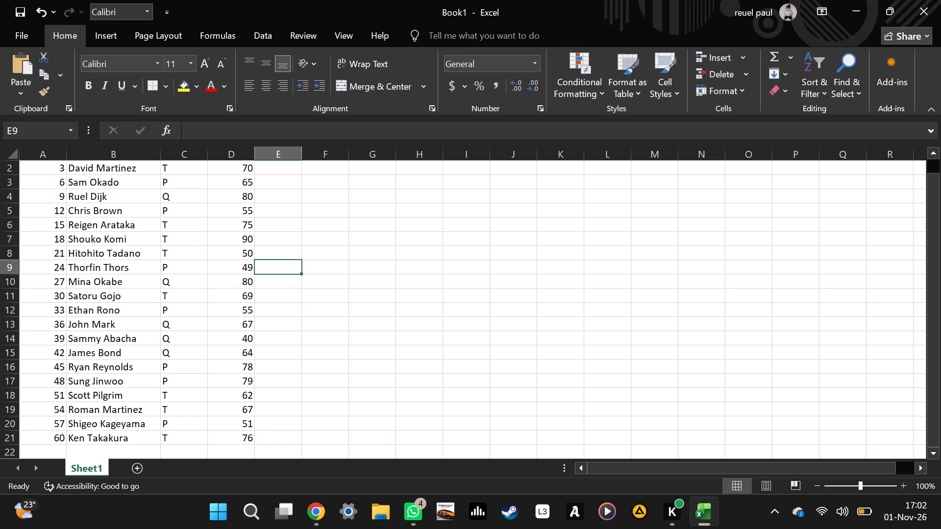
pyautogui.press('Down')
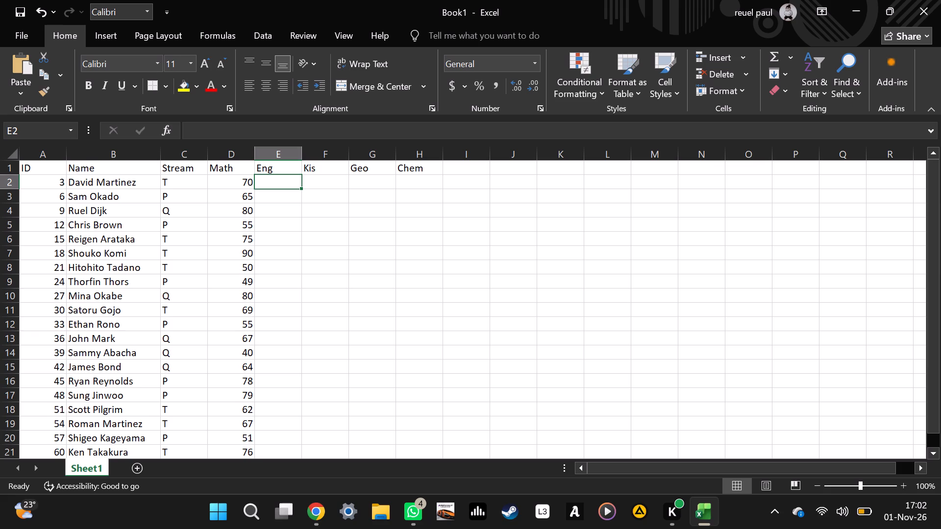
pyautogui.write('67')
pyautogui.press('Down')
pyautogui.write('98')
pyautogui.press('BackSpace')
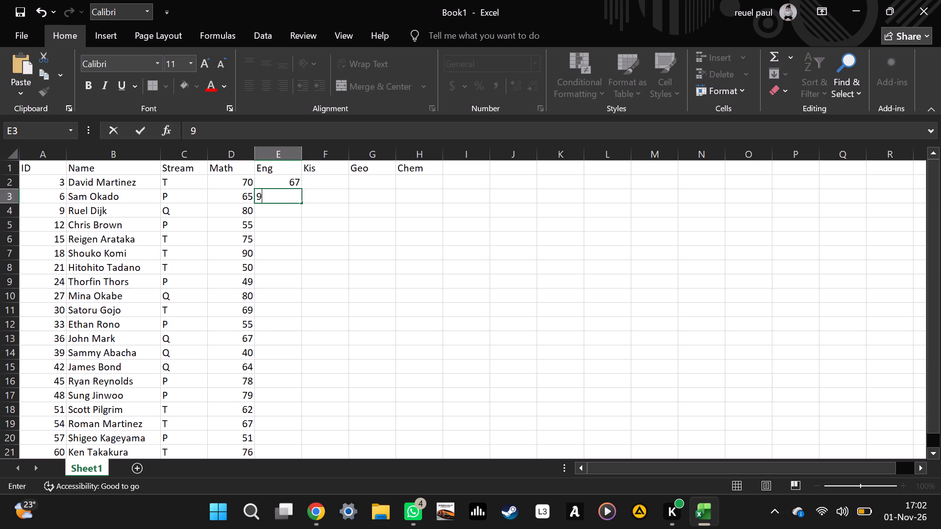
pyautogui.press('BackSpace')
pyautogui.write('68')
pyautogui.press('Down')
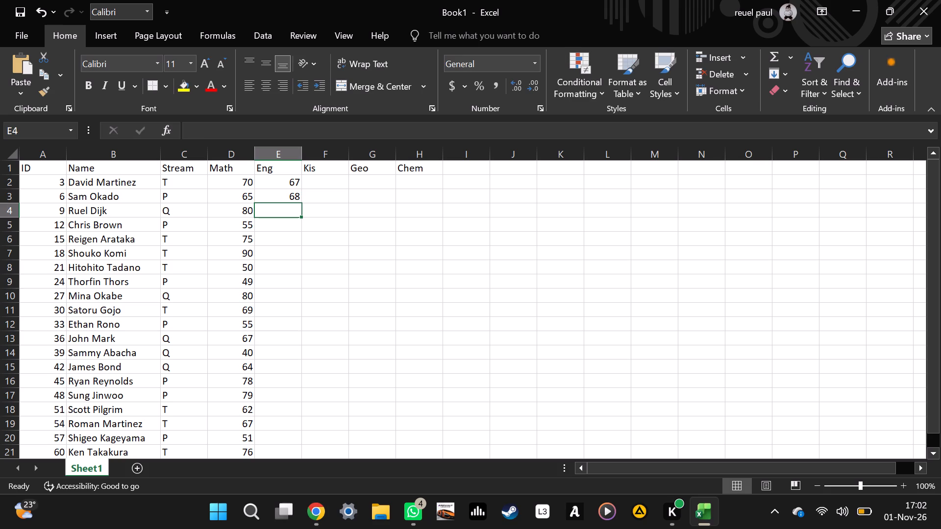
# Enter the Eng scores 50, 60, 69 and 70 in cells E4 to E7.
pyautogui.press('5')
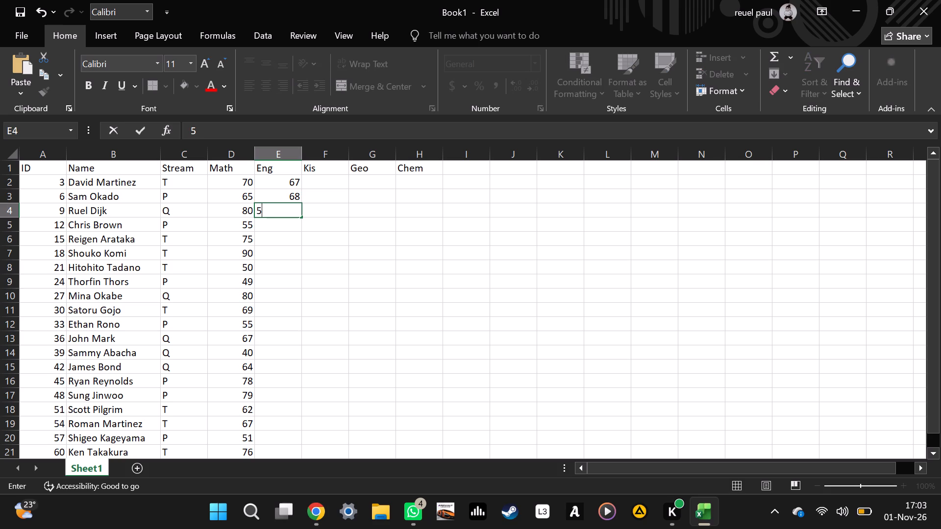
pyautogui.press('0')
pyautogui.press('Down')
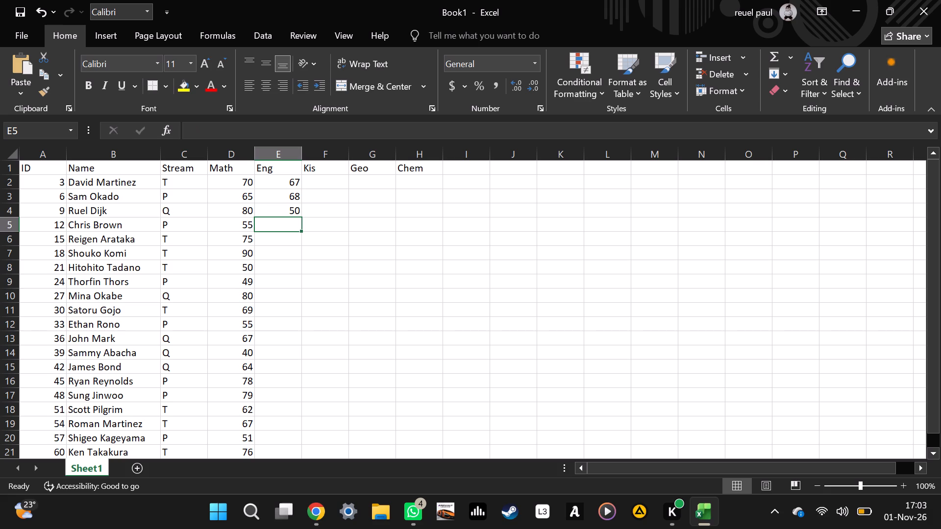
pyautogui.press('6')
pyautogui.press('0')
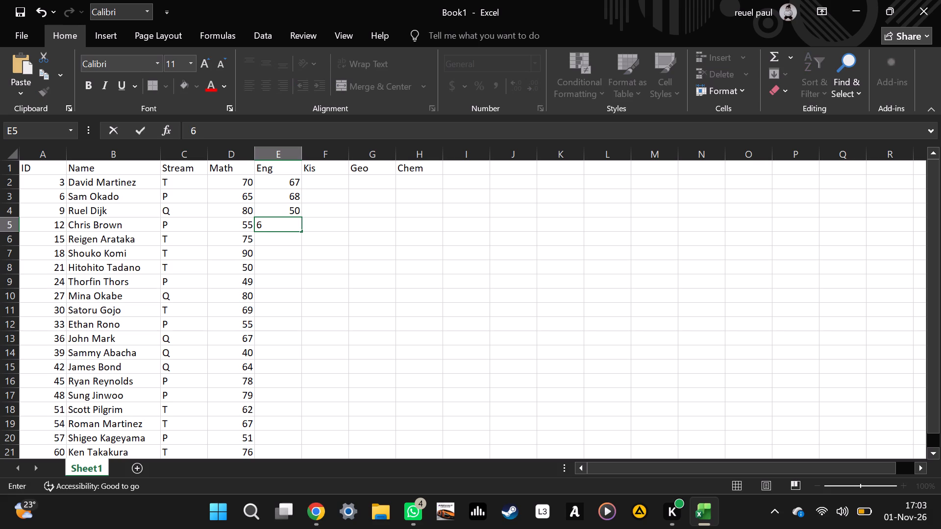
pyautogui.press('Down')
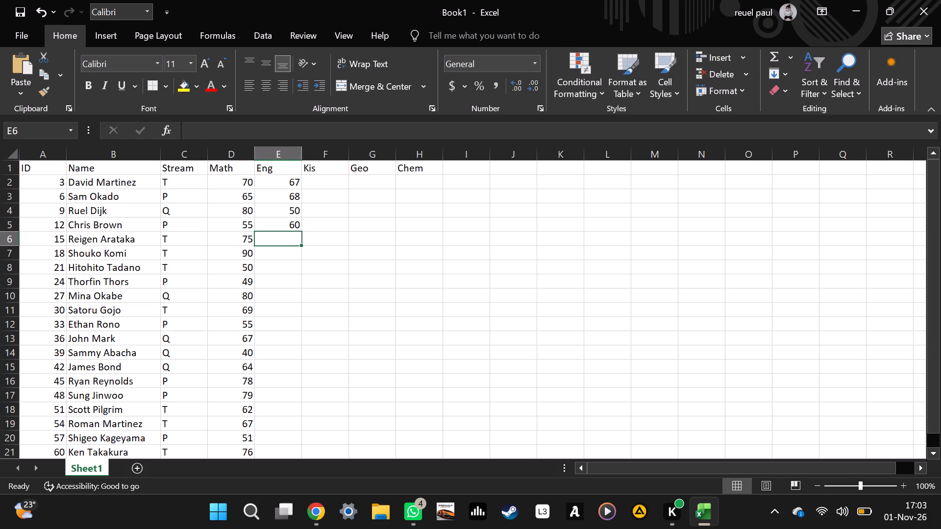
pyautogui.write('69')
pyautogui.press('Down')
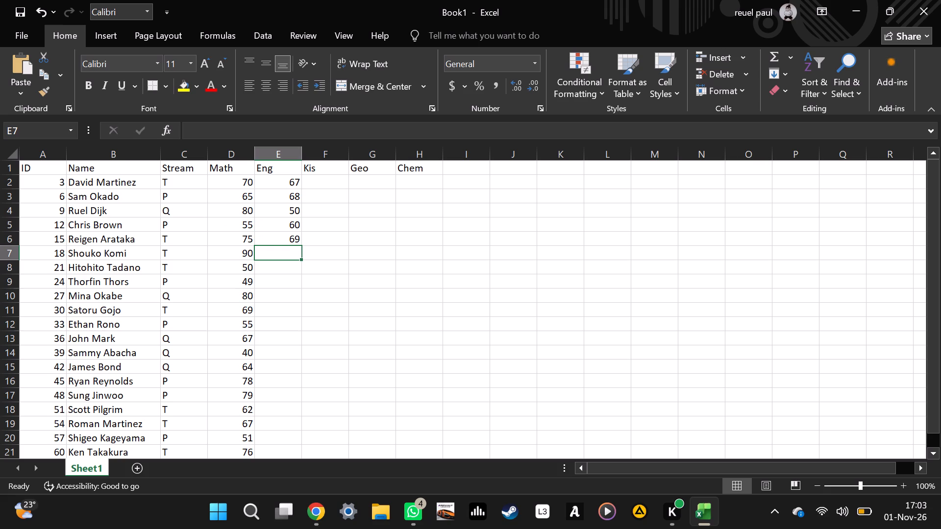
pyautogui.write('70')
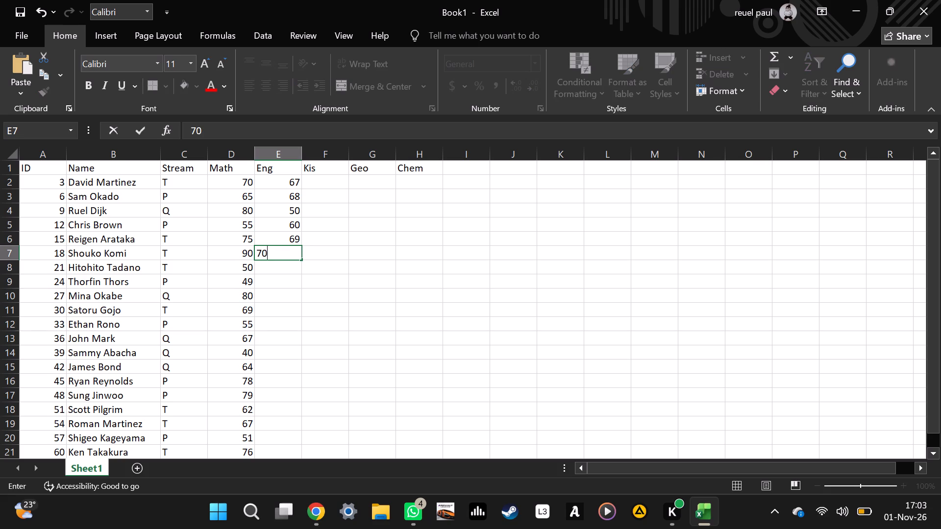
pyautogui.press('Down')
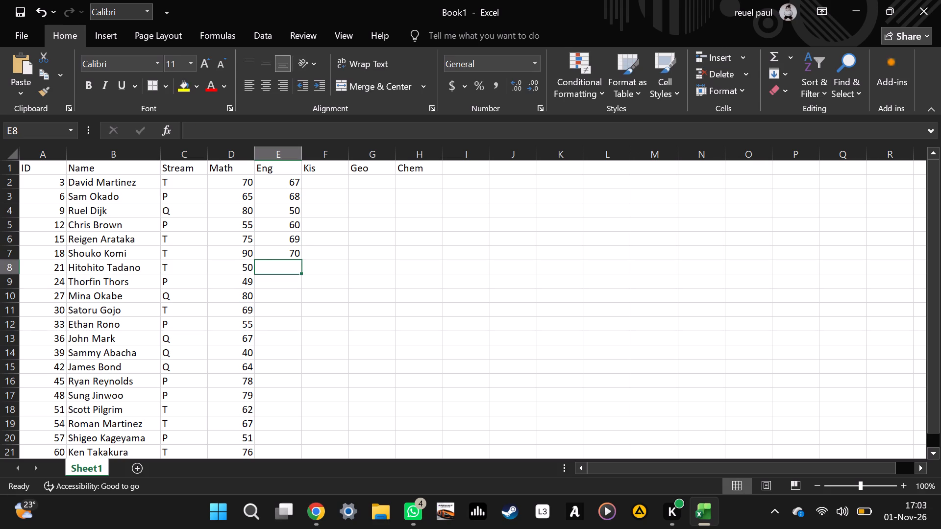
# Enter the Eng scores 56 for ID 21 in cell E8 and 59 for ID 24 in cell E9.
pyautogui.press('Down')
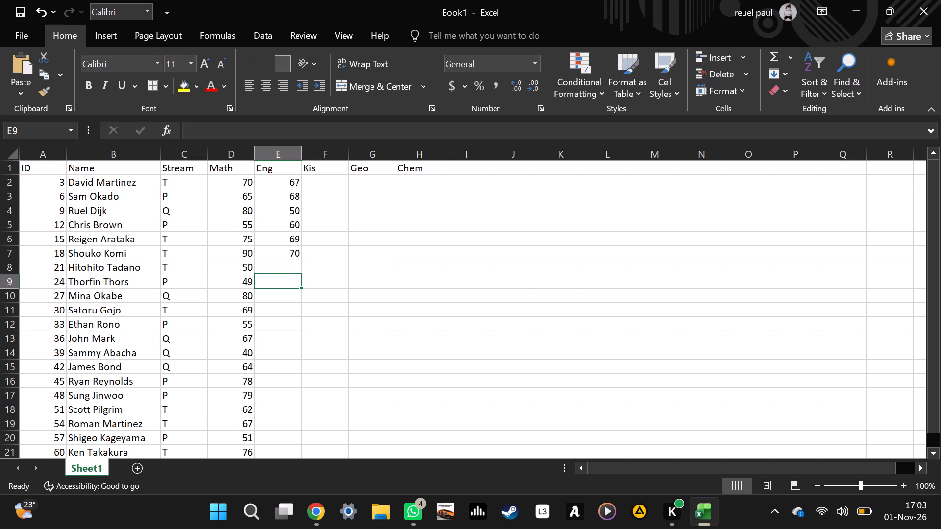
pyautogui.press('Up')
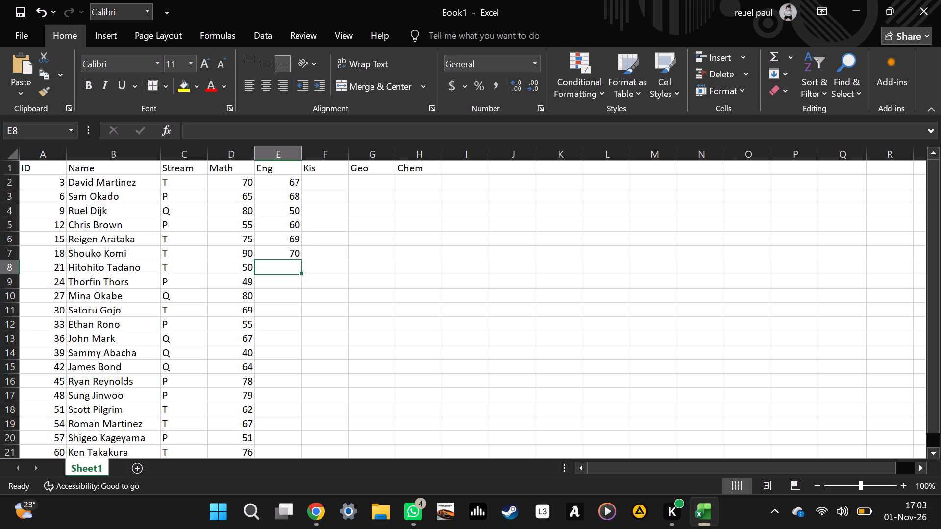
pyautogui.write('56')
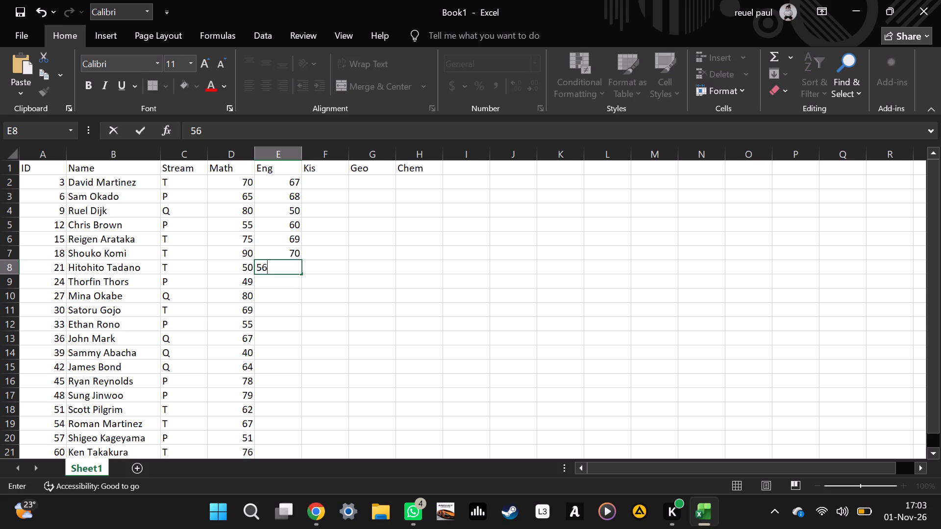
pyautogui.press('Down')
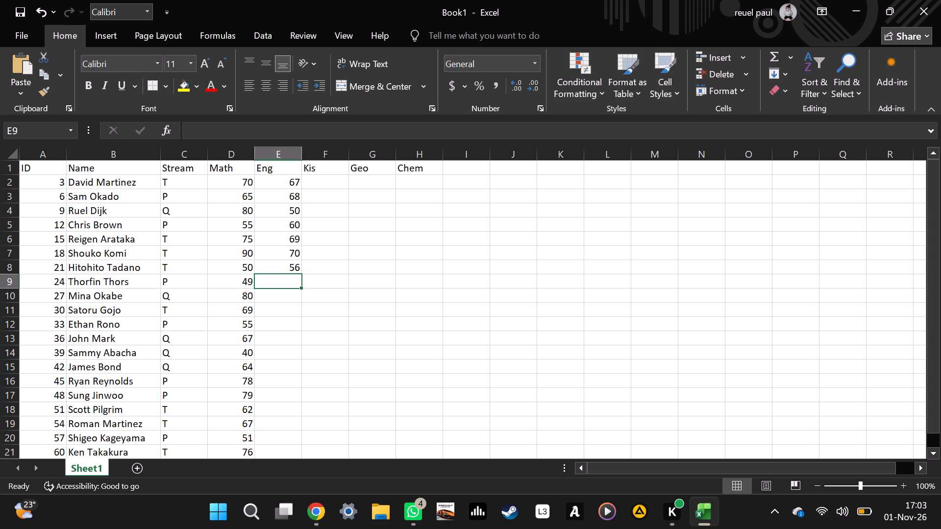
pyautogui.press('5')
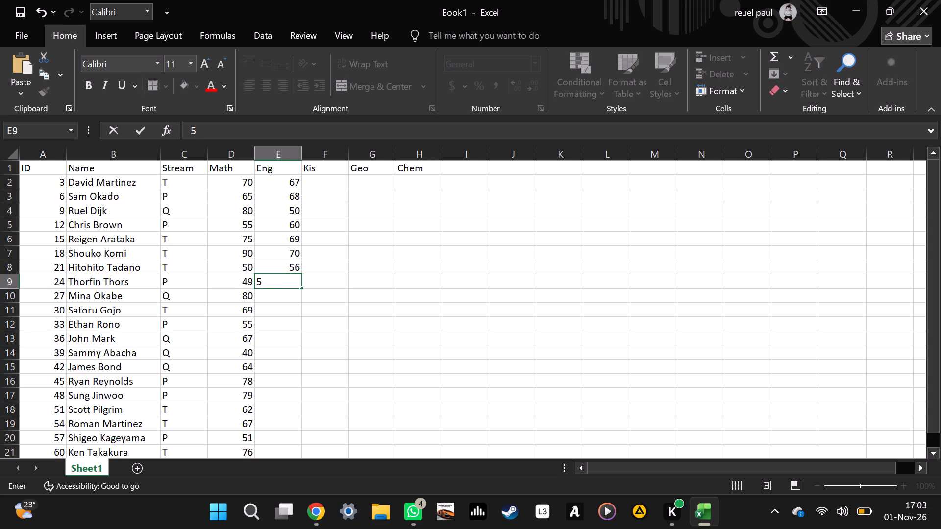
pyautogui.press('9')
pyautogui.press('Down')
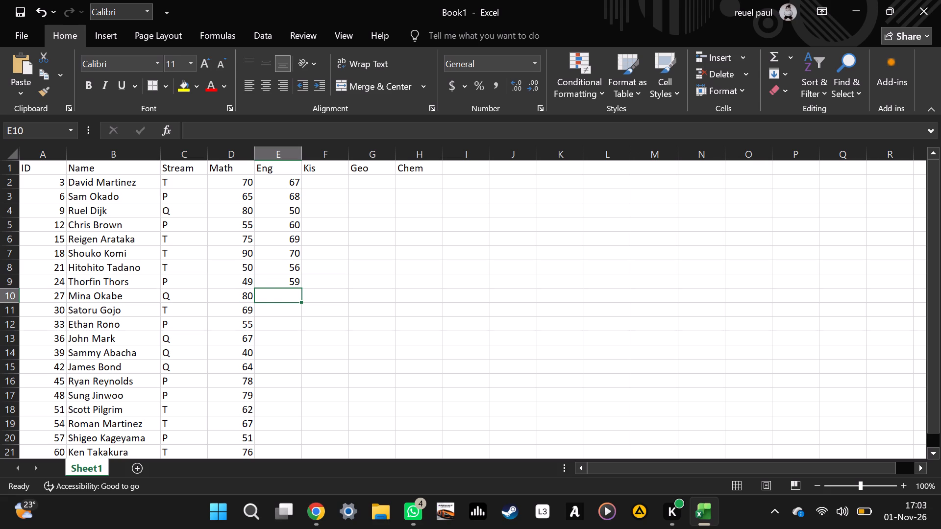
# Change the Eng score for ID 24 in cell E9 to 69.
pyautogui.press('Up')
pyautogui.write('689')
pyautogui.press('BackSpace')
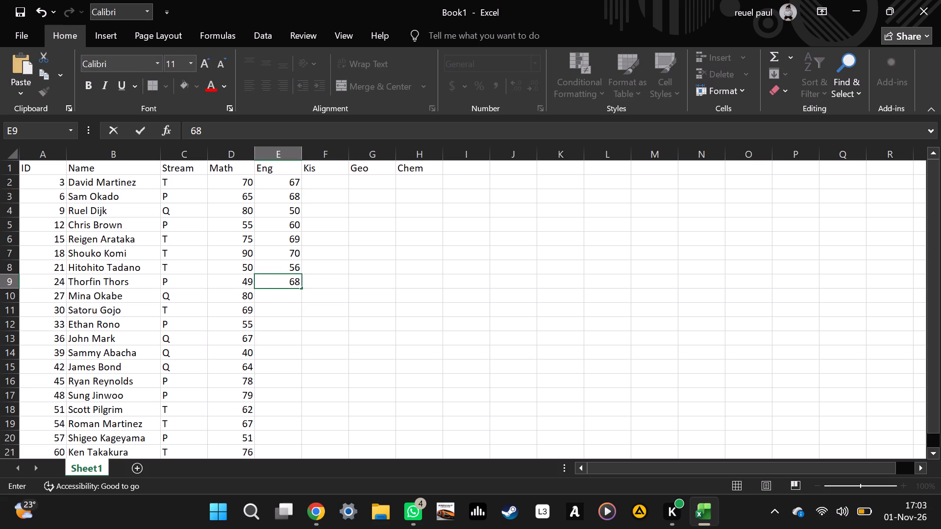
pyautogui.press('BackSpace')
pyautogui.press('9')
pyautogui.press('Down')
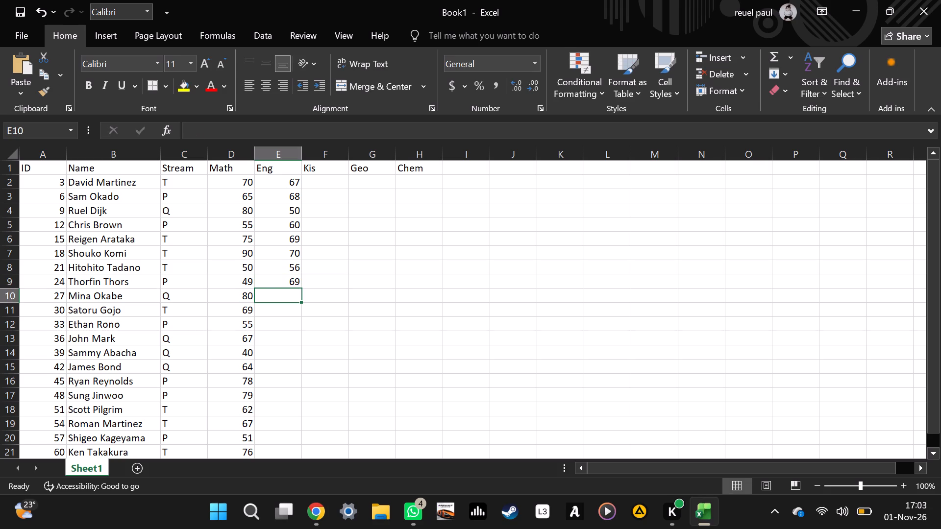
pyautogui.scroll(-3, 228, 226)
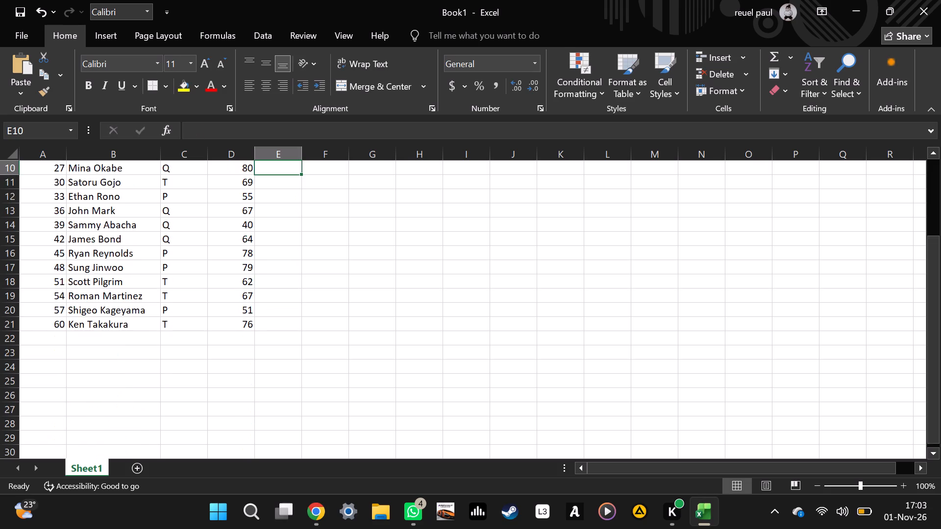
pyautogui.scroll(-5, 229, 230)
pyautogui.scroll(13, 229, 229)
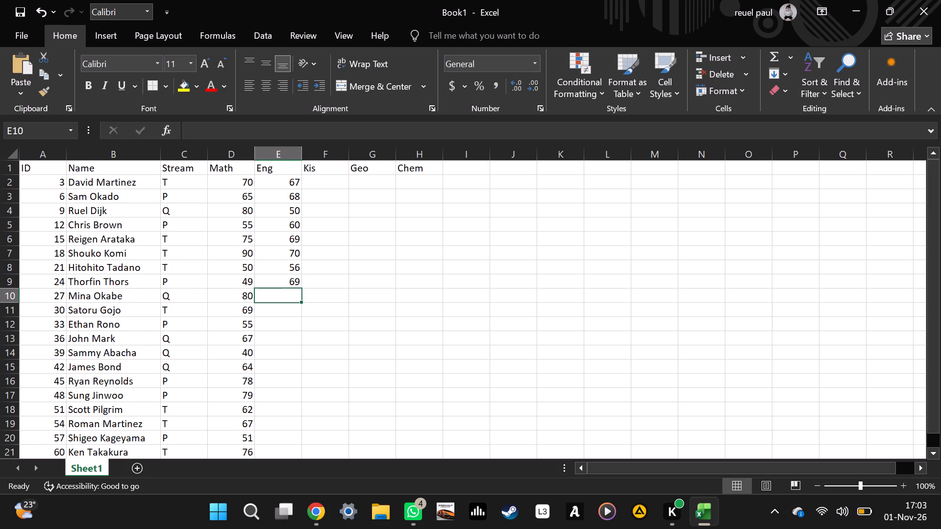
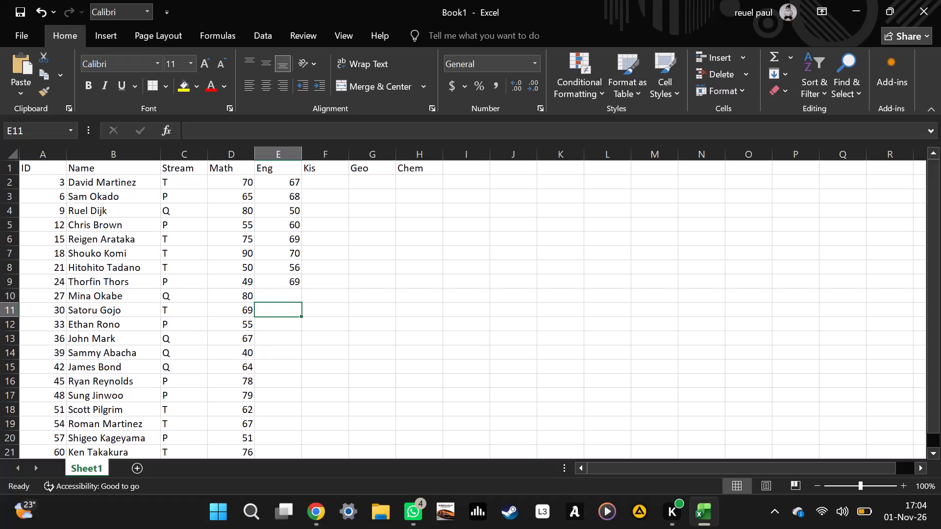
# Enter the Eng scores 79, 57, 40 and 54 for IDs 27 to 36 in cells E10 to E13.
pyautogui.press('Up')
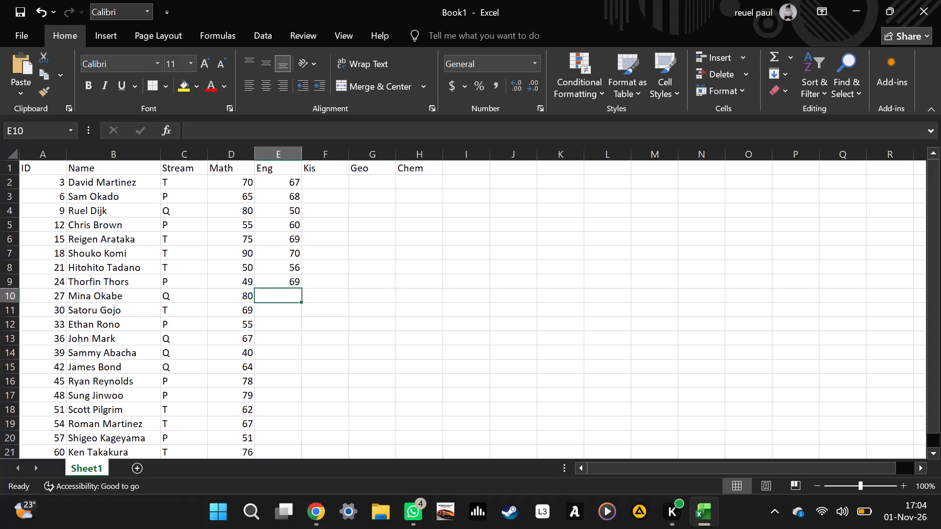
pyautogui.write('34')
pyautogui.press('BackSpace')
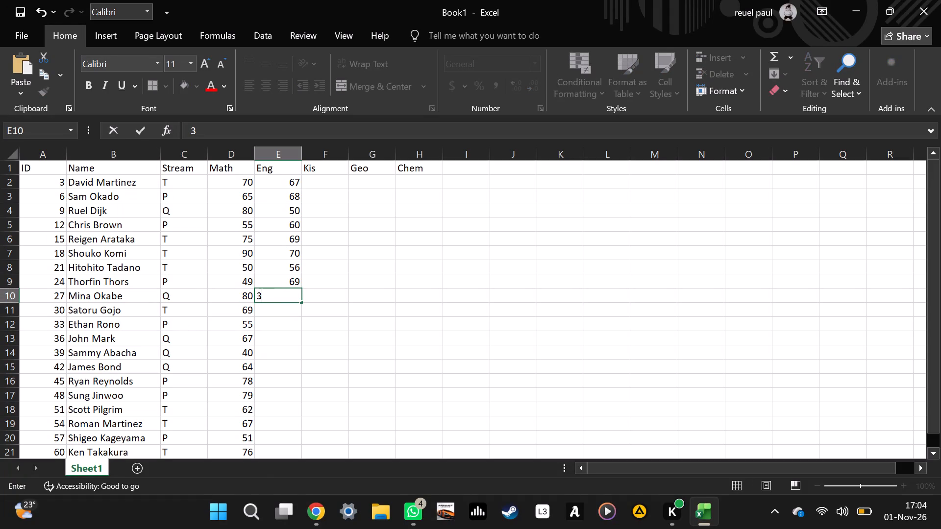
pyautogui.press('BackSpace')
pyautogui.press('7')
pyautogui.press('9')
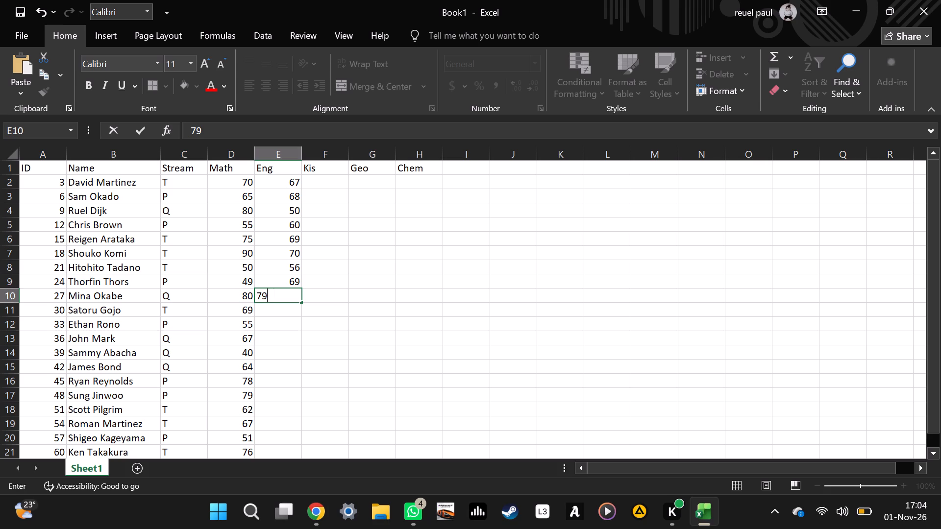
pyautogui.press('Down')
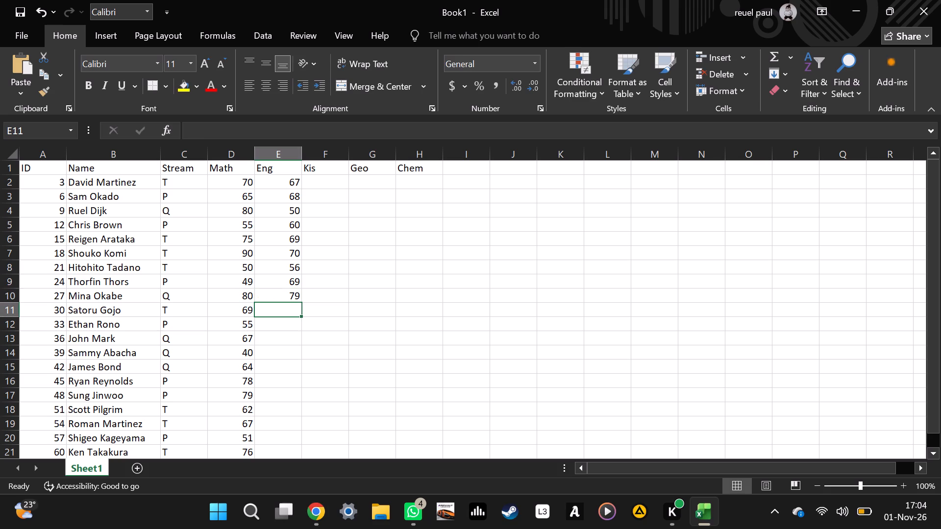
pyautogui.write('57')
pyautogui.press('Down')
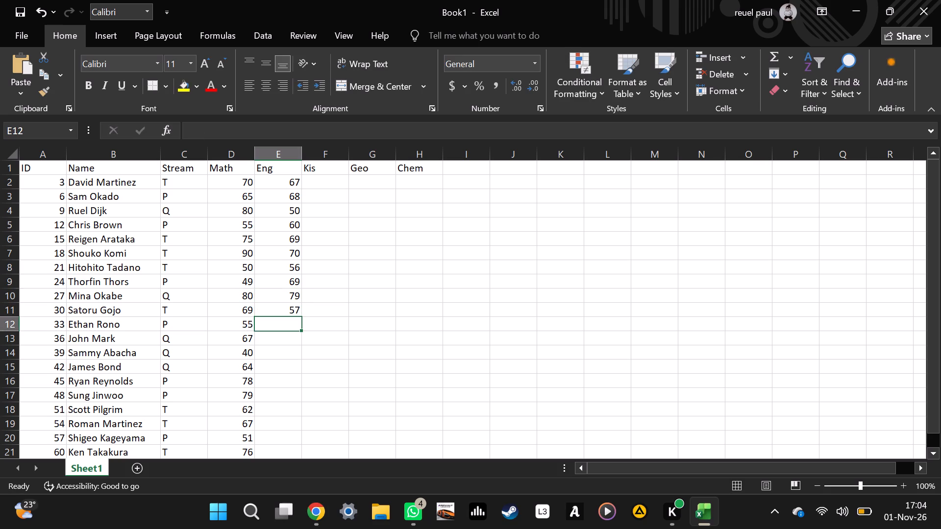
pyautogui.write('40')
pyautogui.press('Down')
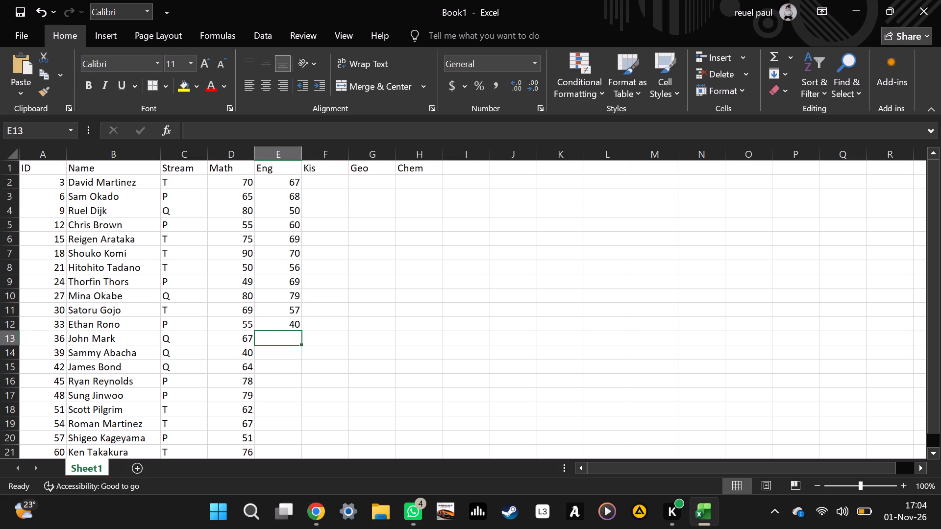
pyautogui.write('54')
pyautogui.press('Down')
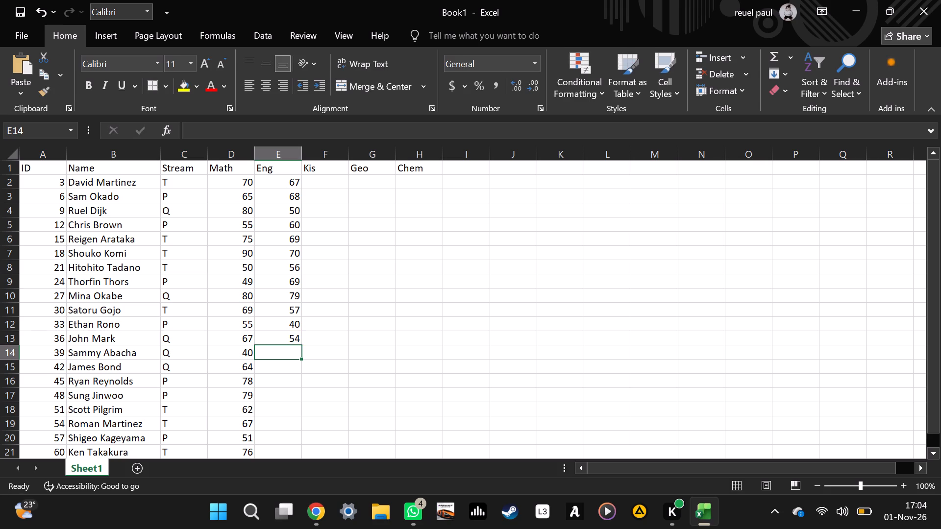
# Enter the Eng scores 61, 50, 67 and 59 for IDs 39 to 48 in cells E14 to E17.
pyautogui.press('6')
pyautogui.press('1')
pyautogui.press('Down')
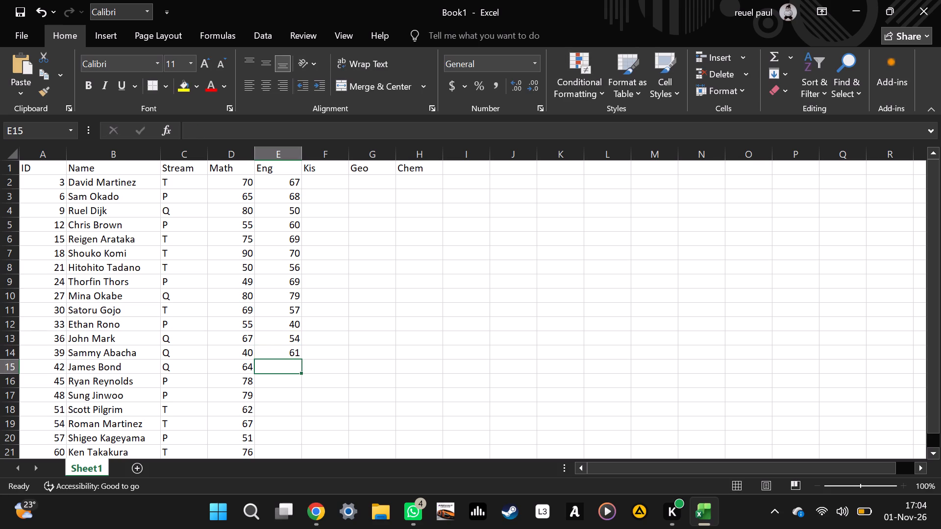
pyautogui.write('50')
pyautogui.press('Down')
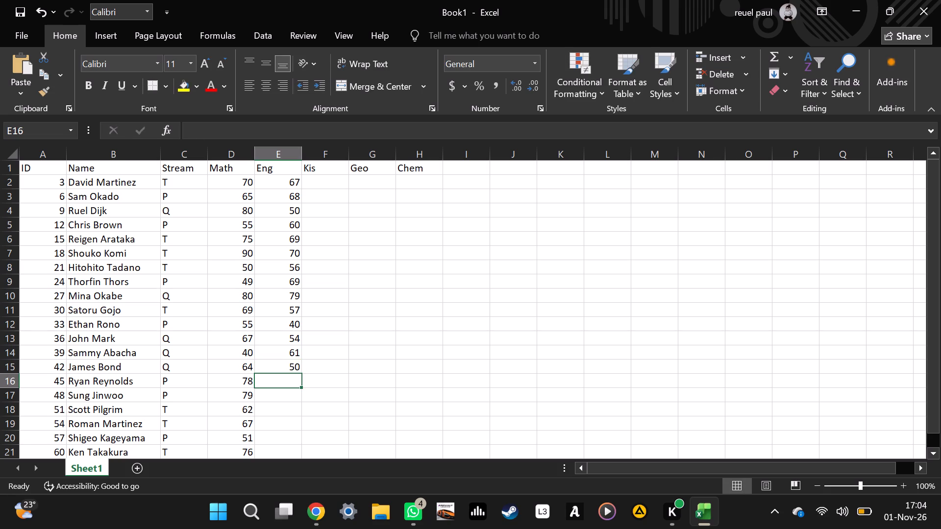
pyautogui.write('67')
pyautogui.press('Down')
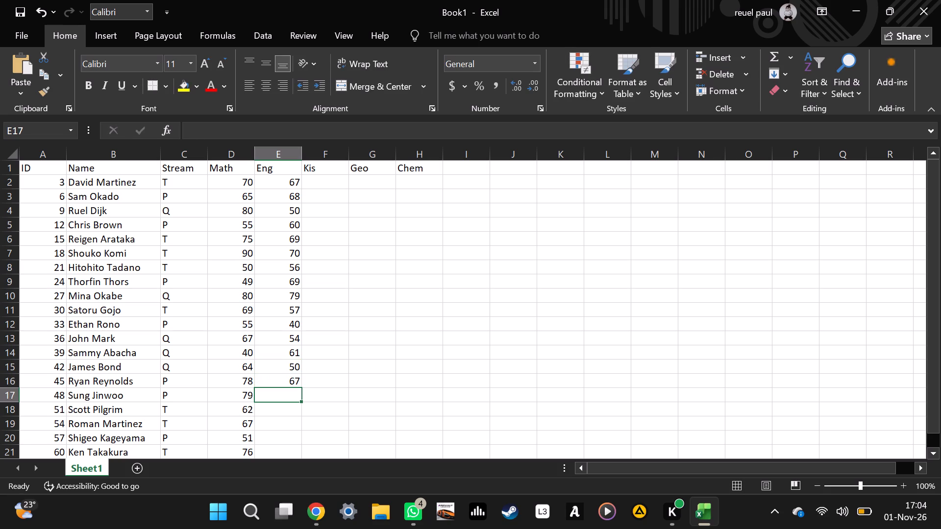
pyautogui.press('8')
pyautogui.press('BackSpace')
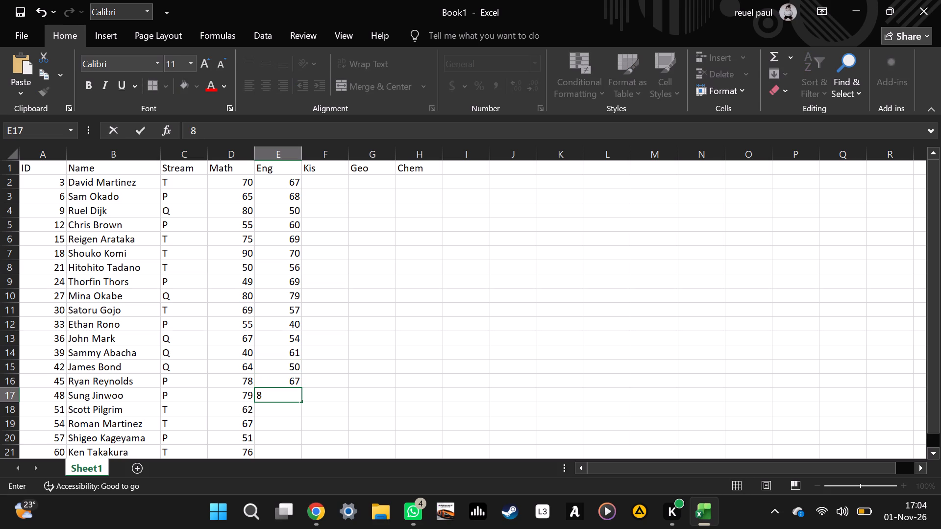
pyautogui.write('59')
pyautogui.press('Down')
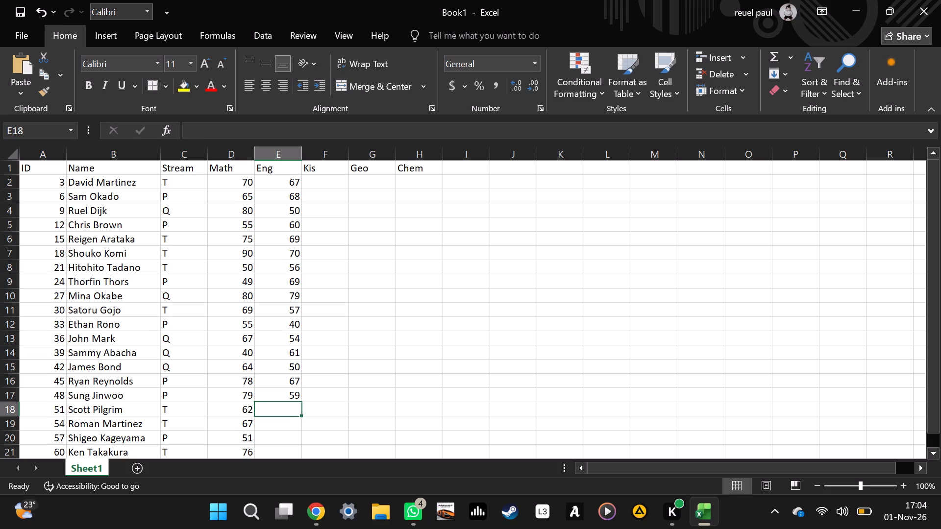
# Enter the Eng scores 75 for ID 51 in cell E18 and 66 for ID 54 in cell E19.
pyautogui.write('756')
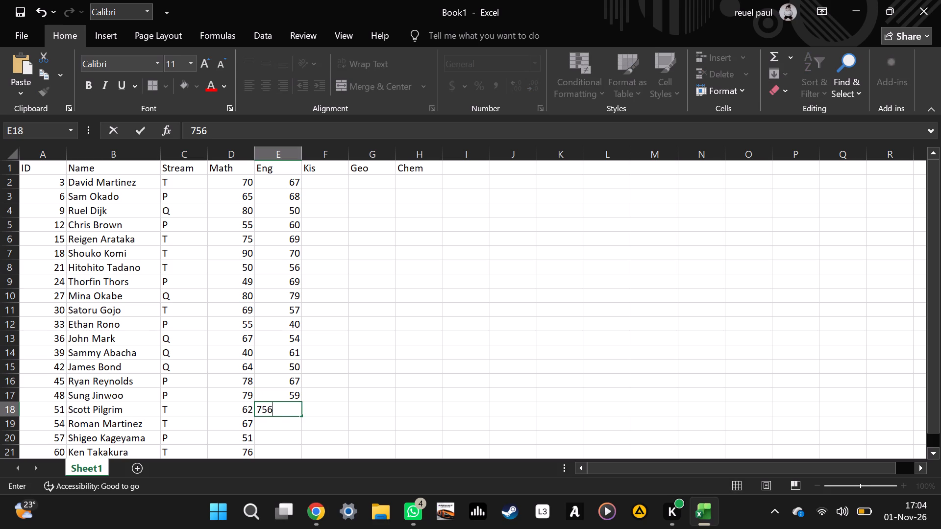
pyautogui.press('BackSpace')
pyautogui.press('Down')
pyautogui.press('Down')
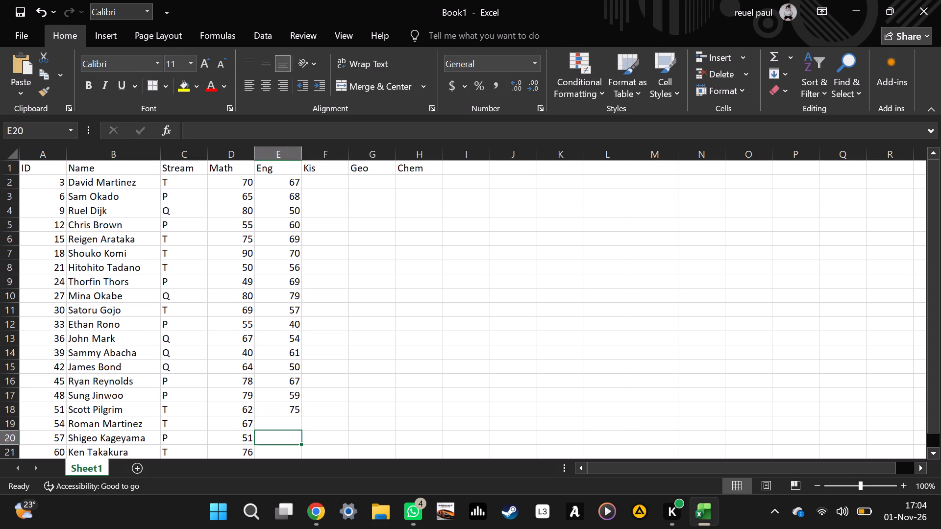
pyautogui.press('Up')
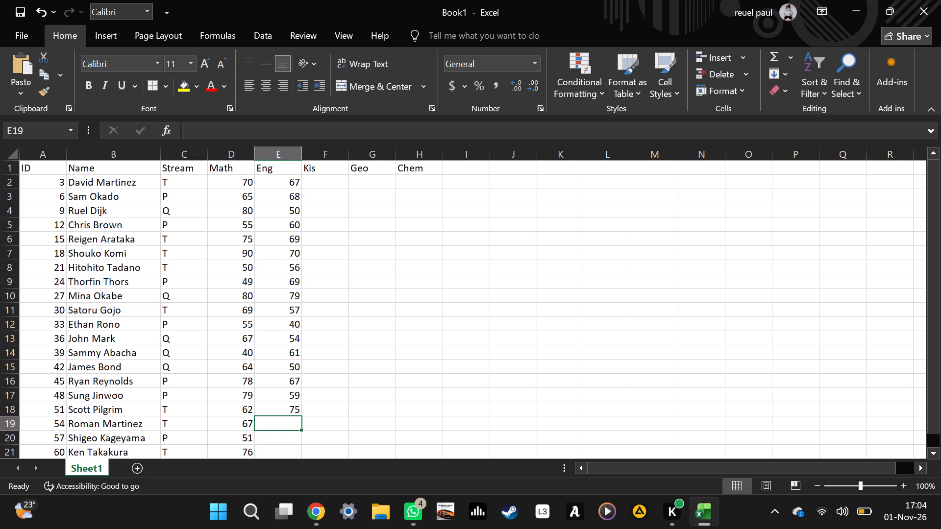
pyautogui.write('66')
pyautogui.press('Down')
# Enter the Eng scores 75 for ID 57 in cell E20 and 63 for ID 60 in cell E21.
pyautogui.press('Down')
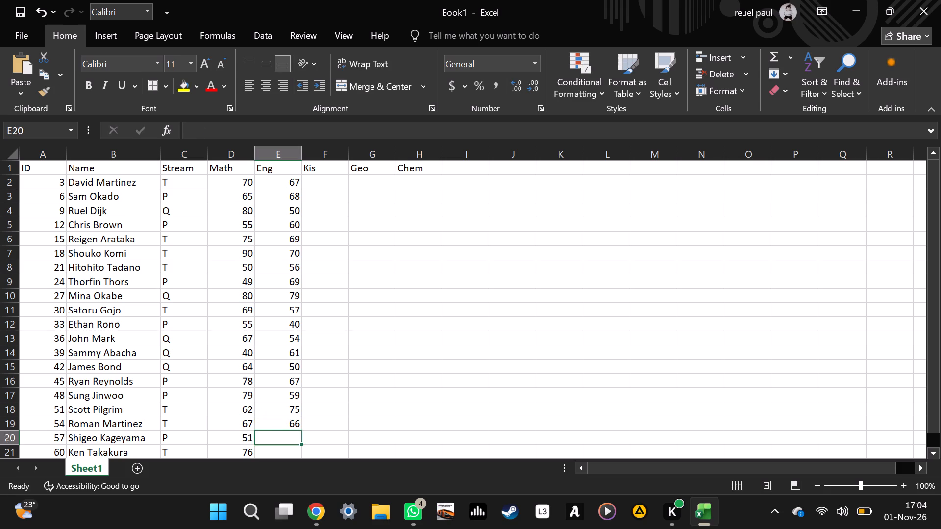
pyautogui.press('Down')
pyautogui.press('Down')
pyautogui.press('Up')
pyautogui.press('Up')
pyautogui.press('Up')
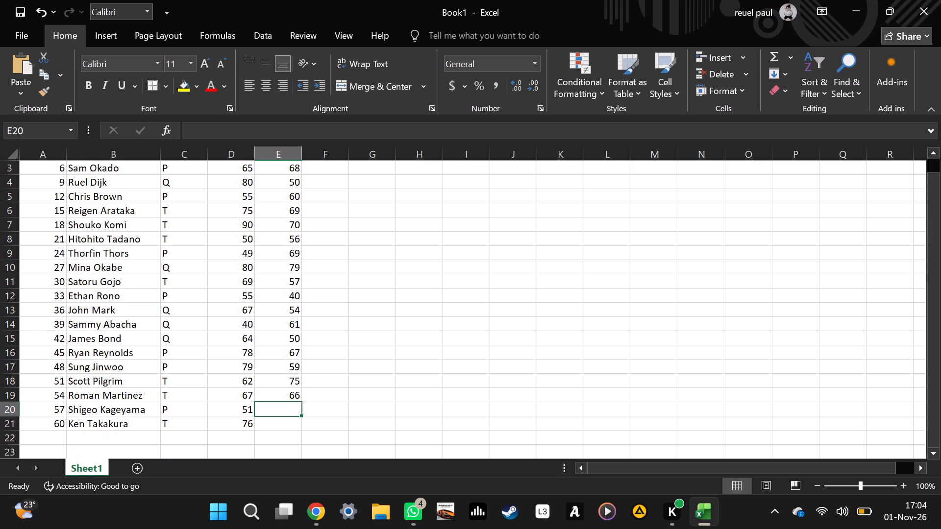
pyautogui.press('7')
pyautogui.press('5')
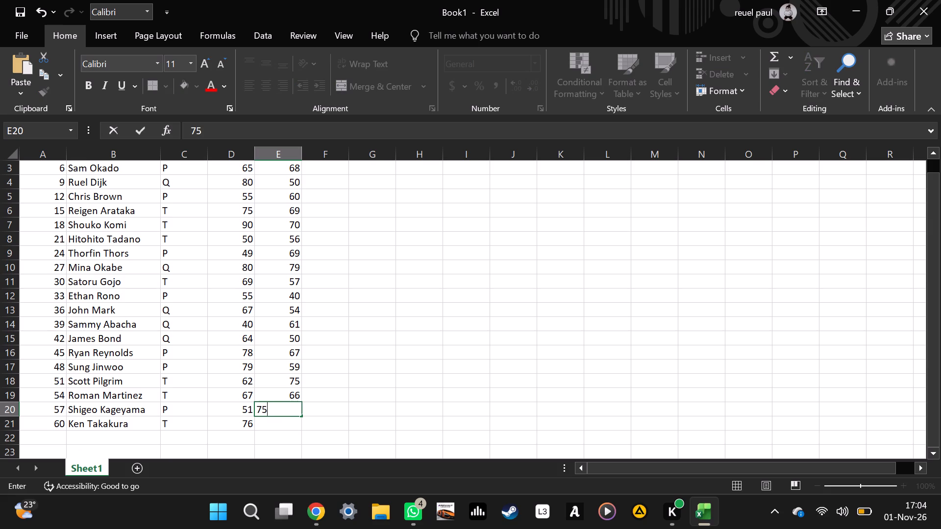
pyautogui.press('Down')
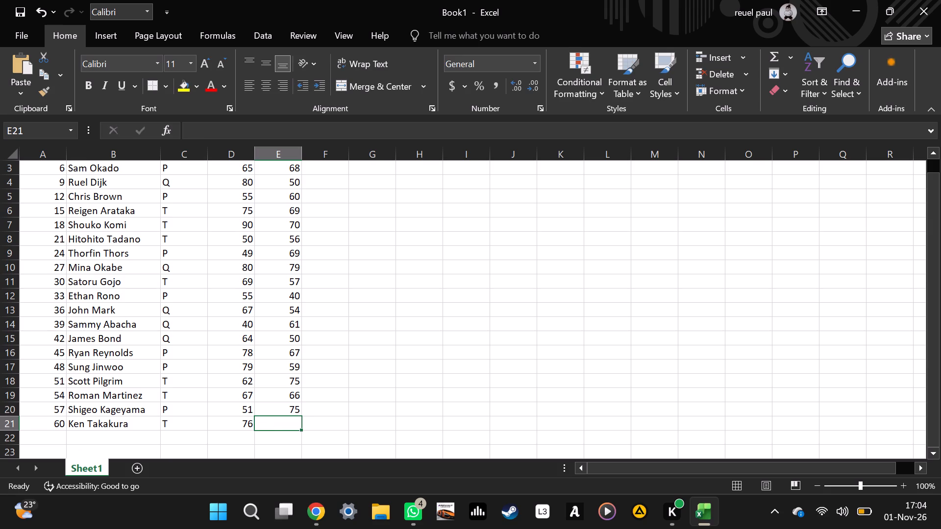
pyautogui.write('63')
pyautogui.press('Right')
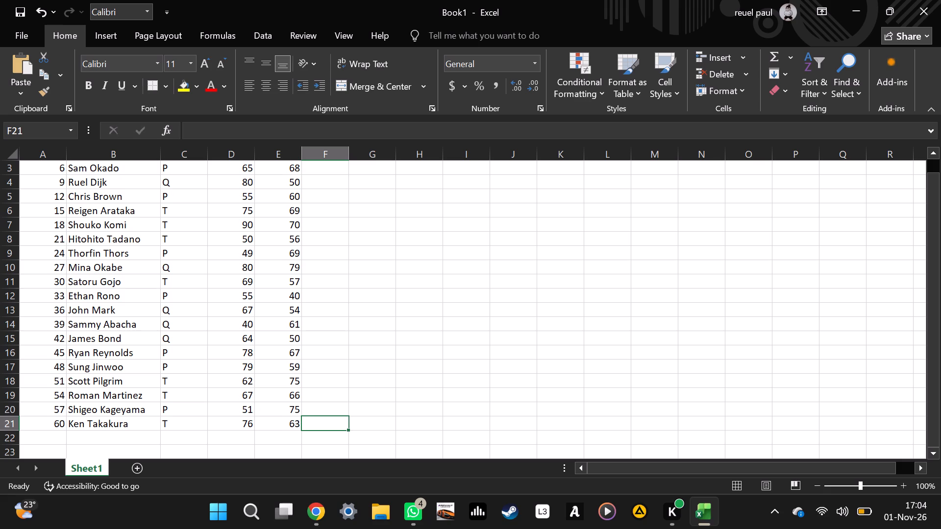
# Enter the Kis scores 51, 66 and 55 for IDs 3, 6 and 9 in cells F2 to F4.
pyautogui.press('Up')
pyautogui.press('Up')
pyautogui.press('Up')
pyautogui.press('Up')
pyautogui.press('Up')
pyautogui.press('Up')
pyautogui.press('Up')
pyautogui.press('Up')
pyautogui.press('Up')
pyautogui.press('Up')
pyautogui.press('Up')
pyautogui.press('Up')
pyautogui.press('Up')
pyautogui.press('Up')
pyautogui.press('Up')
pyautogui.press('Up')
pyautogui.press('Up')
pyautogui.press('Up')
pyautogui.press('Up')
pyautogui.press('Up')
pyautogui.press('Up')
pyautogui.press('Up')
pyautogui.press('Up')
pyautogui.press('Up')
pyautogui.press('Up')
pyautogui.press('Up')
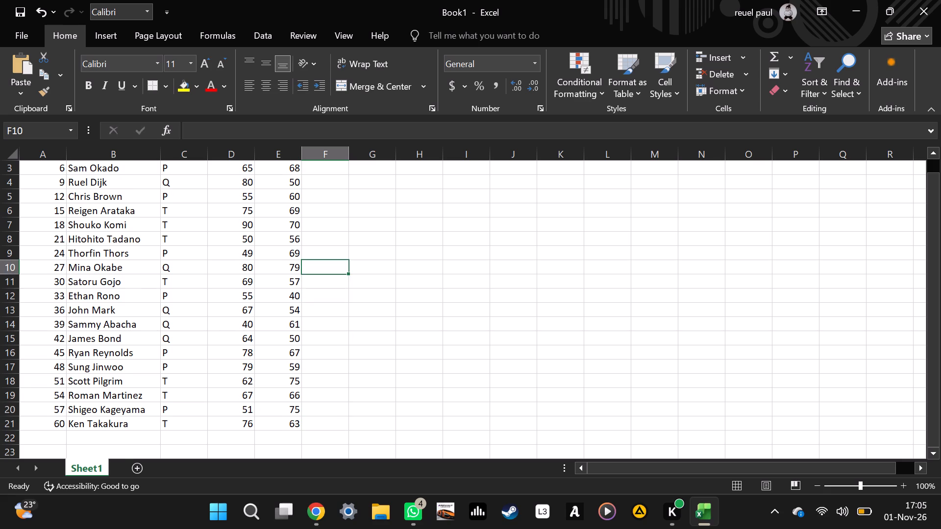
pyautogui.press('Down')
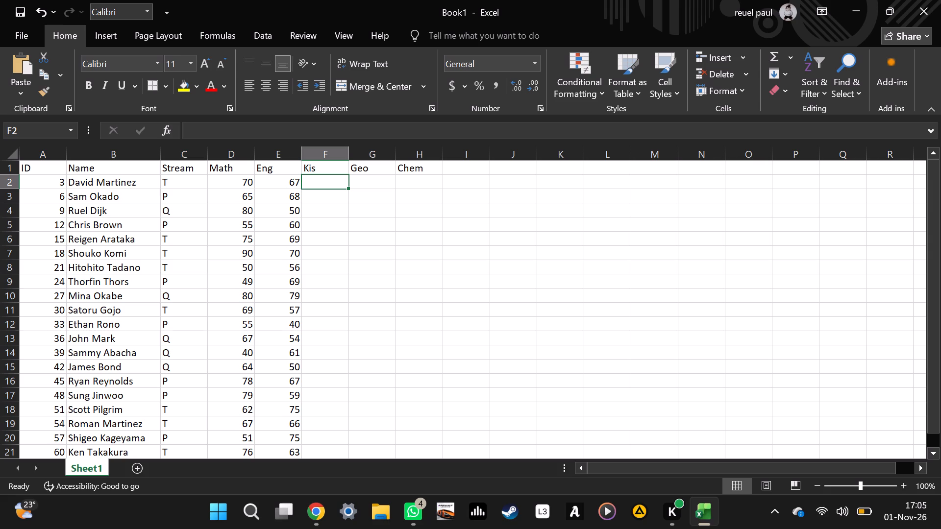
pyautogui.write('46')
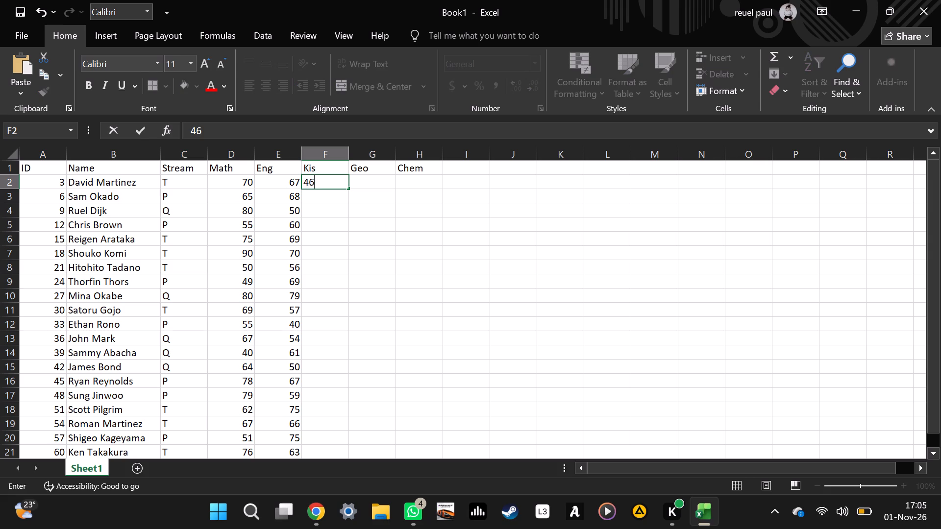
pyautogui.press('BackSpace')
pyautogui.press('BackSpace')
pyautogui.write('51')
pyautogui.press('Down')
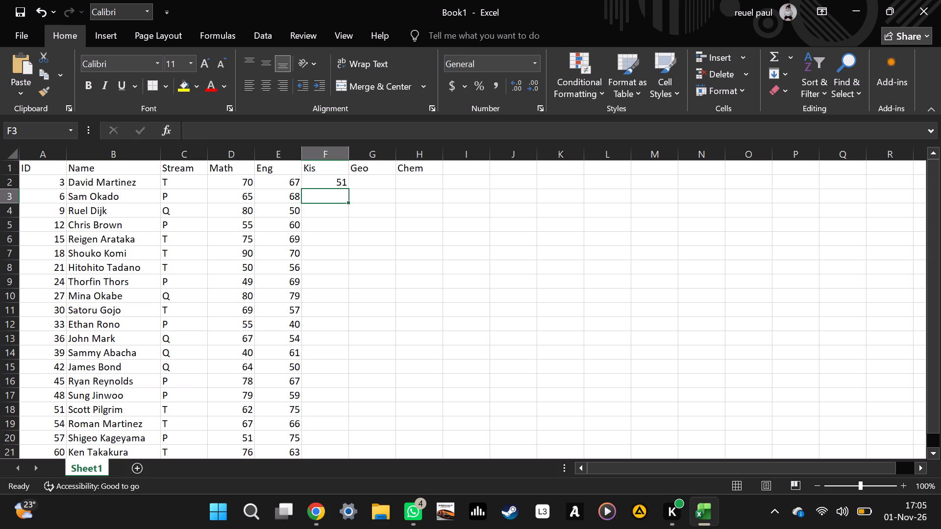
pyautogui.write('66')
pyautogui.press('Down')
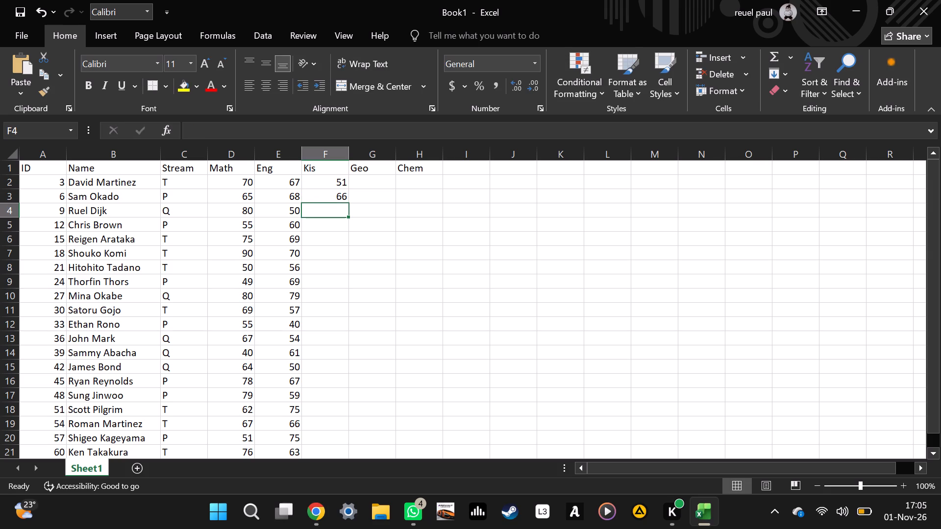
pyautogui.write('55')
pyautogui.press('Down')
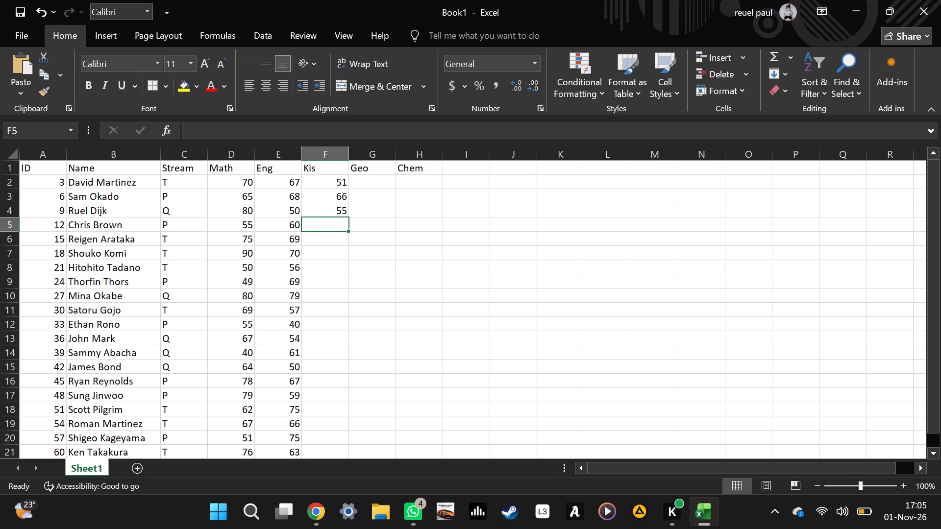
# Enter the Kis scores 61, 63, 69 and 60 for IDs 12 to 21 in cells F5 to F8.
pyautogui.write('61')
pyautogui.press('Down')
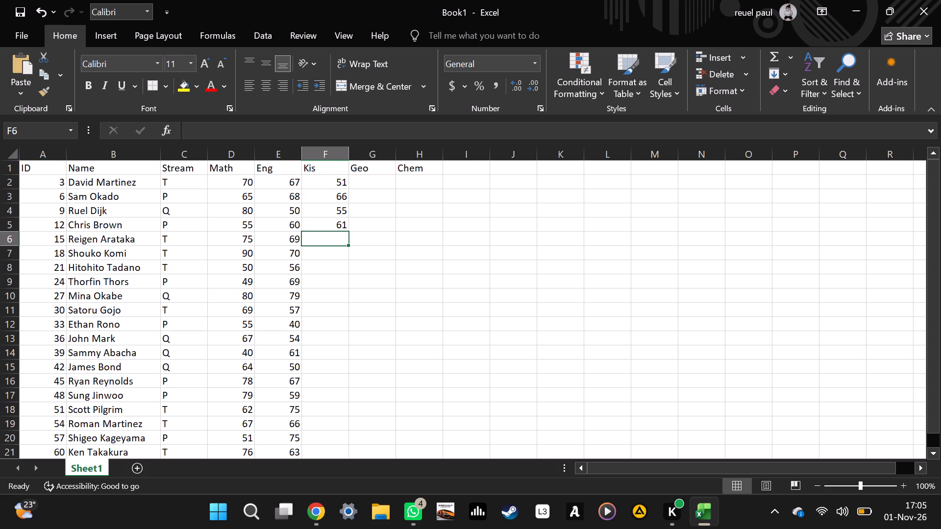
pyautogui.write('63')
pyautogui.press('Down')
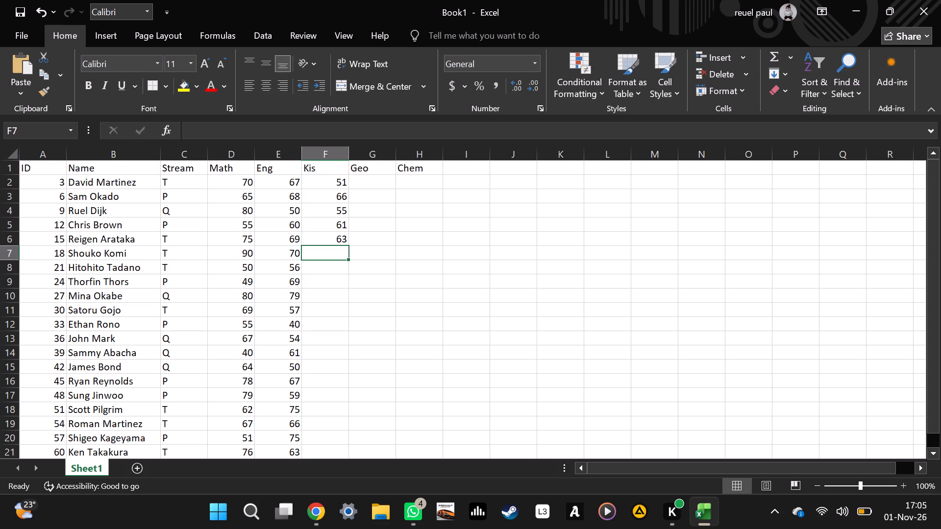
pyautogui.write('69')
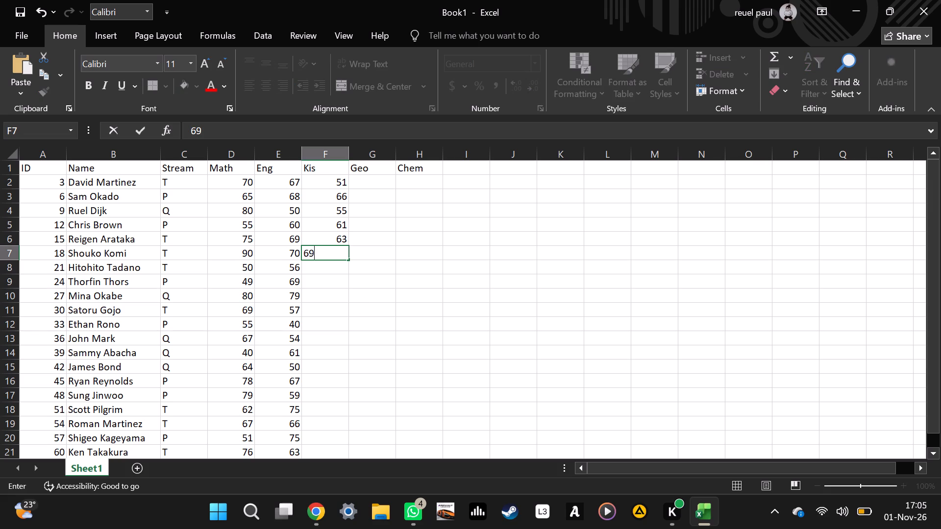
pyautogui.press('Down')
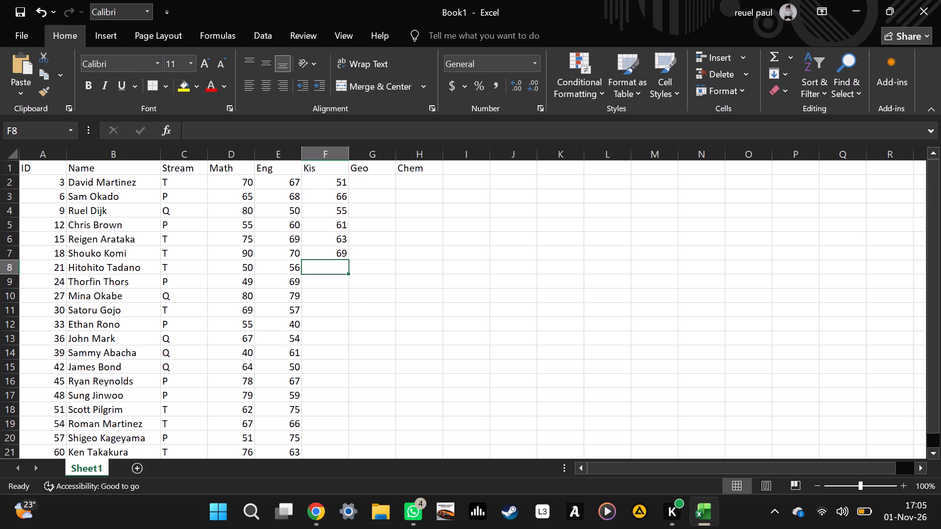
pyautogui.press('6')
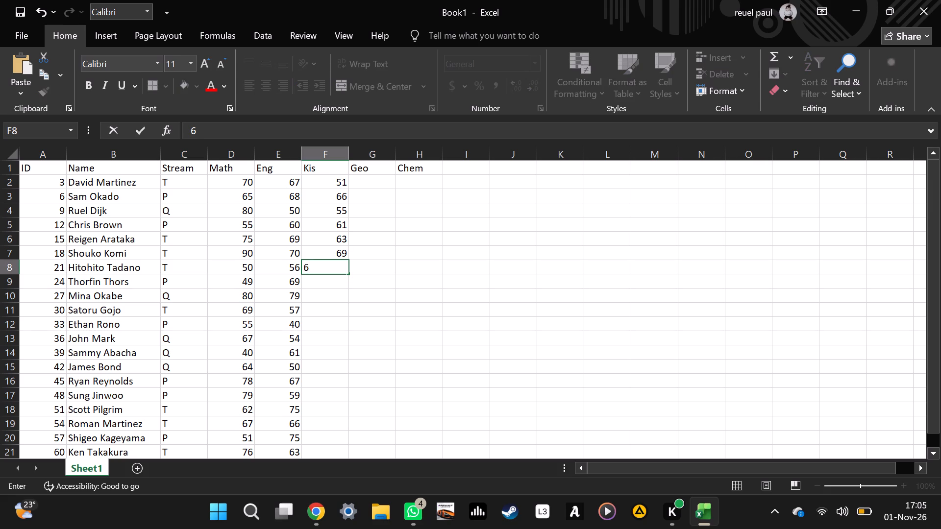
pyautogui.press('0')
pyautogui.press('Down')
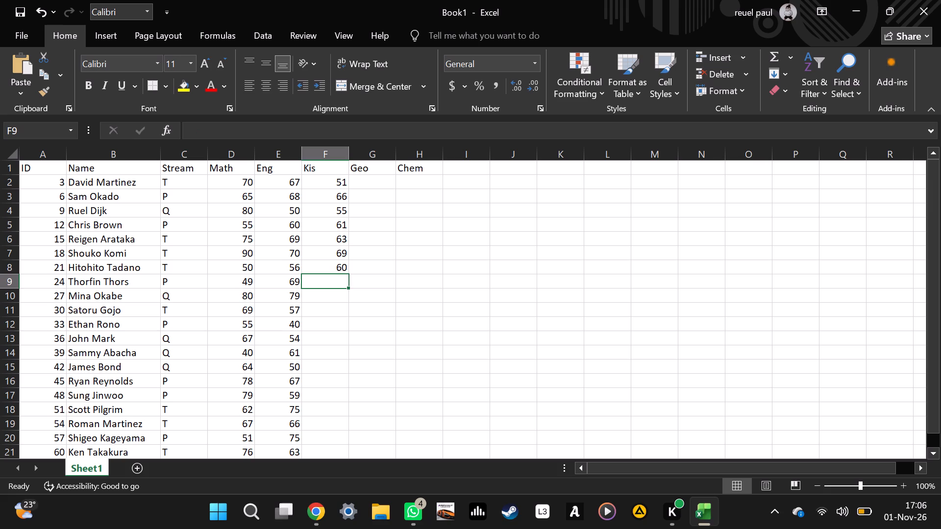
# Enter the Kis scores 51, 61 and 60 for IDs 24, 27 and 30 in cells F9 to F11.
pyautogui.write('51')
pyautogui.press('Down')
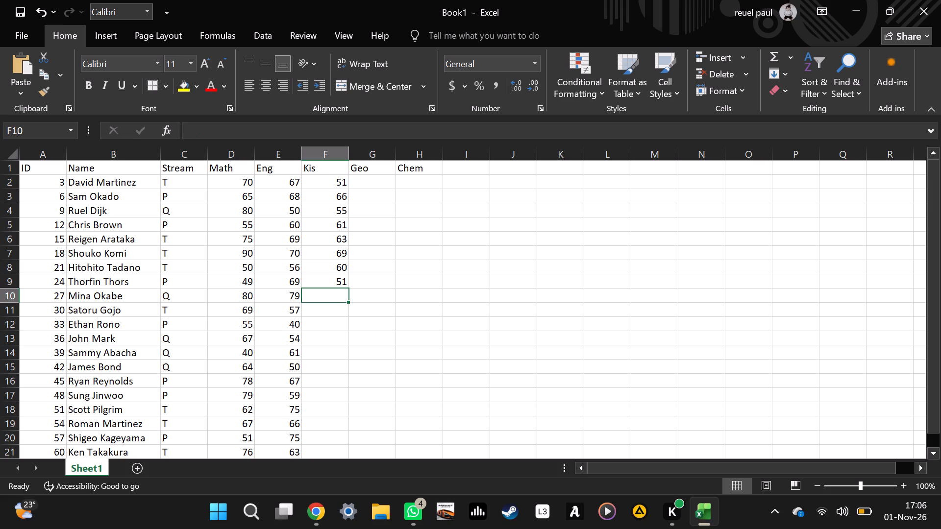
pyautogui.press('Down')
pyautogui.press('Up')
pyautogui.press('4')
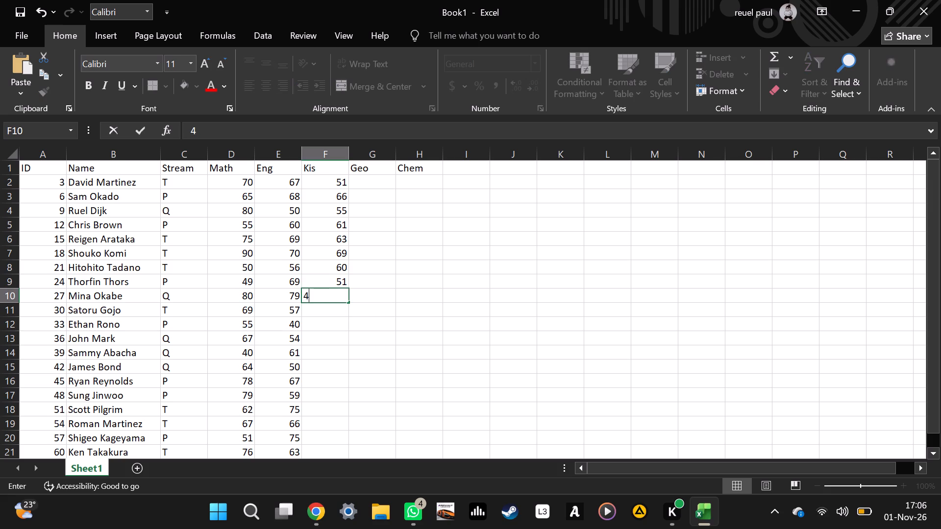
pyautogui.press('BackSpace')
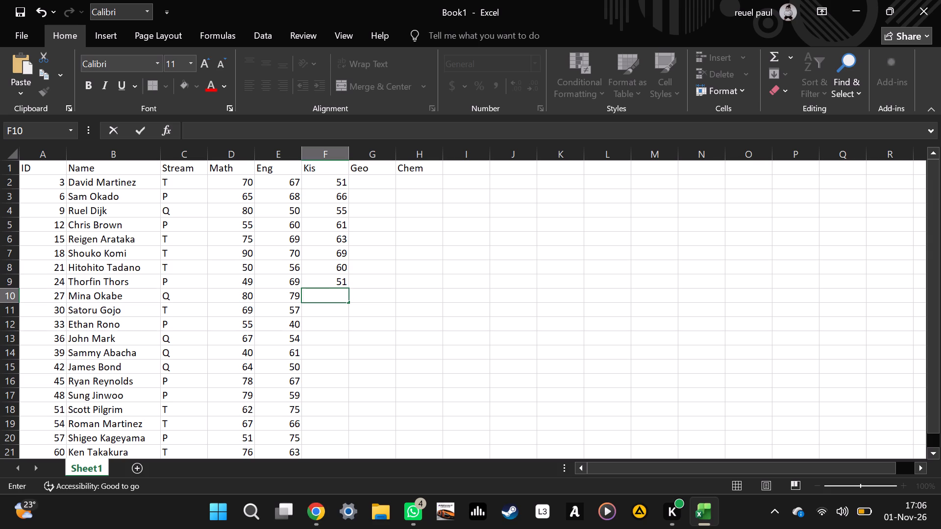
pyautogui.write('61')
pyautogui.press('Down')
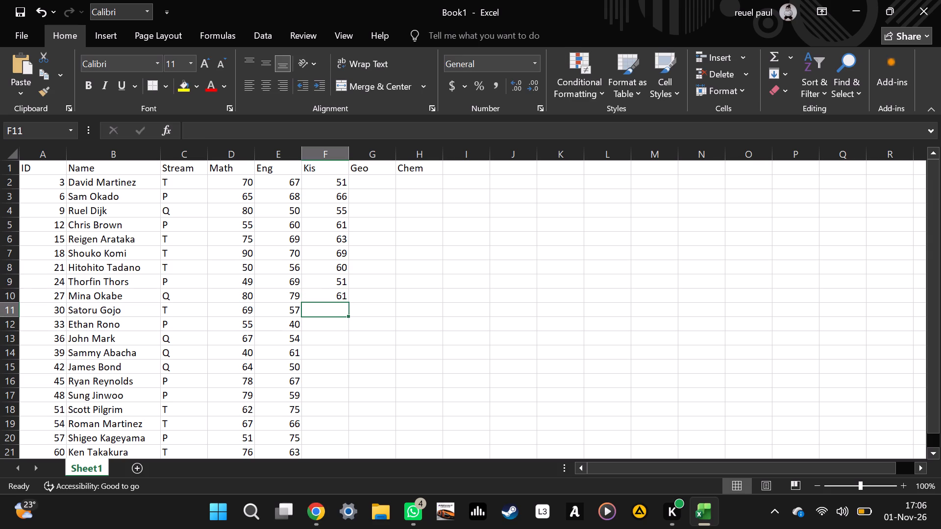
pyautogui.write('60')
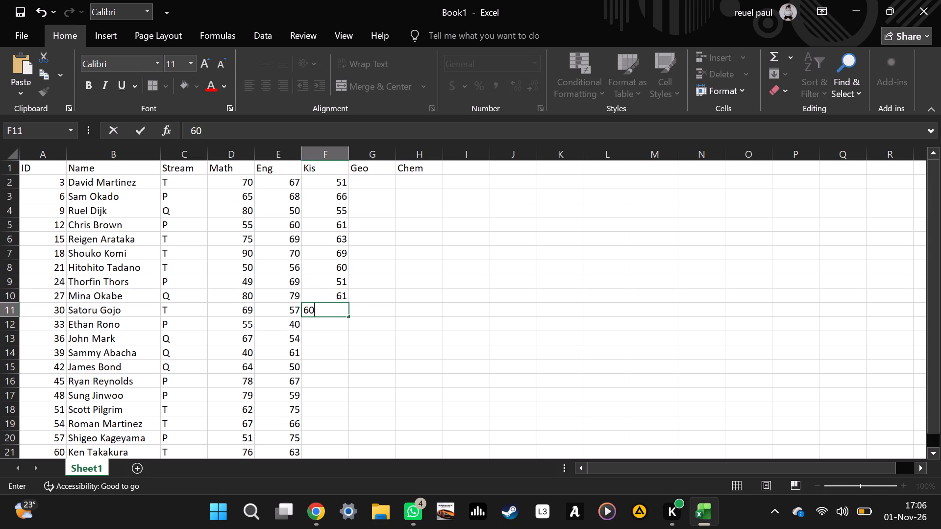
pyautogui.press('Down')
pyautogui.press('Down')
pyautogui.press('Up')
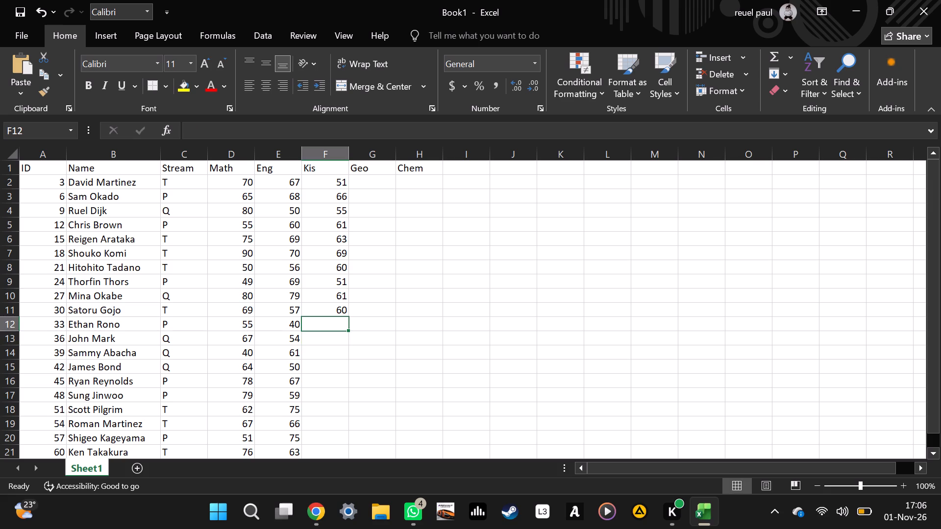
# Enter the Kis scores 60, 70, 53 and 65 for IDs 33 to 42 in cells F12 to F15.
pyautogui.press('6')
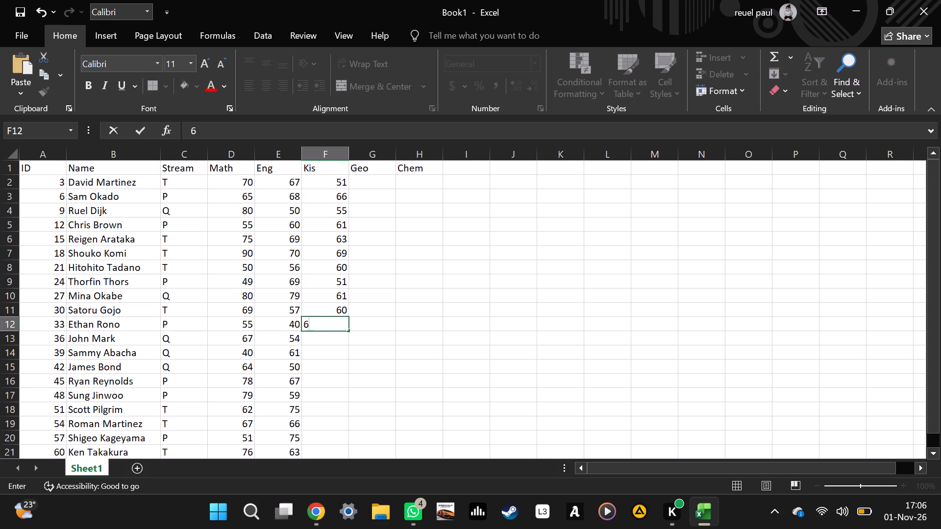
pyautogui.press('0')
pyautogui.press('Down')
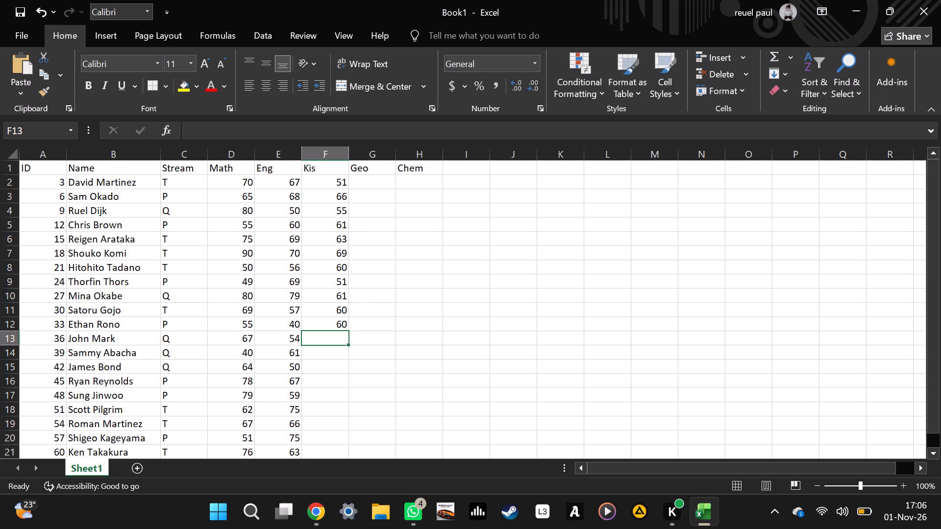
pyautogui.write('70')
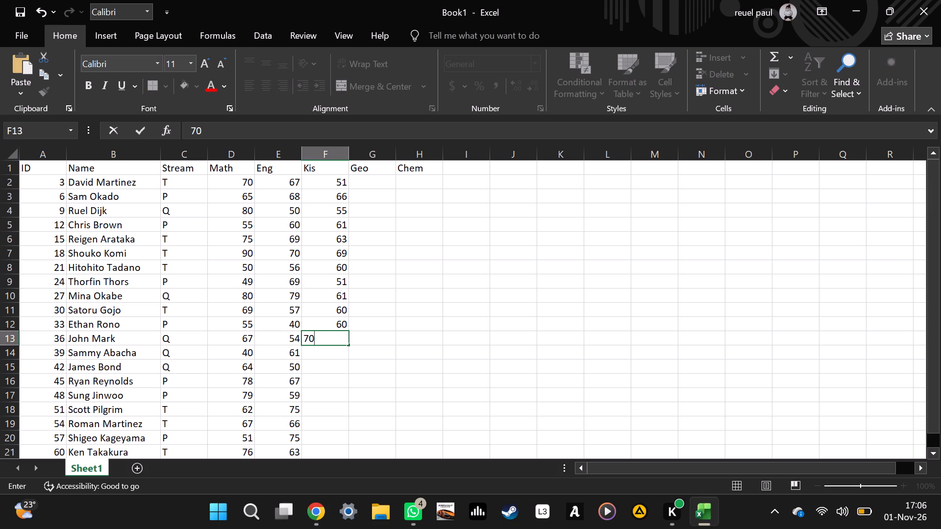
pyautogui.press('Down')
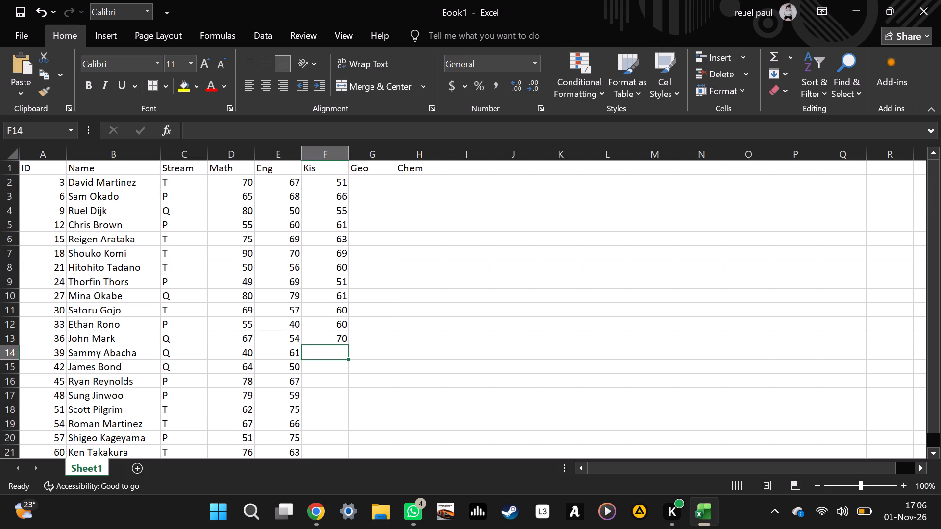
pyautogui.press('5')
pyautogui.press('3')
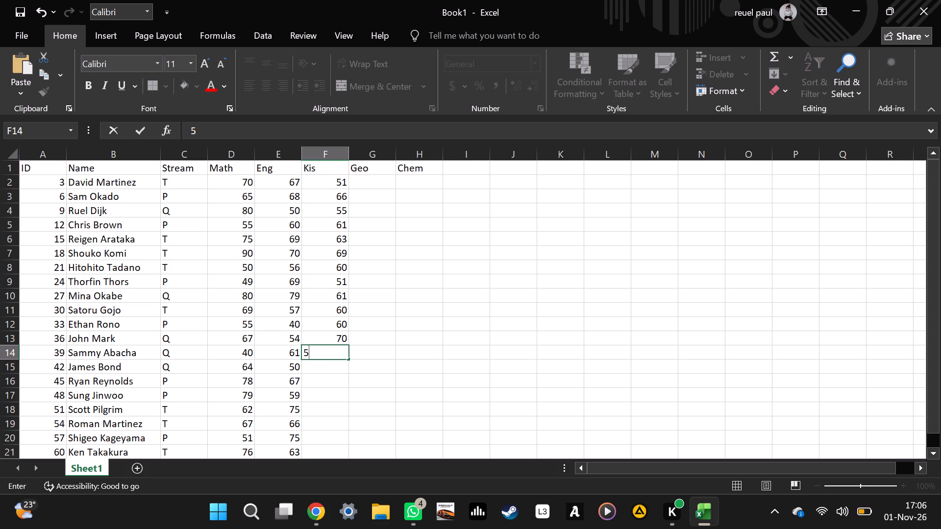
pyautogui.press('Down')
pyautogui.press('Down')
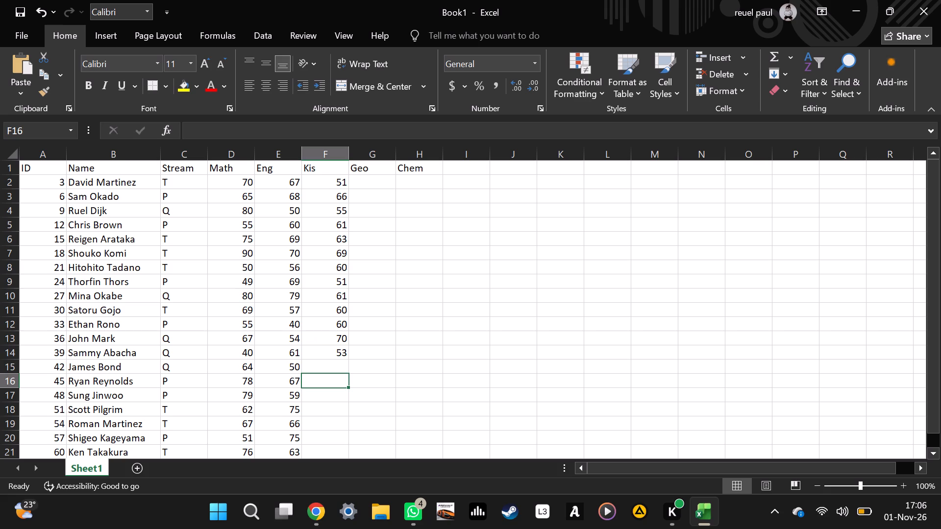
pyautogui.press('Up')
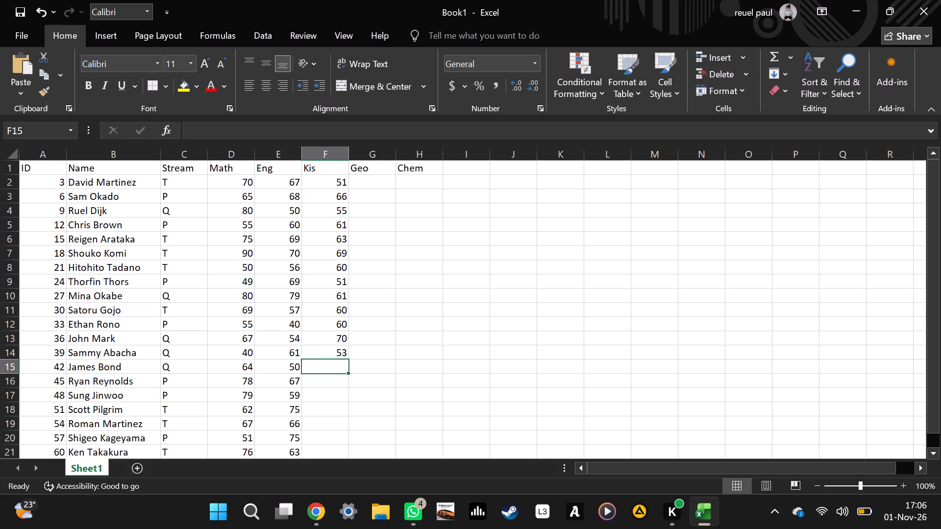
pyautogui.write('65')
pyautogui.press('Down')
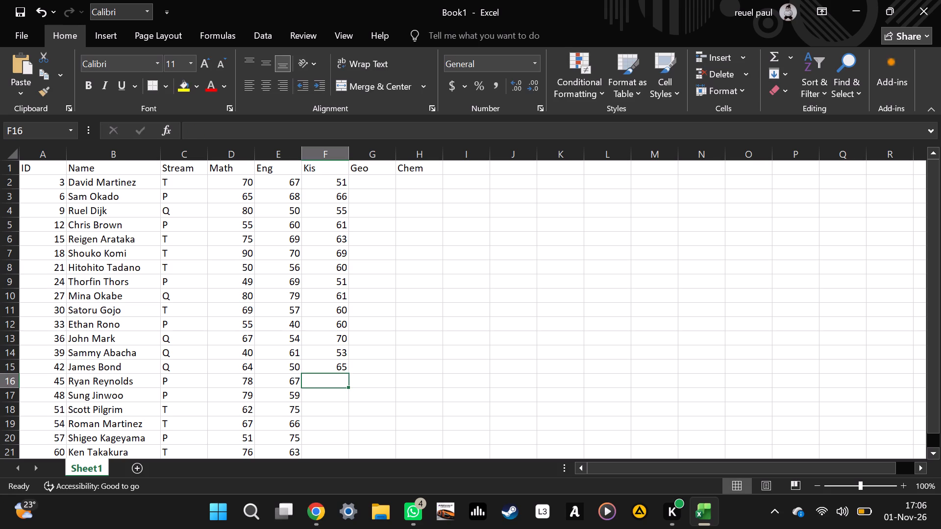
pyautogui.press('Down')
pyautogui.press('Up')
# Enter the Kis scores 56, 66 and 53 for IDs 45, 48 and 51 in cells F16 to F18.
pyautogui.press('2')
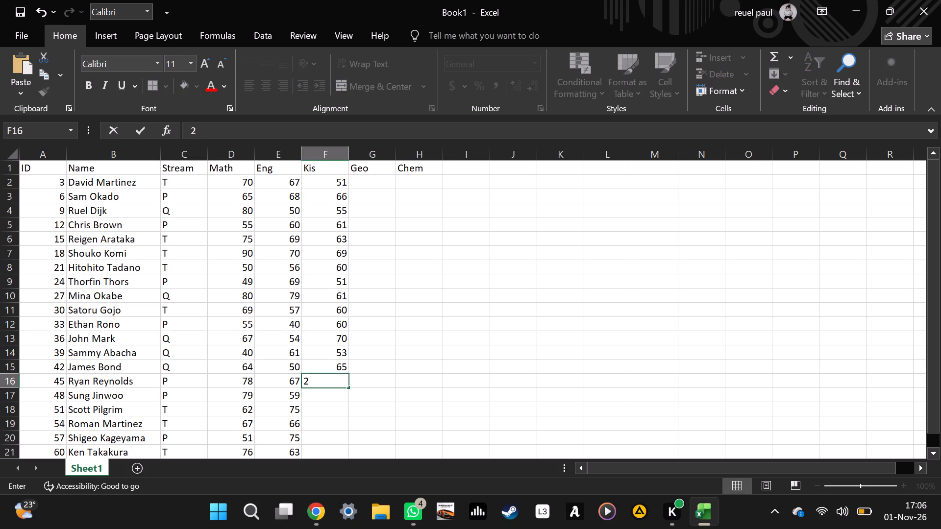
pyautogui.press('BackSpace')
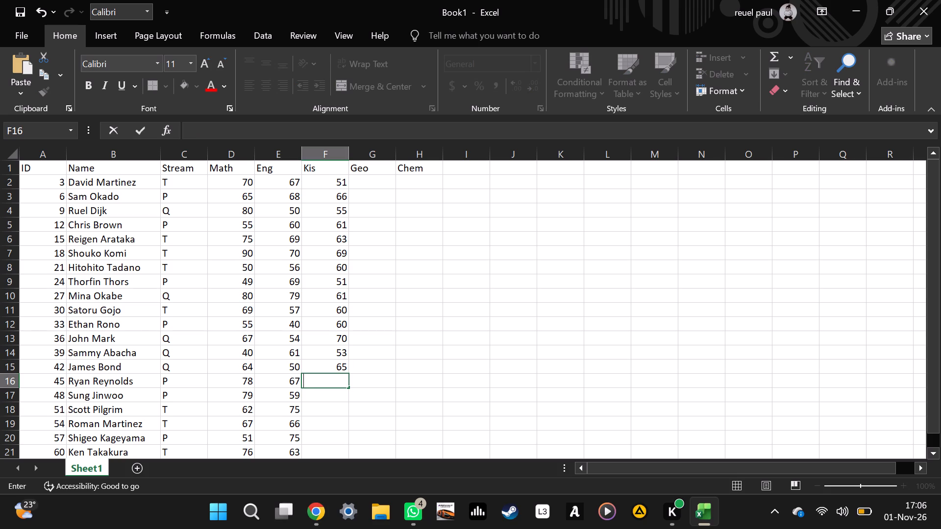
pyautogui.write('56')
pyautogui.press('Down')
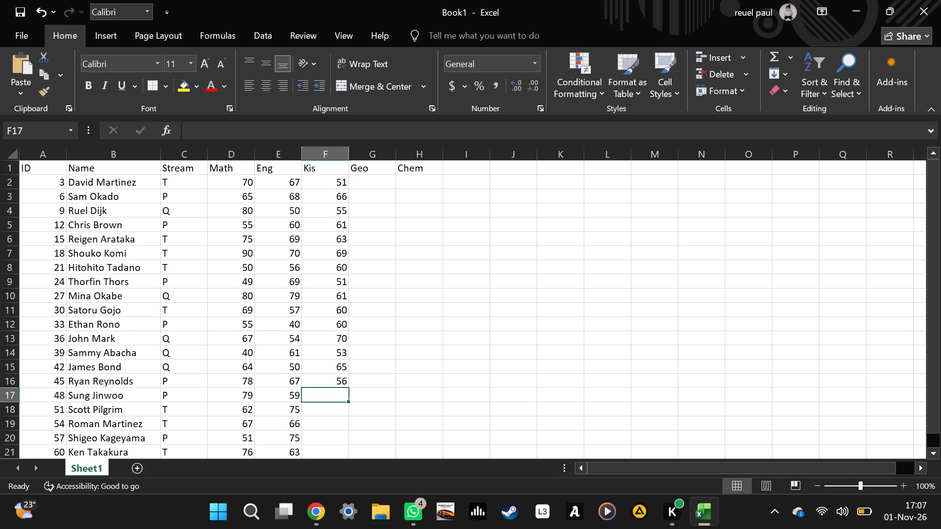
pyautogui.write('66')
pyautogui.press('Down')
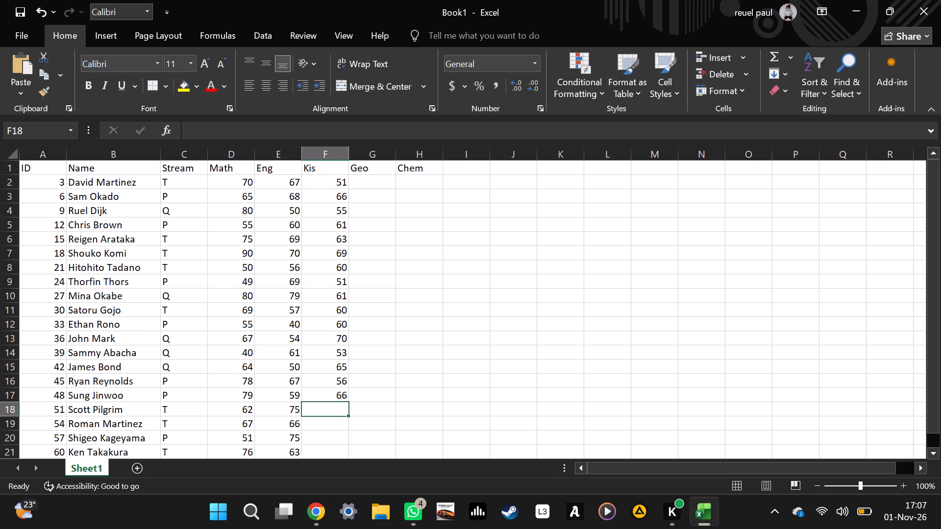
pyautogui.press('Down')
pyautogui.press('Up')
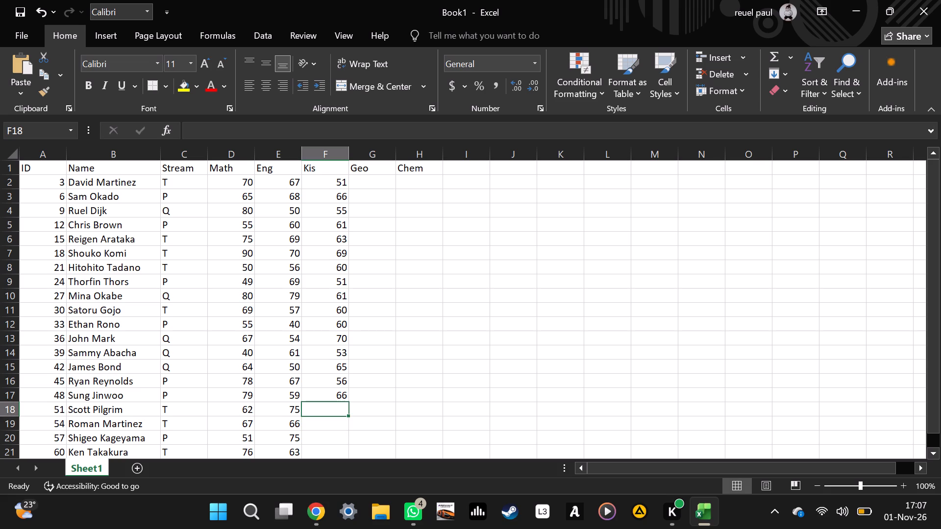
pyautogui.press('5')
pyautogui.press('3')
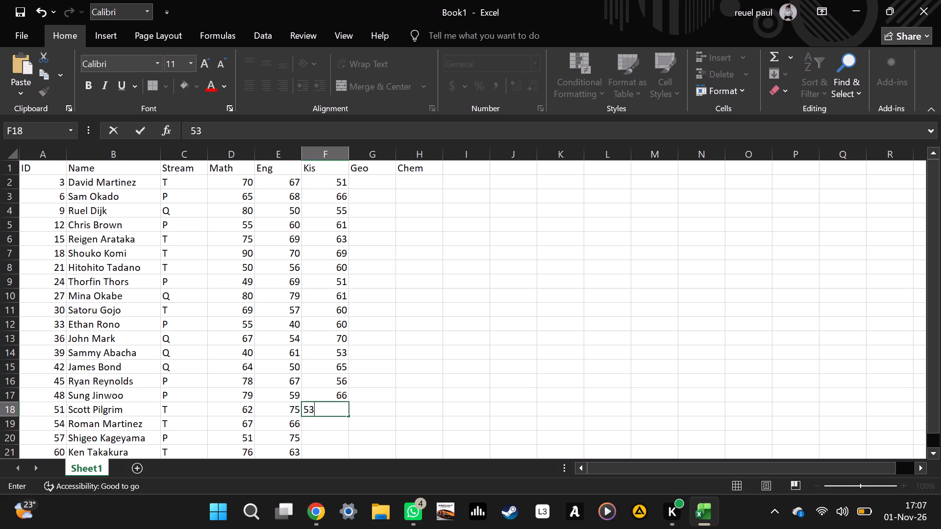
pyautogui.press('Down')
pyautogui.press('Down')
pyautogui.press('Up')
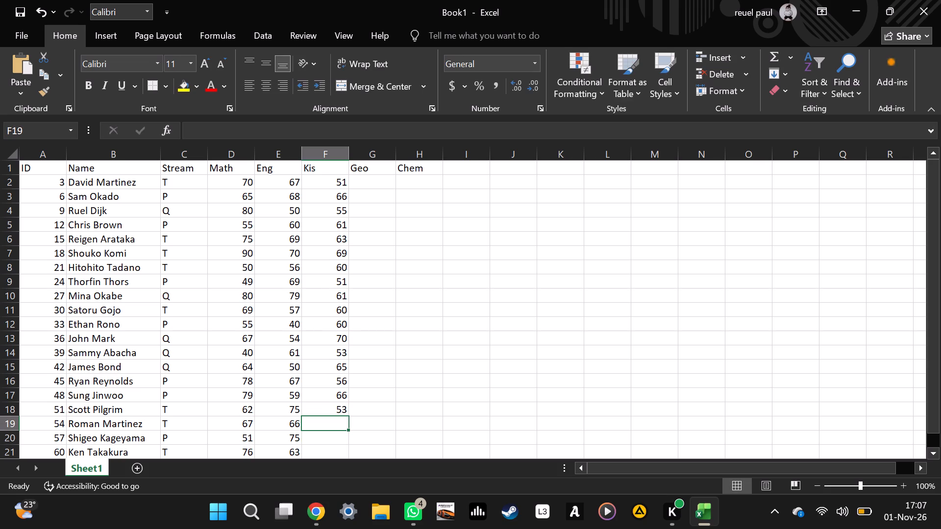
# Enter the Kis scores 54, 69 and 50 for IDs 54, 57 and 60 in cells F19 to F21.
pyautogui.write('54')
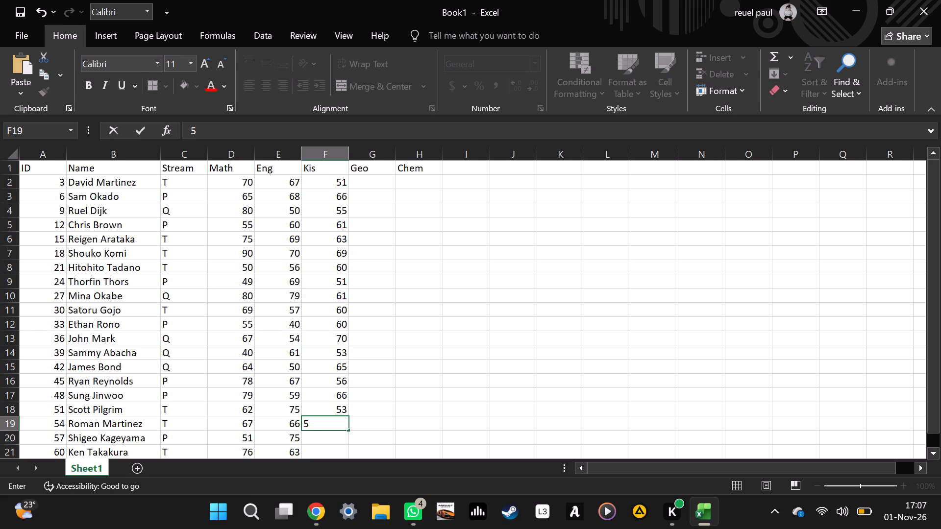
pyautogui.press('Down')
pyautogui.press('Down')
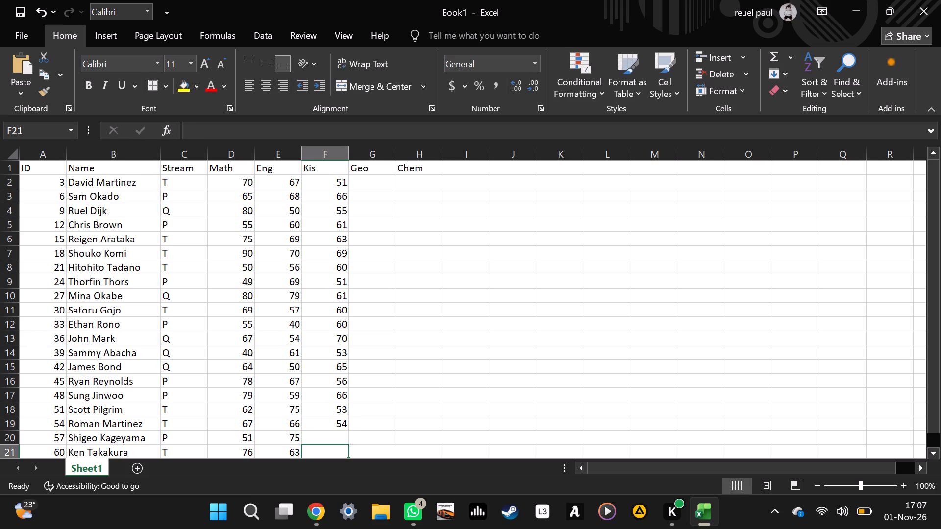
pyautogui.press('Down')
pyautogui.press('Down')
pyautogui.press('Up')
pyautogui.press('Up')
pyautogui.press('Up')
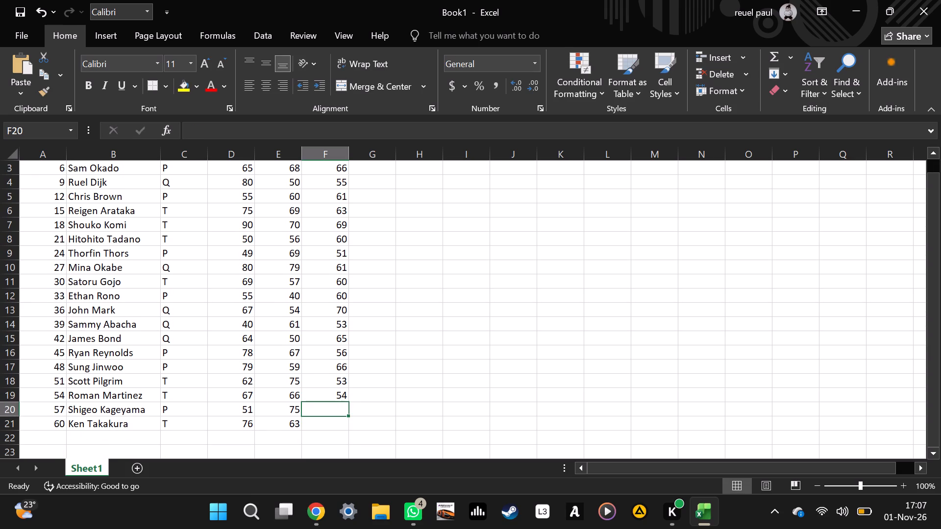
pyautogui.write('69')
pyautogui.press('Down')
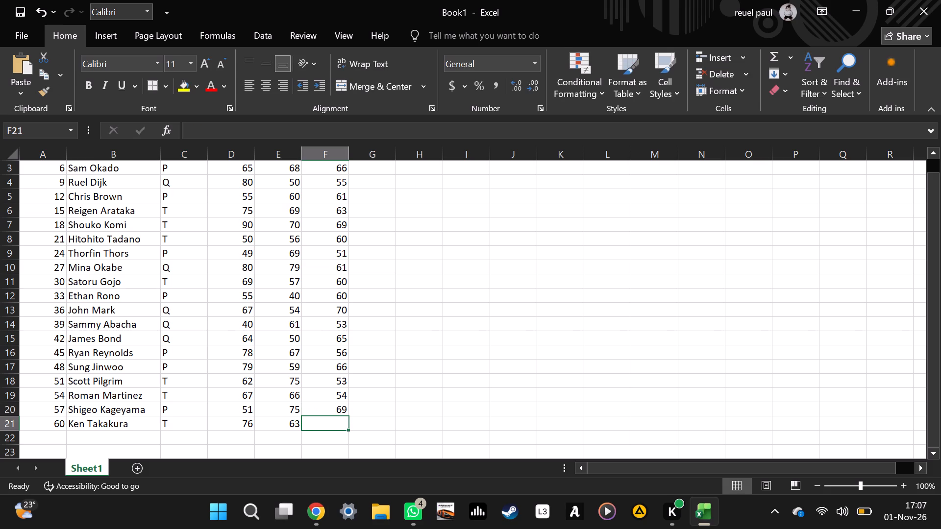
pyautogui.write('50')
pyautogui.press('Right')
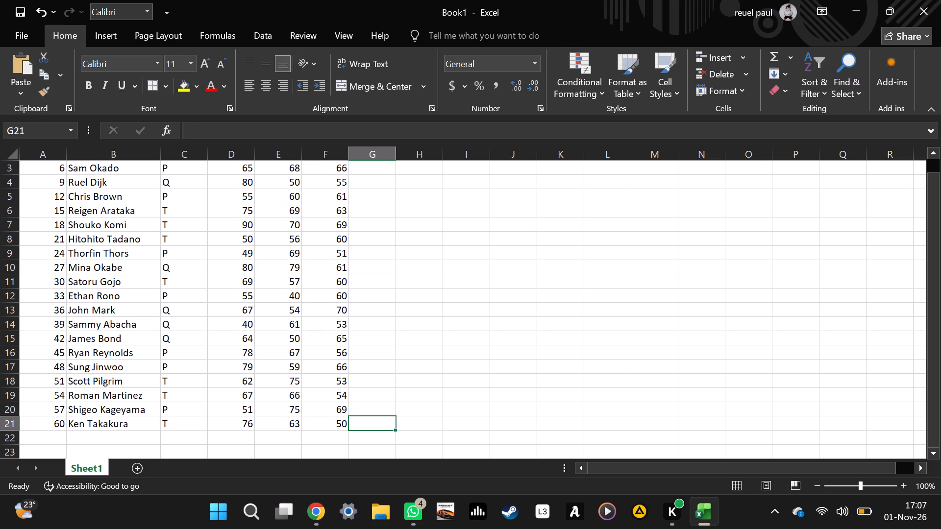
# Add the column headers Totals in cell I1 and Average in cell J1, after the Chem column.
pyautogui.press('Up')
pyautogui.press('Up')
pyautogui.press('Up')
pyautogui.press('Up')
pyautogui.press('Up')
pyautogui.press('Up')
pyautogui.press('Up')
pyautogui.press('Up')
pyautogui.press('Up')
pyautogui.press('Up')
pyautogui.press('Up')
pyautogui.press('Up')
pyautogui.press('Up')
pyautogui.press('Up')
pyautogui.press('Up')
pyautogui.press('Up')
pyautogui.press('Up')
pyautogui.press('Up')
pyautogui.press('Up')
pyautogui.press('Up')
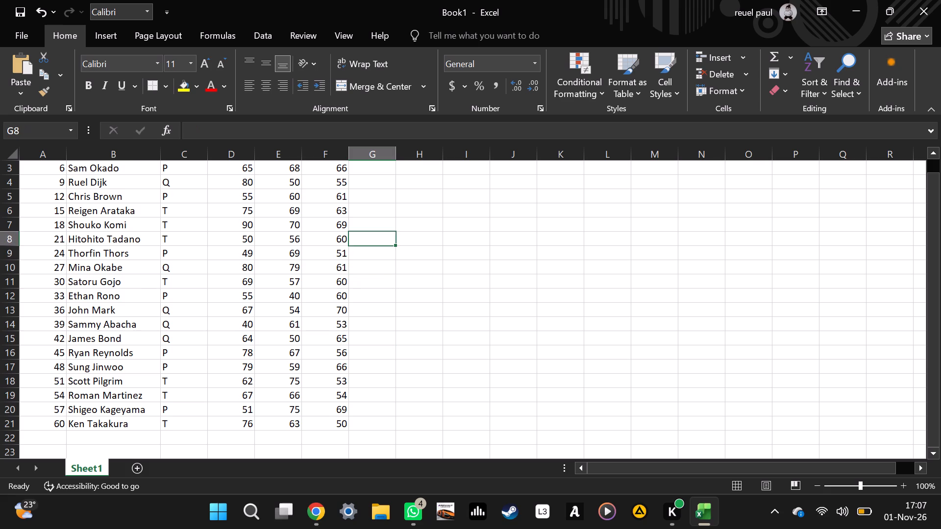
pyautogui.press('Up')
pyautogui.press('Down')
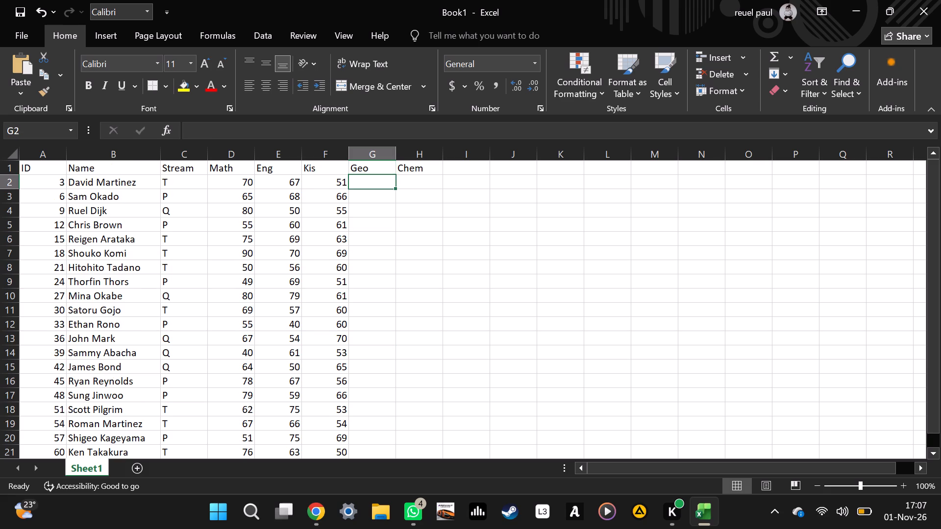
pyautogui.click(470, 170)
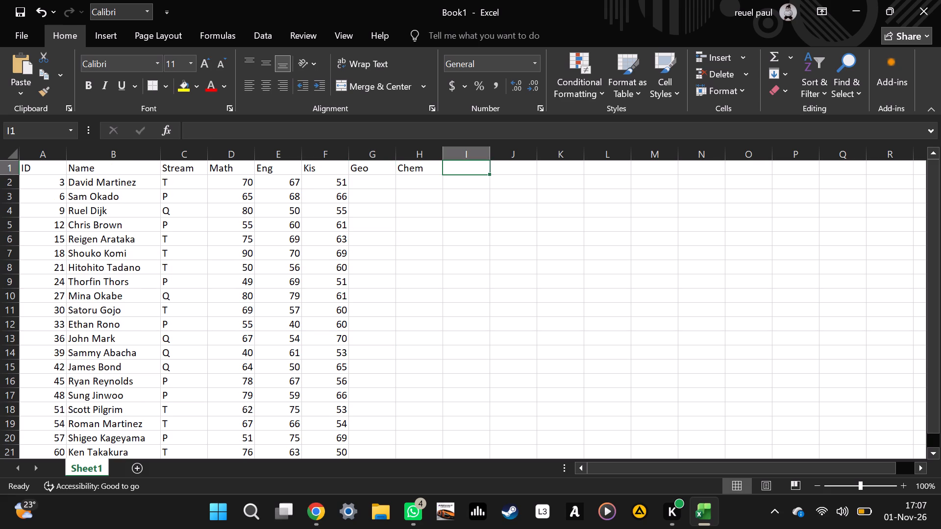
pyautogui.press('t')
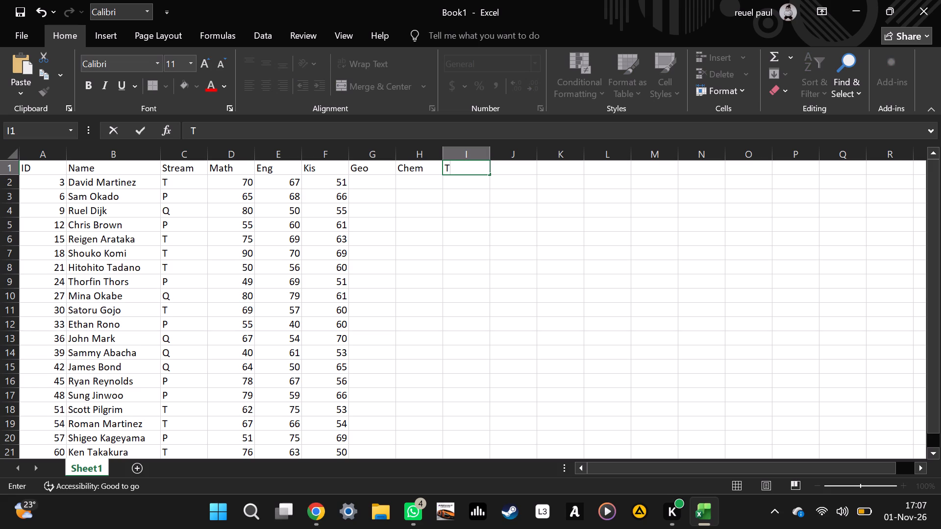
pyautogui.write('otals')
pyautogui.press('Right')
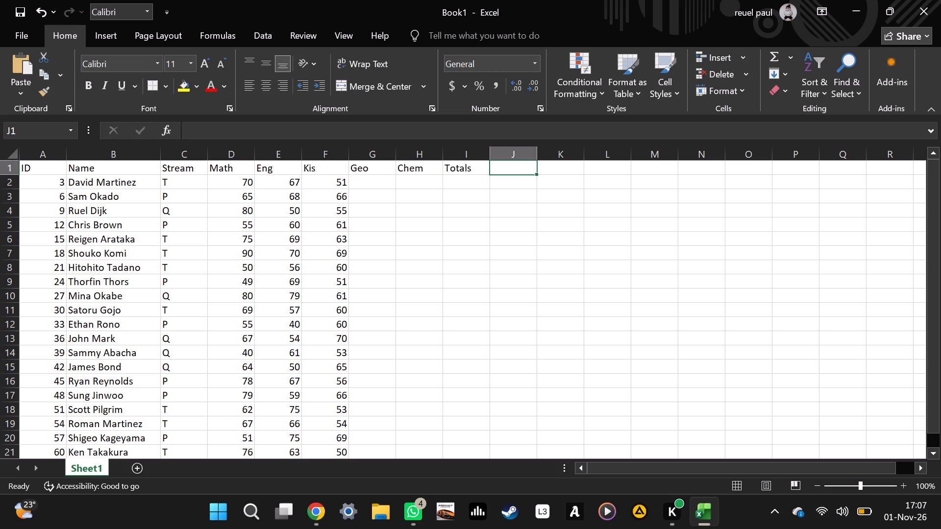
pyautogui.write('Average')
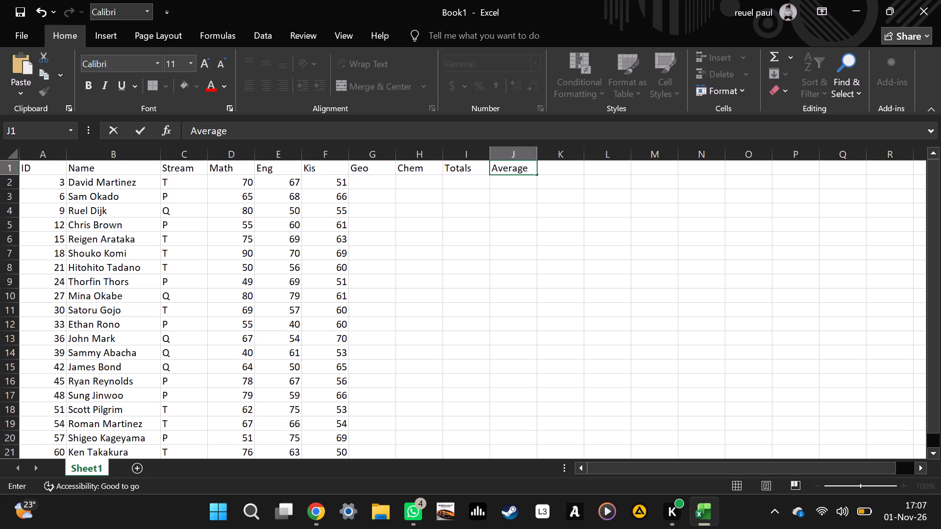
pyautogui.press('Right')
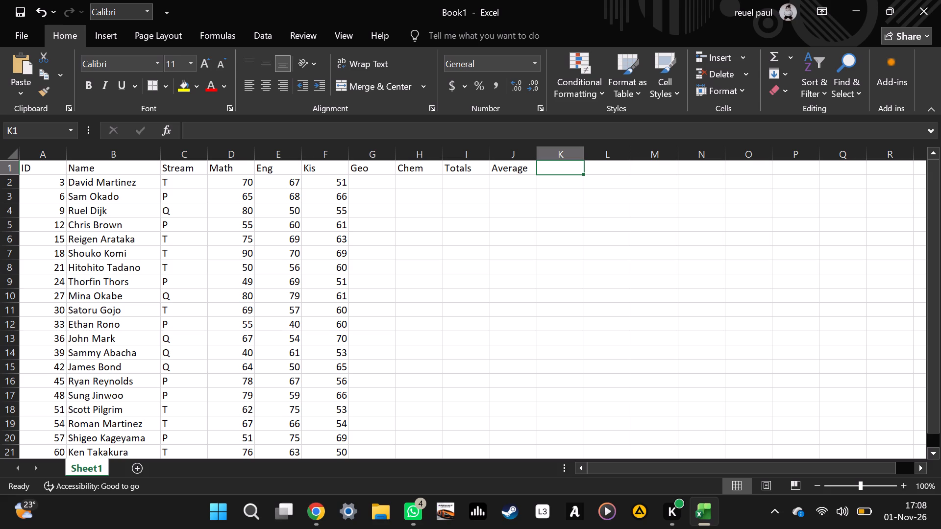
# Select the Totals header in cell I1.
pyautogui.click(461, 165)
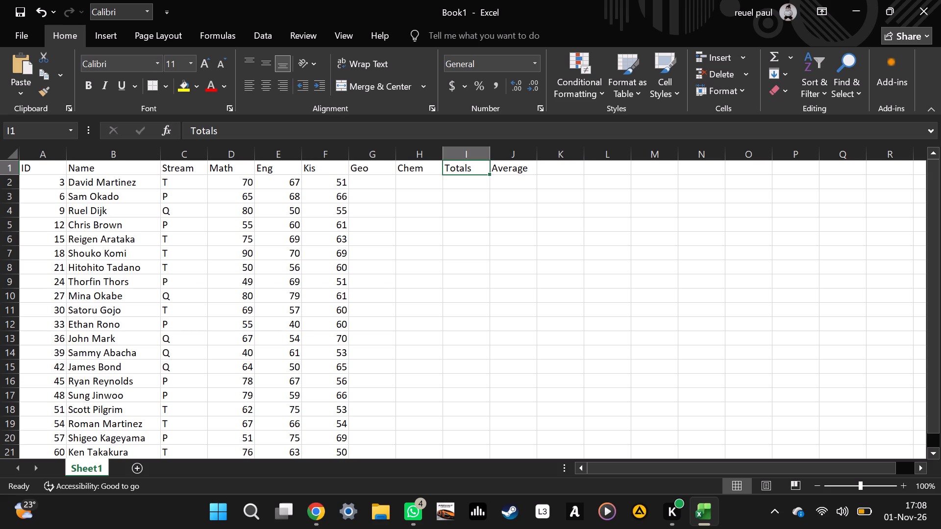
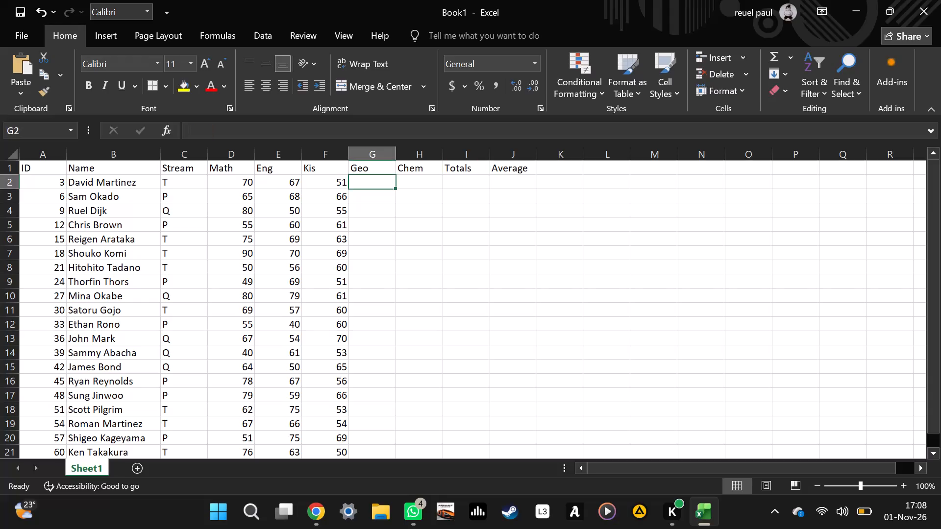
# Enter the Geo scores 65, 70 and 62 for IDs 3, 6 and 9 in cells G2 to G4.
pyautogui.press('t')
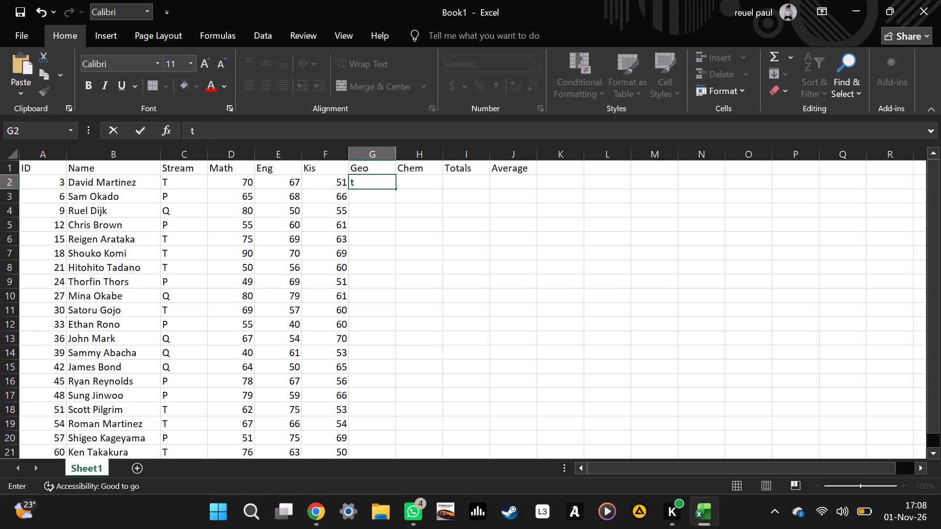
pyautogui.press('BackSpace')
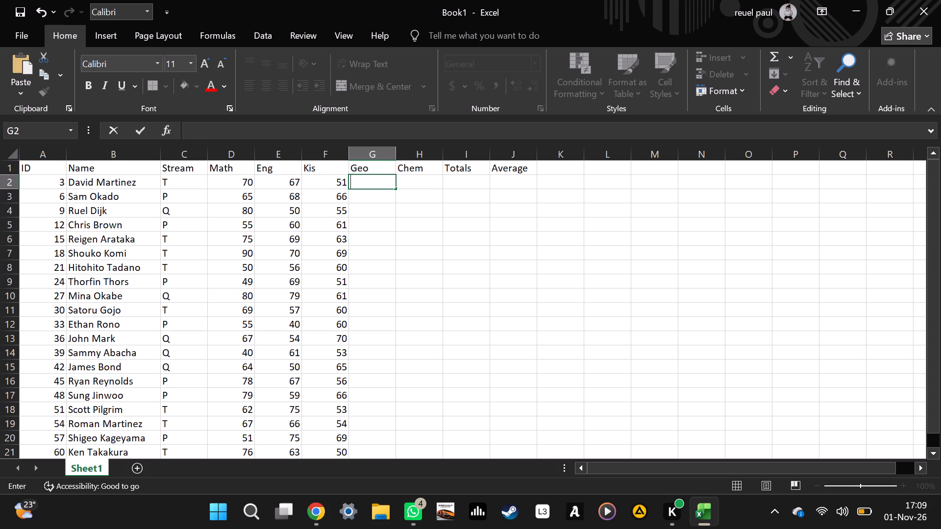
pyautogui.press('6')
pyautogui.press('5')
pyautogui.press('Down')
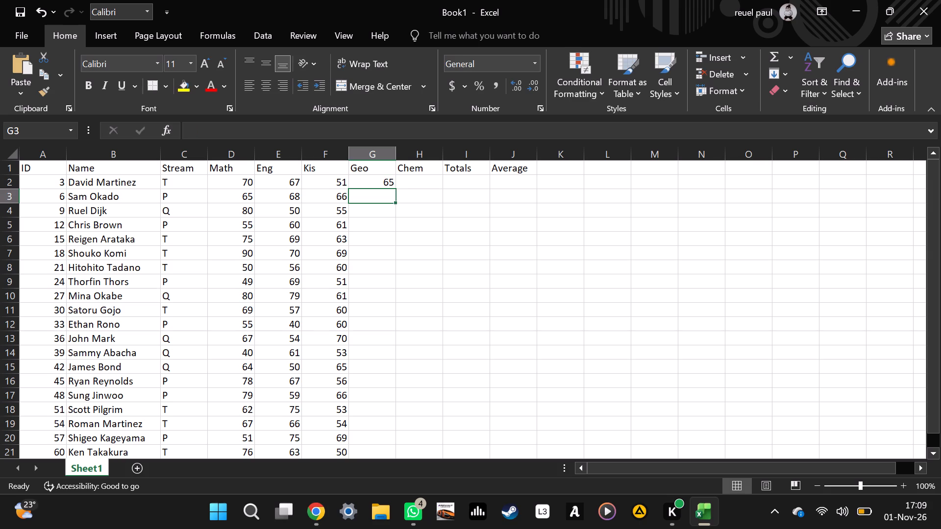
pyautogui.press('1')
pyautogui.press('BackSpace')
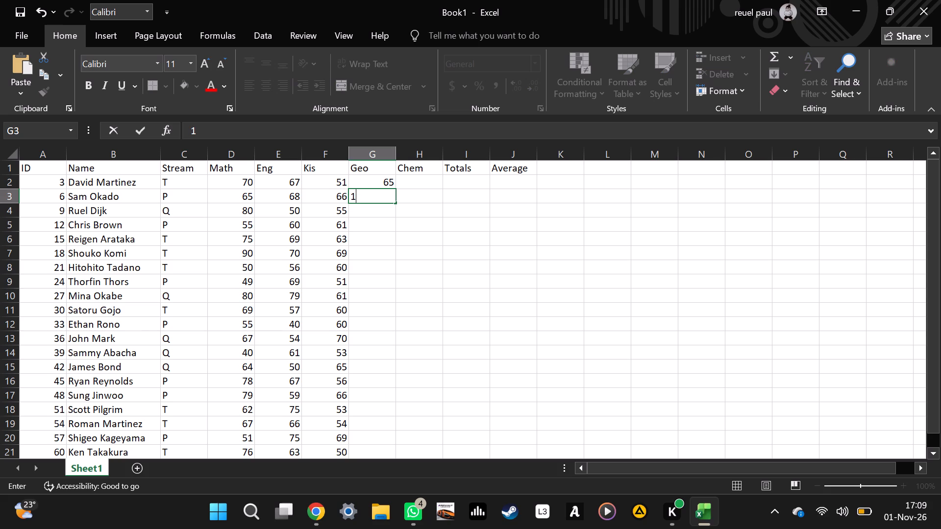
pyautogui.write('70')
pyautogui.press('Down')
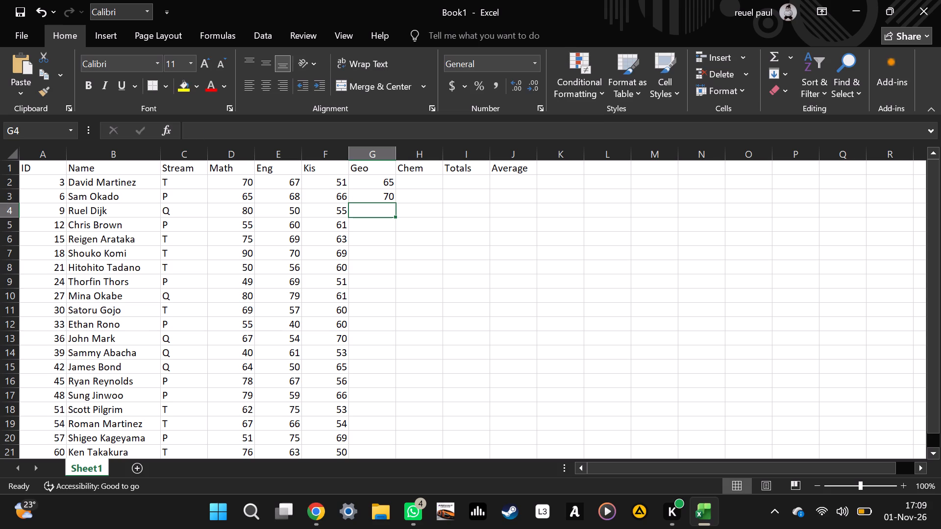
pyautogui.press('6')
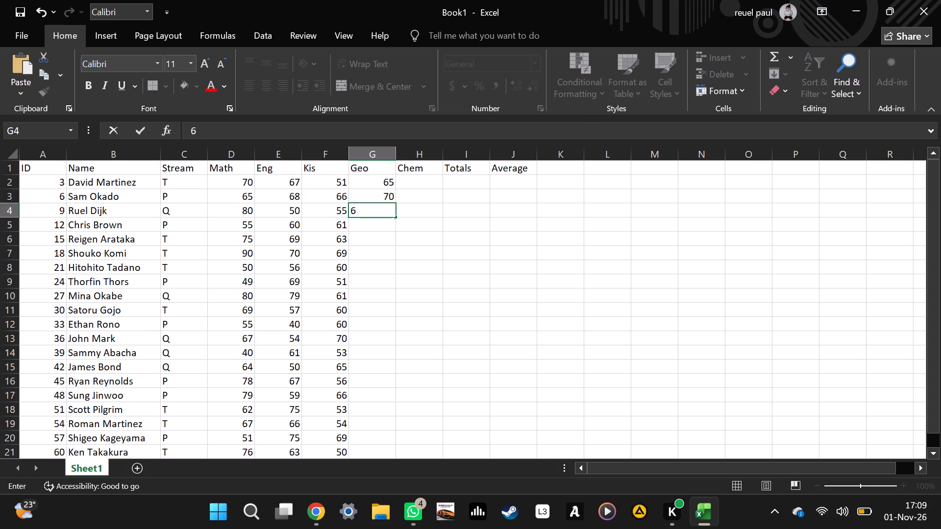
pyautogui.press('2')
pyautogui.press('Down')
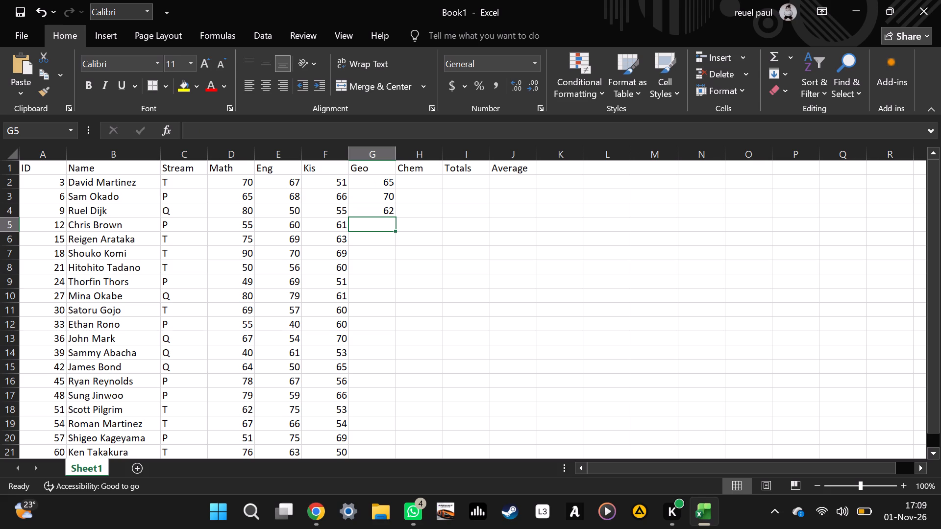
# Enter the Geo scores 71, 55 and 71 for IDs 12, 15 and 18 in cells G5 to G7.
pyautogui.press('7')
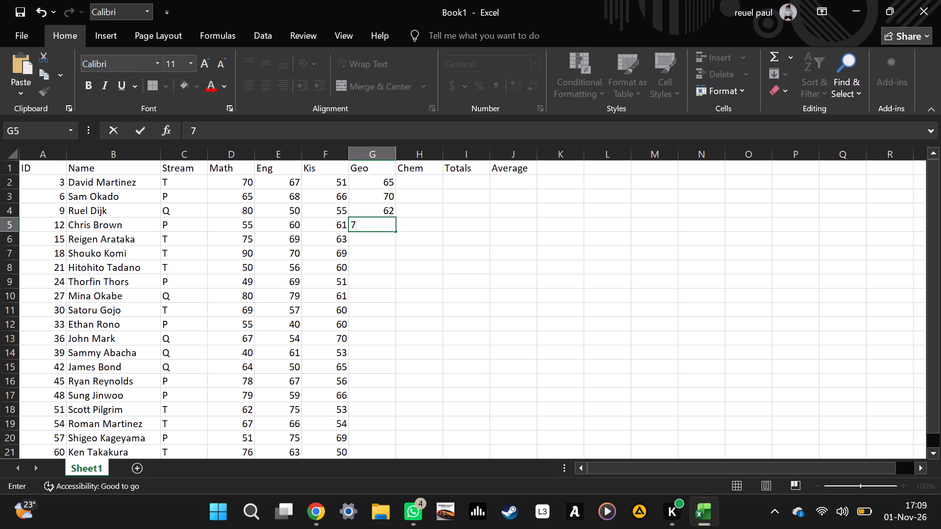
pyautogui.press('1')
pyautogui.press('Down')
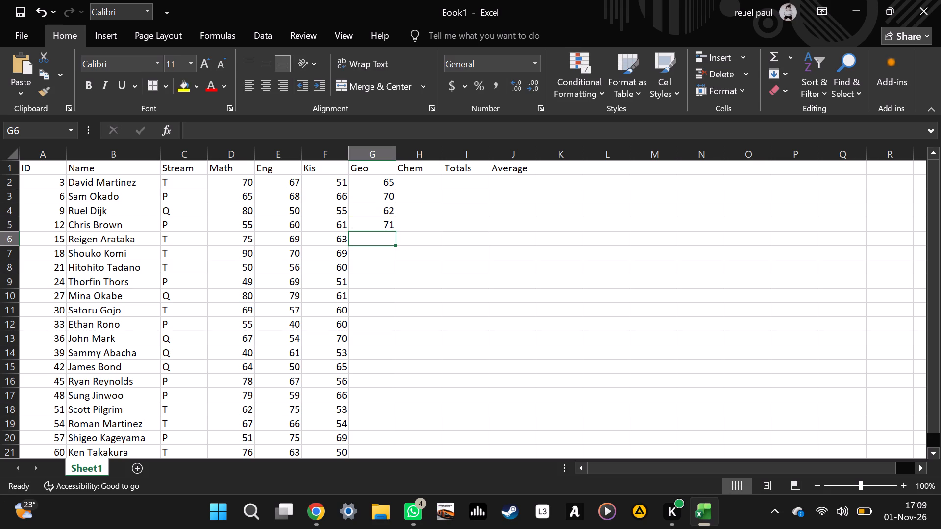
pyautogui.write('55')
pyautogui.press('Down')
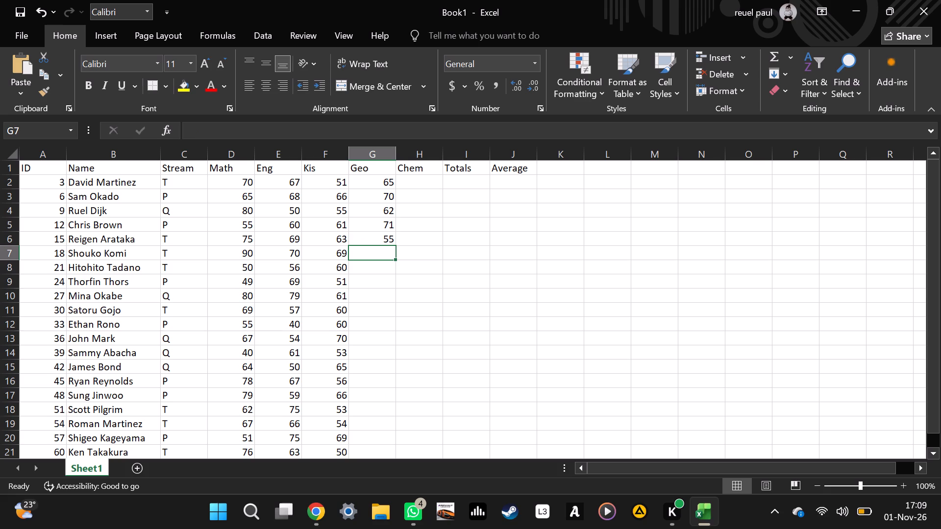
pyautogui.press('7')
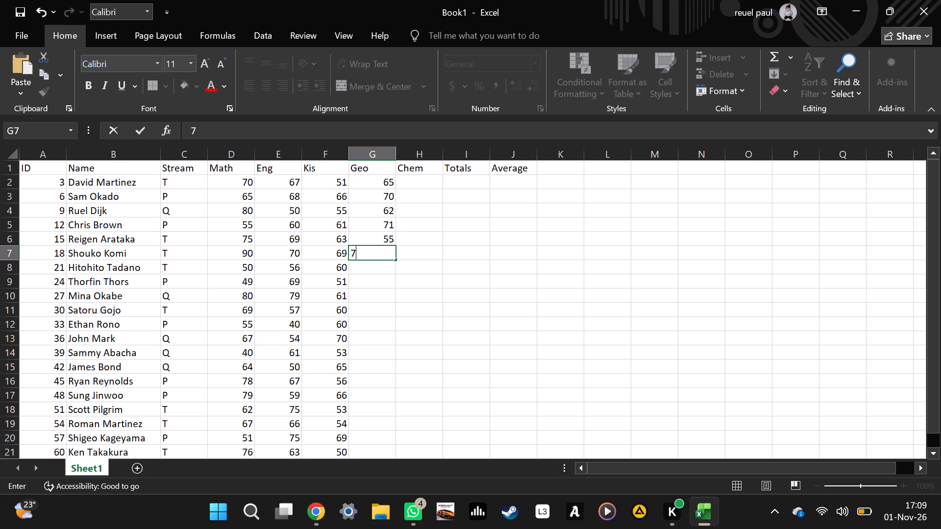
pyautogui.press('1')
pyautogui.press('Down')
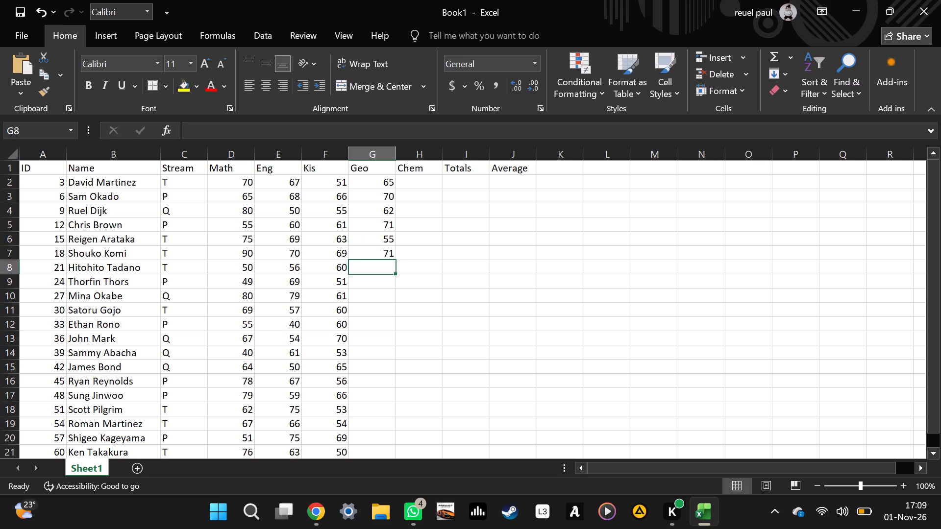
# Enter the Geo scores 54, 79, 67 and 55 for IDs 21, 24, 27 and 30 in cells G8 to G11.
pyautogui.write('54')
pyautogui.press('Down')
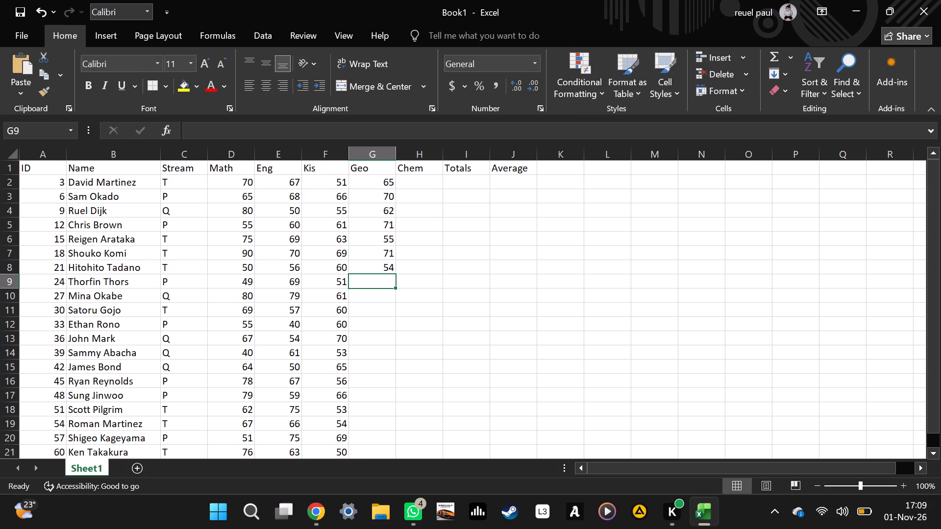
pyautogui.write('79')
pyautogui.press('Down')
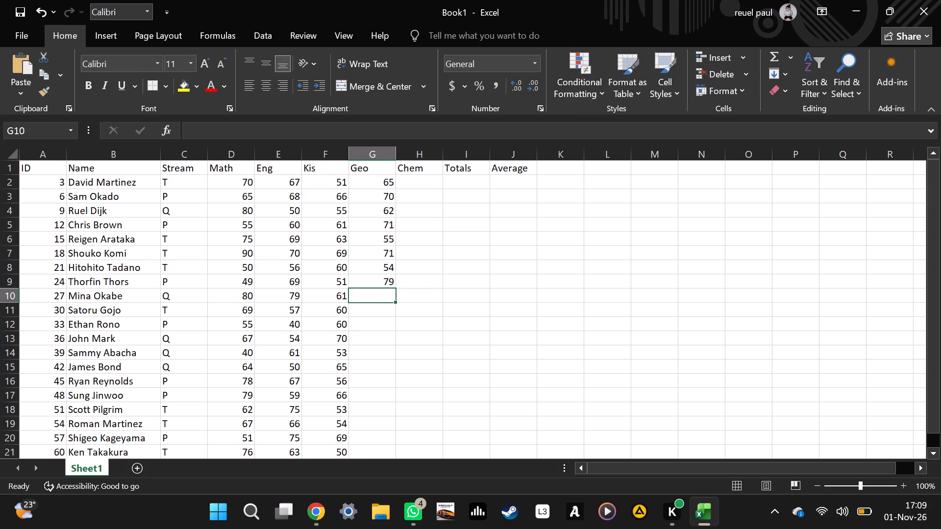
pyautogui.write('67')
pyautogui.press('Down')
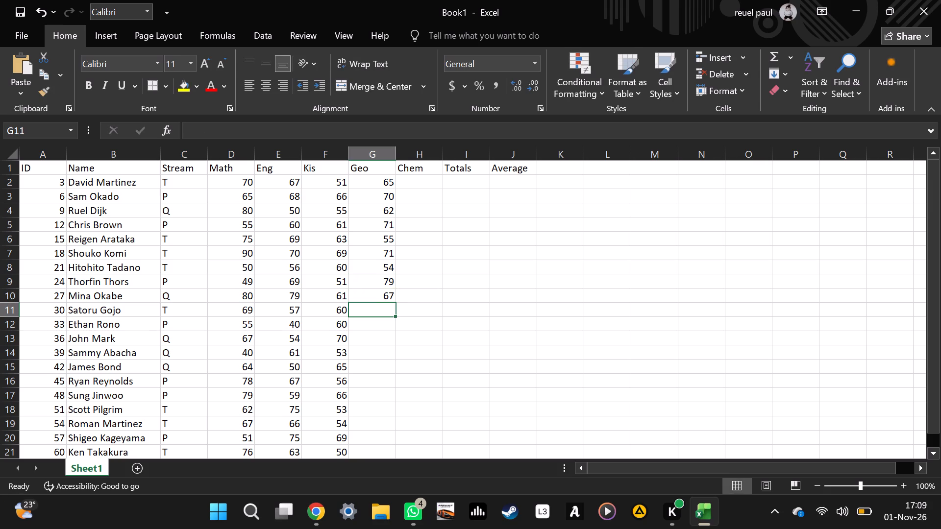
pyautogui.write('55')
pyautogui.press('Down')
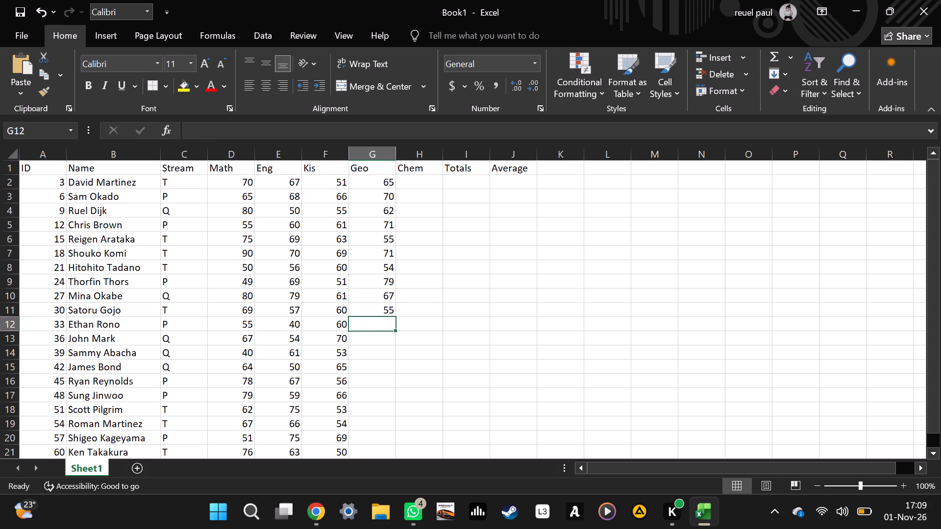
# Enter the Geo scores 56 and 79 for IDs 33 and 36 in cells G12 and G13.
pyautogui.press('Down')
pyautogui.press('Up')
pyautogui.press('3')
pyautogui.press('BackSpace')
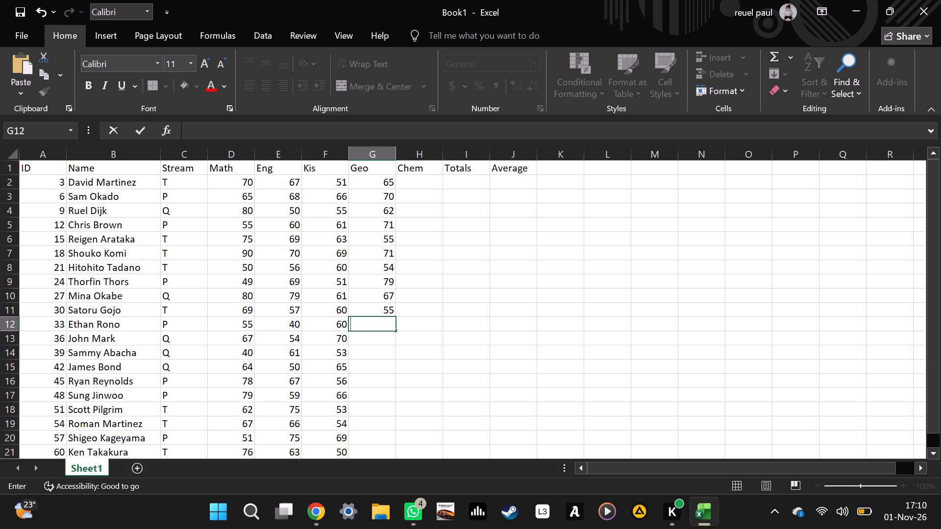
pyautogui.press('5')
pyautogui.press('6')
pyautogui.press('Down')
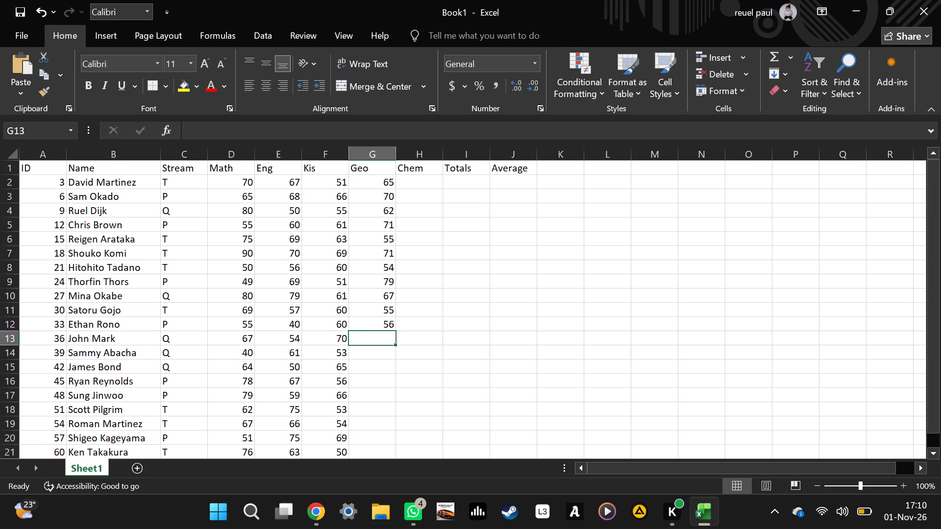
pyautogui.write('79')
pyautogui.press('Down')
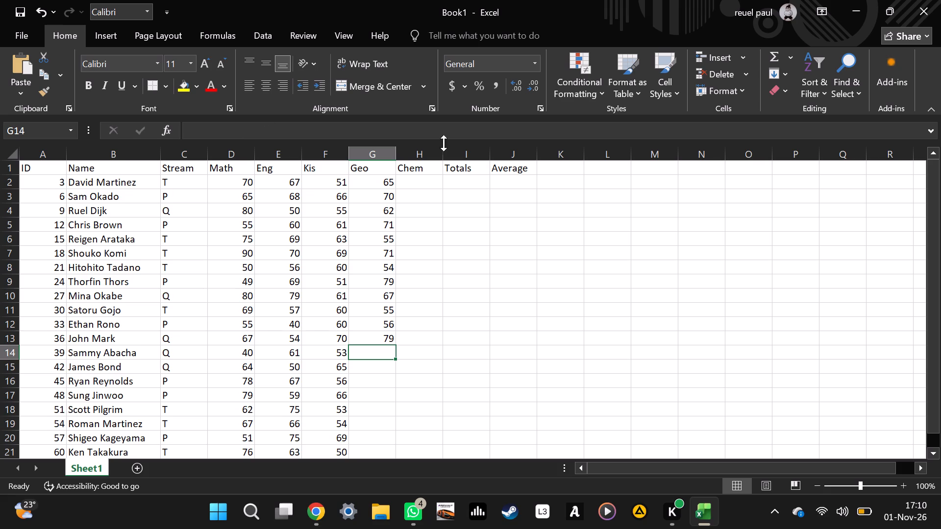
# Enter the Geo scores 68 and 74 for IDs 39 and 42 in cells G14 and G15.
pyautogui.scroll(-3, 428, 167)
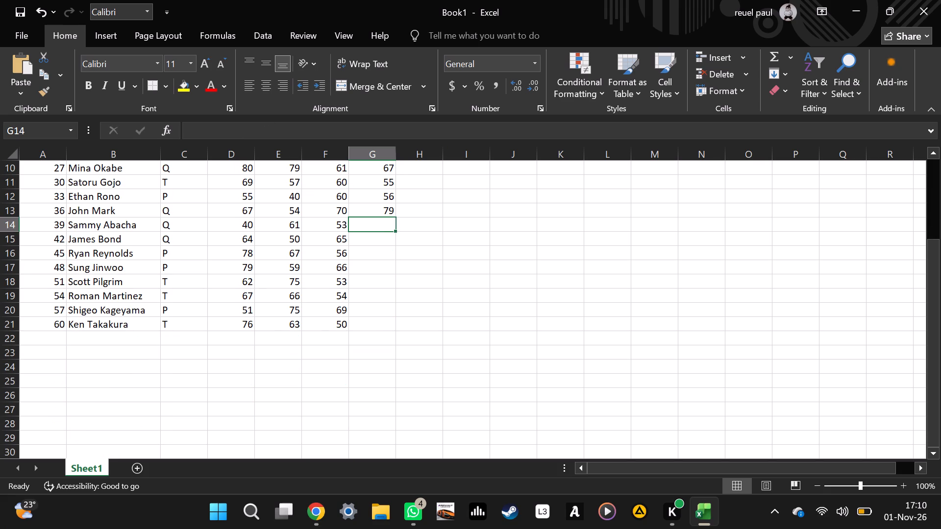
pyautogui.press('1')
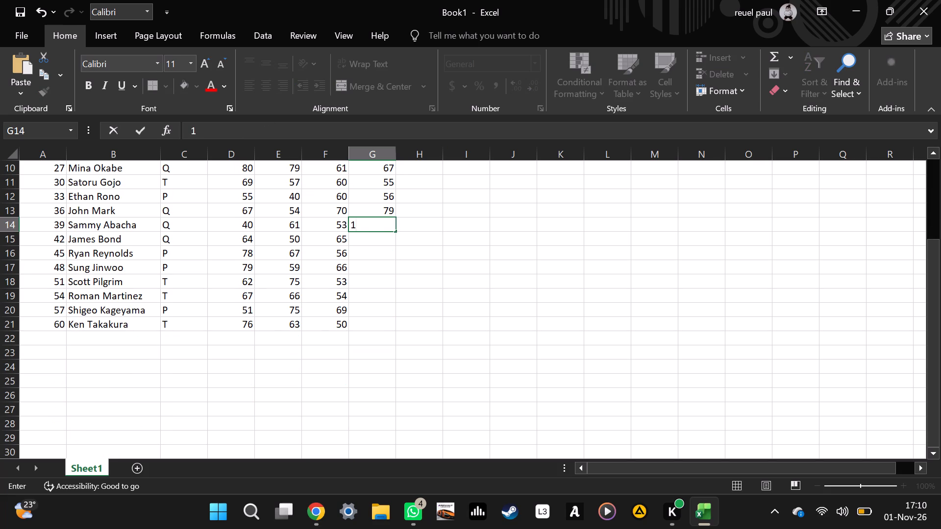
pyautogui.press('BackSpace')
pyautogui.write('68')
pyautogui.press('Down')
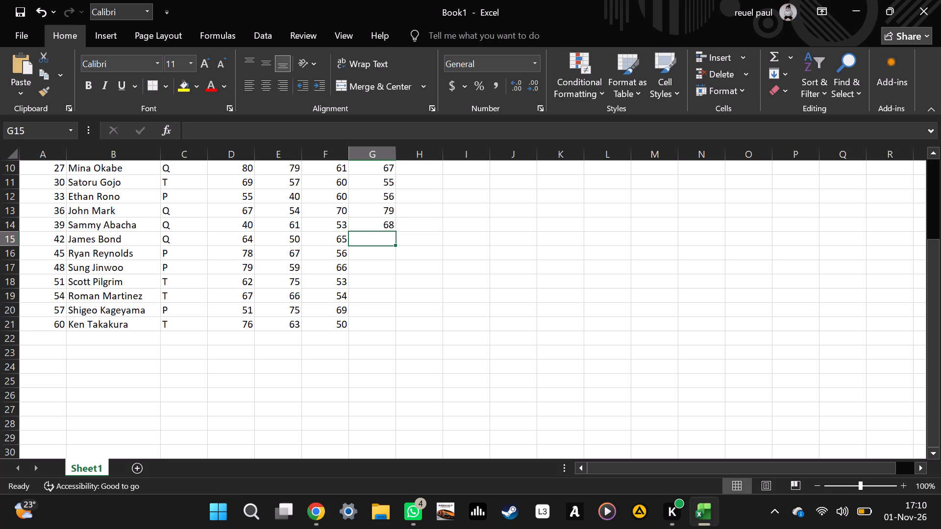
pyautogui.press('7')
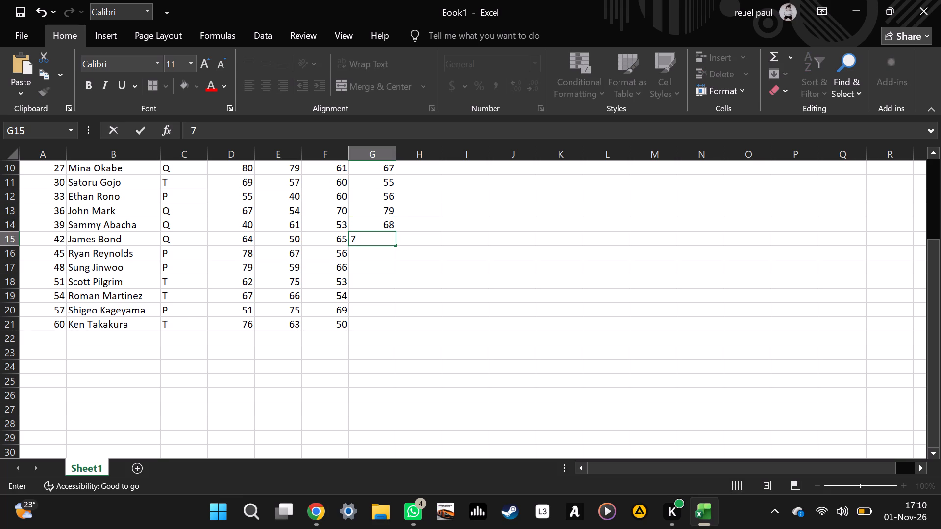
pyautogui.press('4')
pyautogui.press('Down')
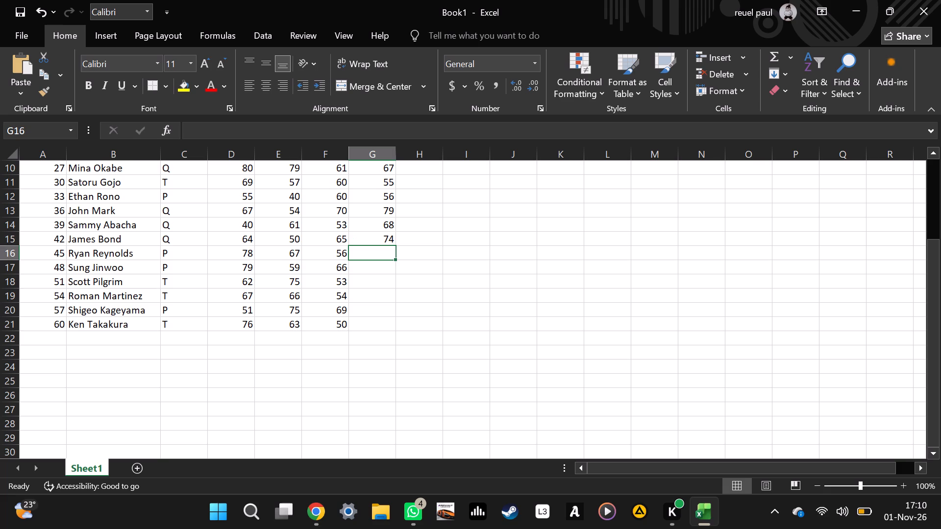
# Enter the Geo scores 56, 55 and 69 for IDs 45, 48 and 51 in cells G16 to G18.
pyautogui.write('56')
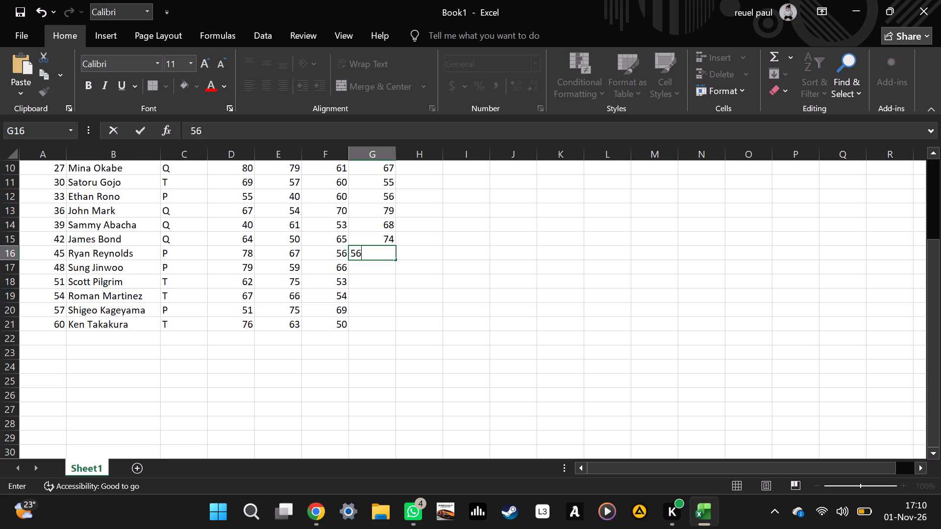
pyautogui.press('Down')
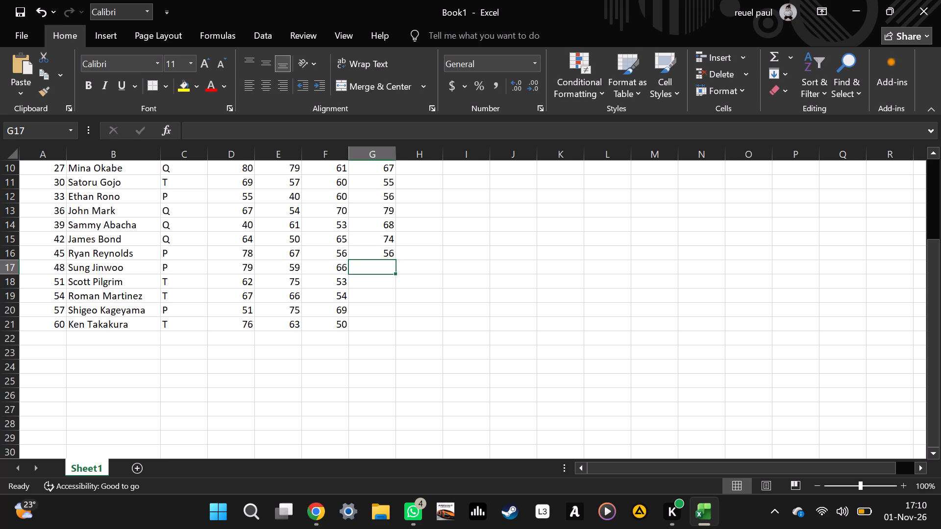
pyautogui.write('55')
pyautogui.press('Down')
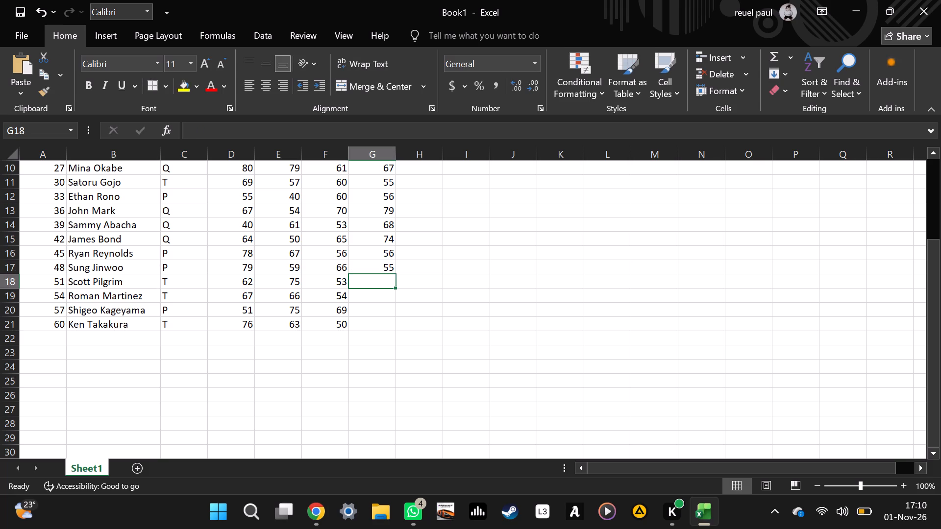
pyautogui.write('69')
pyautogui.press('Down')
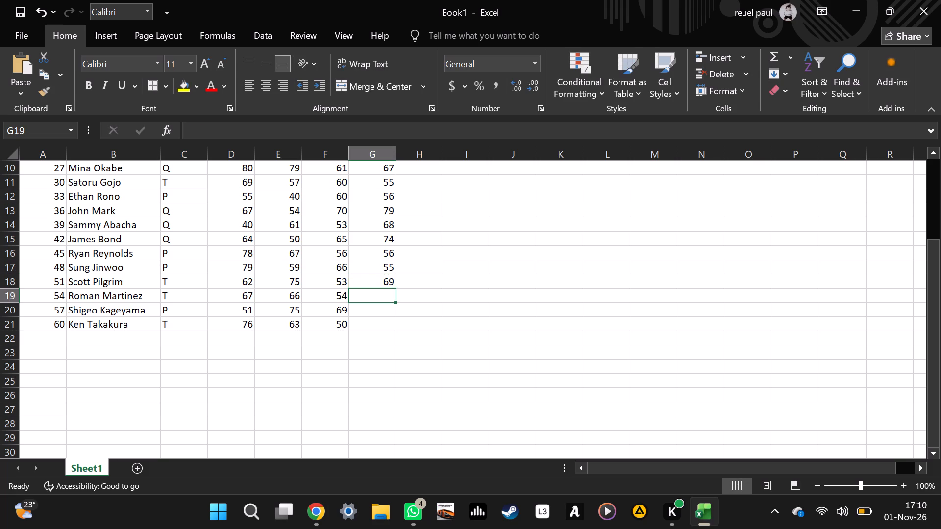
# Enter the Geo scores 57 and 50 for IDs 54 and 57 in cells G19 and G20.
pyautogui.write('57')
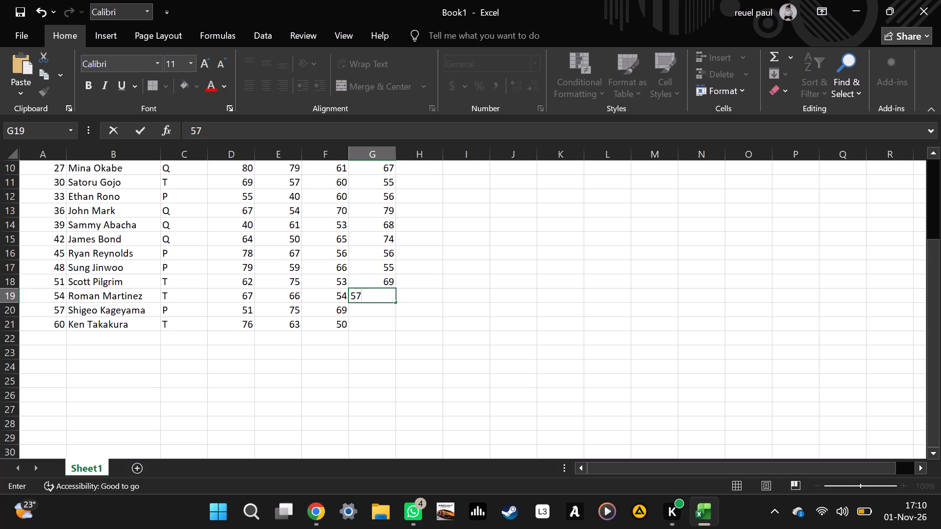
pyautogui.press('Down')
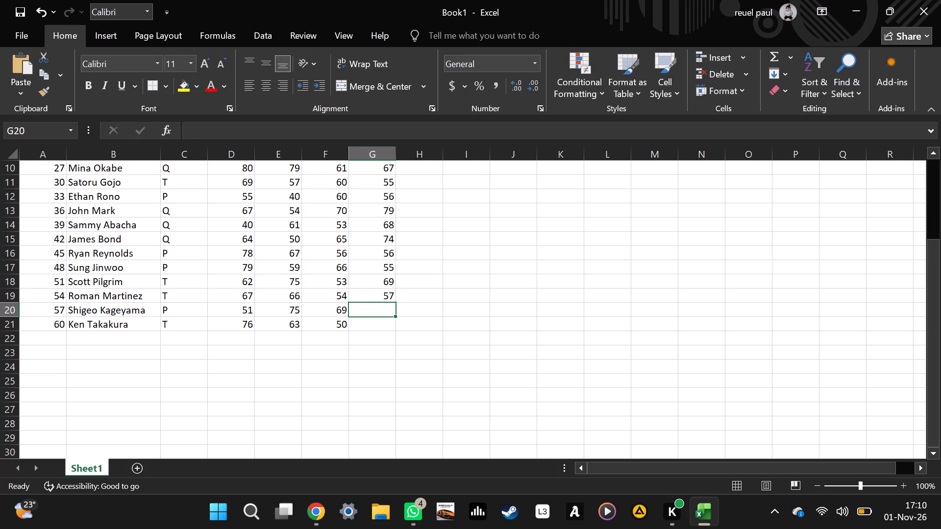
pyautogui.press('3')
pyautogui.press('5')
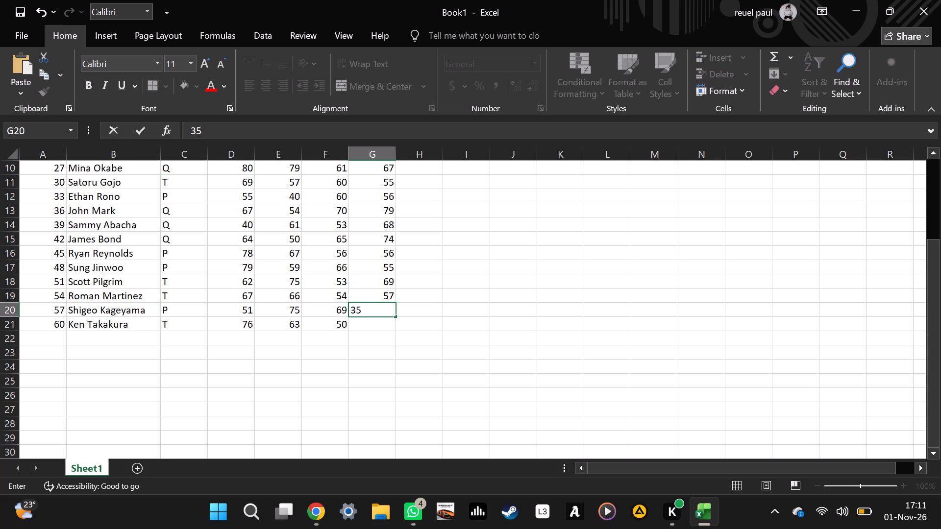
pyautogui.press('BackSpace')
pyautogui.press('BackSpace')
pyautogui.write('50')
pyautogui.press('Down')
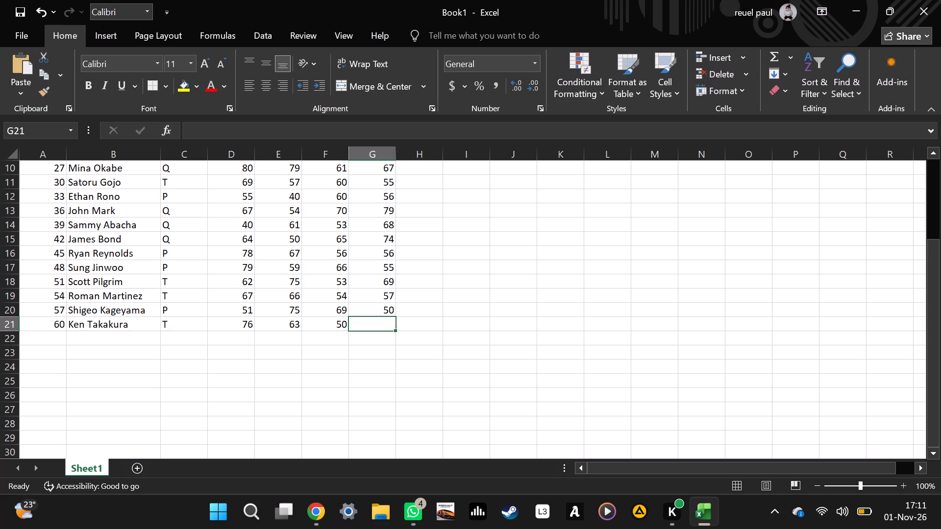
pyautogui.press('Right')
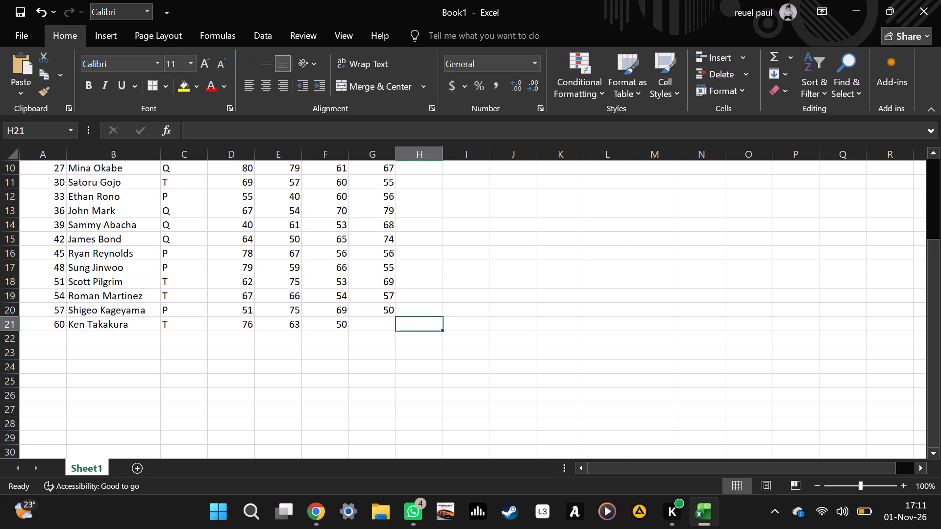
pyautogui.press('Left')
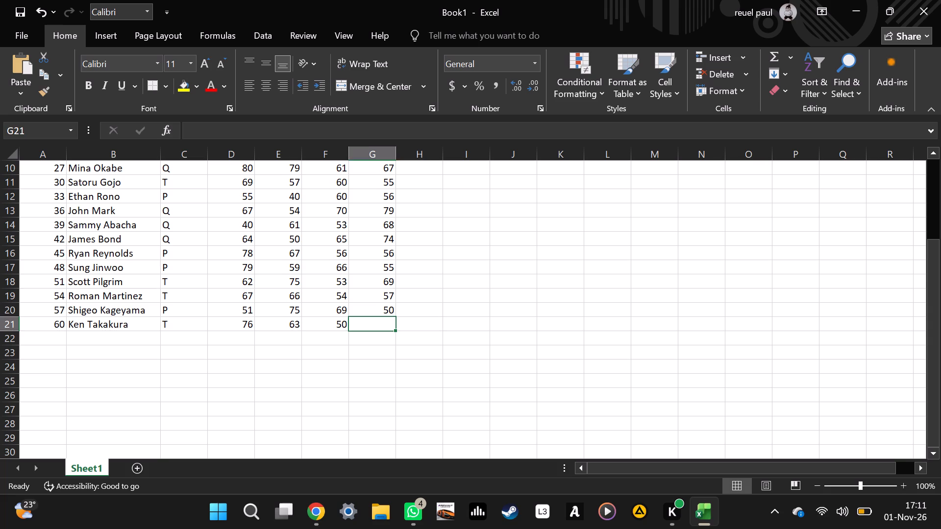
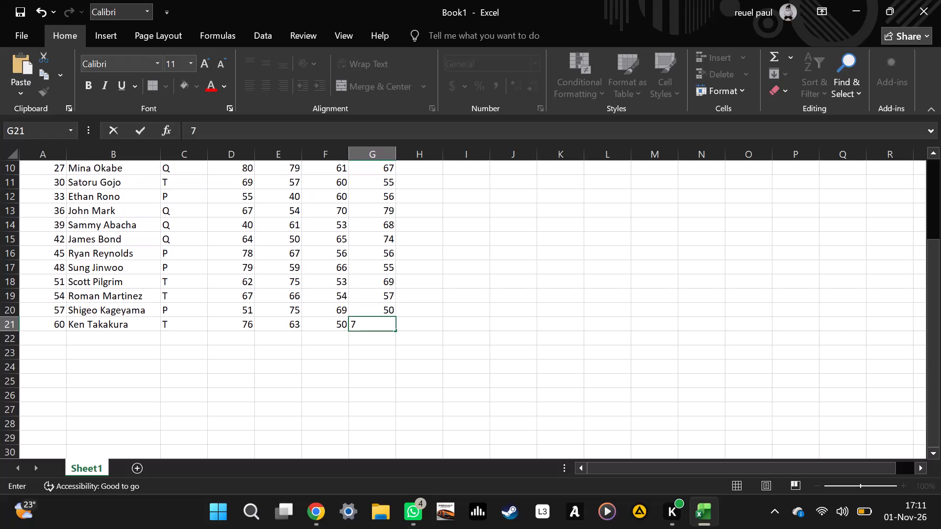
# Enter the Geo score 59 for ID 60 in cell G21.
pyautogui.press('BackSpace')
pyautogui.write('50')
pyautogui.press('BackSpace')
pyautogui.press('9')
pyautogui.press('Right')
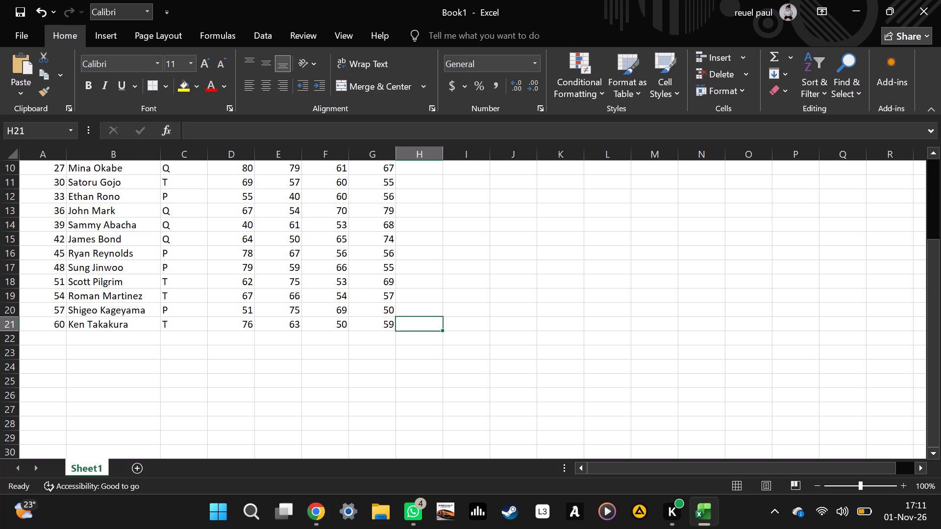
# Enter the Chem scores 45 and 54 for IDs 3 and 6 in cells H2 and H3.
pyautogui.press('Up')
pyautogui.press('Up')
pyautogui.press('Up')
pyautogui.press('Up')
pyautogui.press('Up')
pyautogui.press('Up')
pyautogui.press('Up')
pyautogui.press('Up')
pyautogui.press('Up')
pyautogui.press('Up')
pyautogui.press('Up')
pyautogui.press('Up')
pyautogui.press('Up')
pyautogui.press('Up')
pyautogui.press('Up')
pyautogui.press('Up')
pyautogui.press('Up')
pyautogui.press('Up')
pyautogui.press('Up')
pyautogui.press('Up')
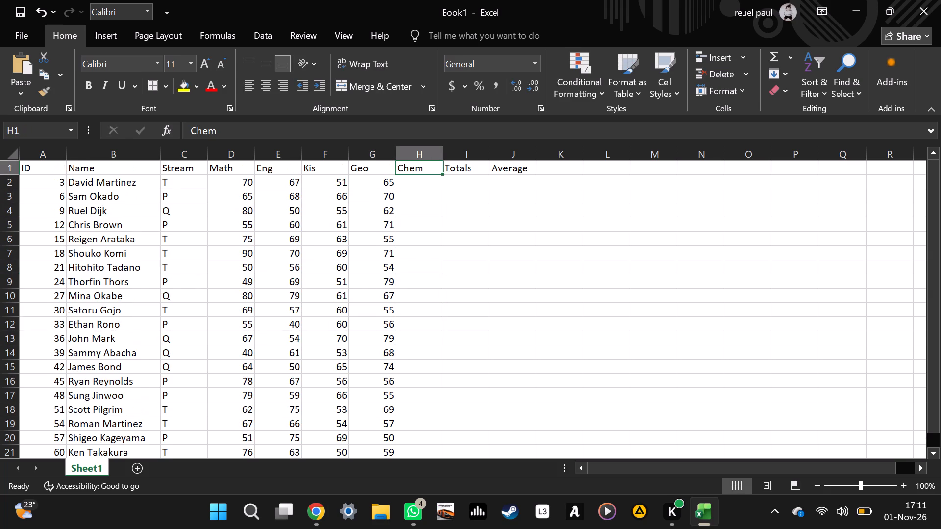
pyautogui.press('Down')
pyautogui.press('Down')
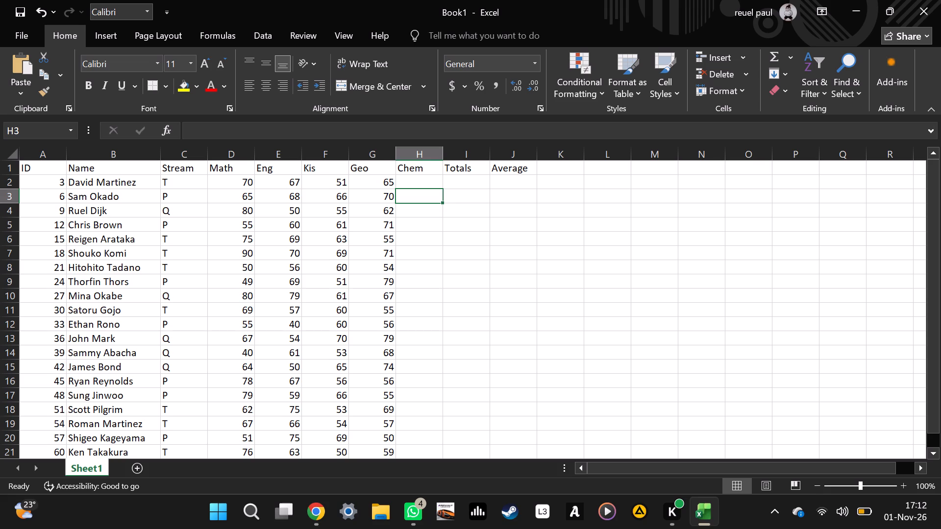
pyautogui.press('Up')
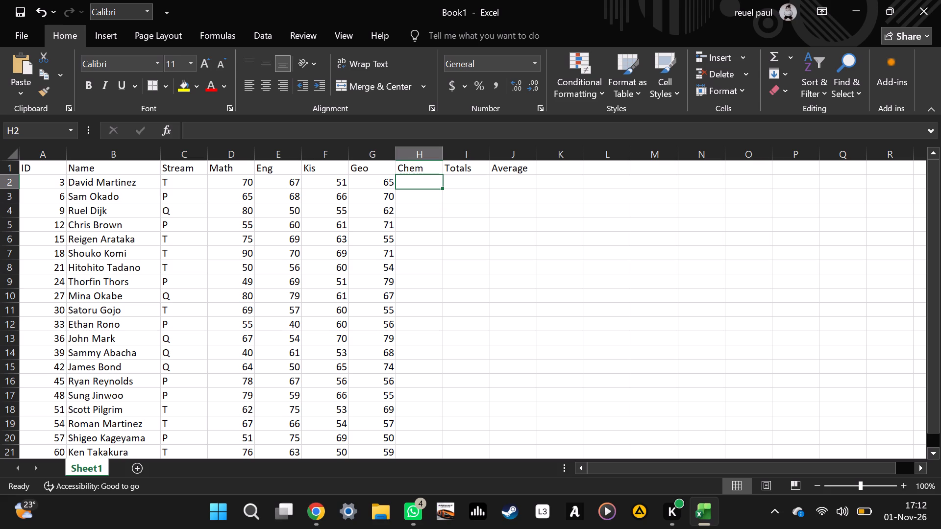
pyautogui.press('4')
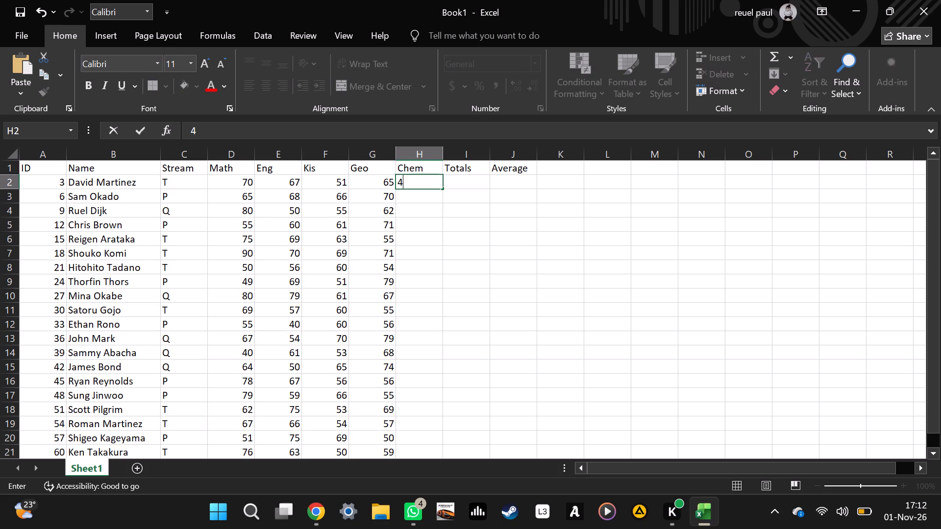
pyautogui.press('5')
pyautogui.press('Down')
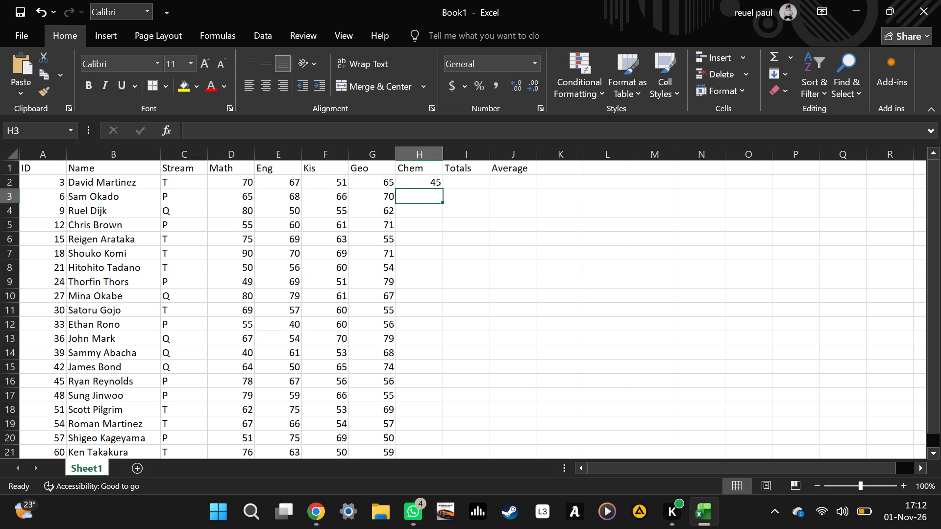
pyautogui.write('54')
pyautogui.press('Down')
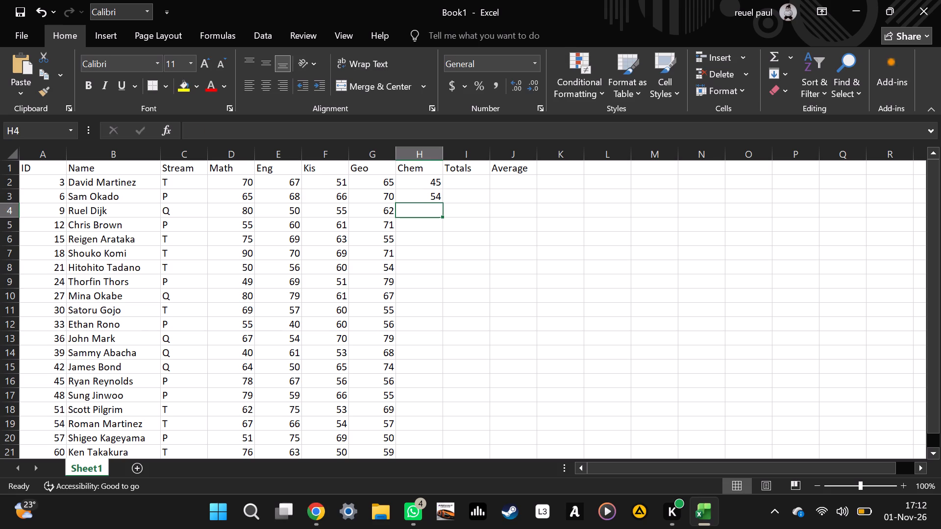
# Enter the Chem scores 69, 64 and 54 for IDs 9, 12 and 15 in cells H4 to H6.
pyautogui.write('69')
pyautogui.press('Down')
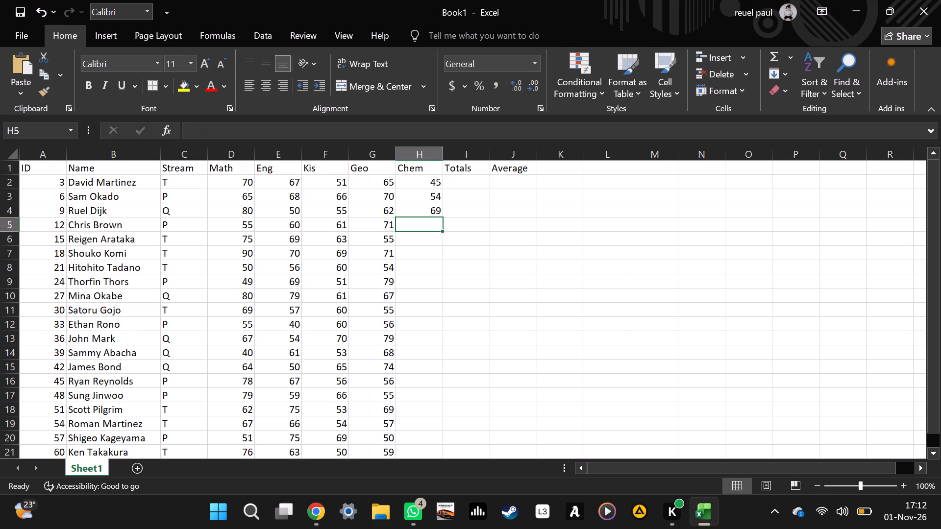
pyautogui.press('6')
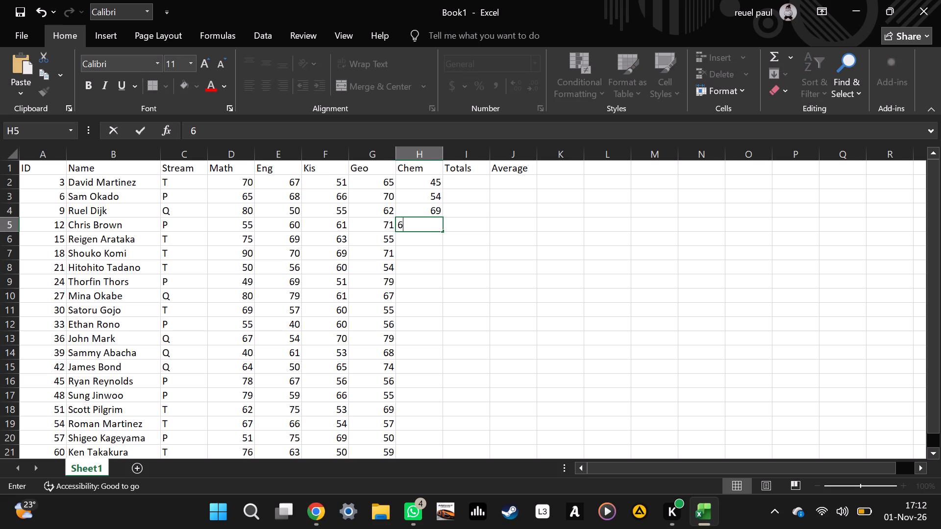
pyautogui.press('4')
pyautogui.press('Down')
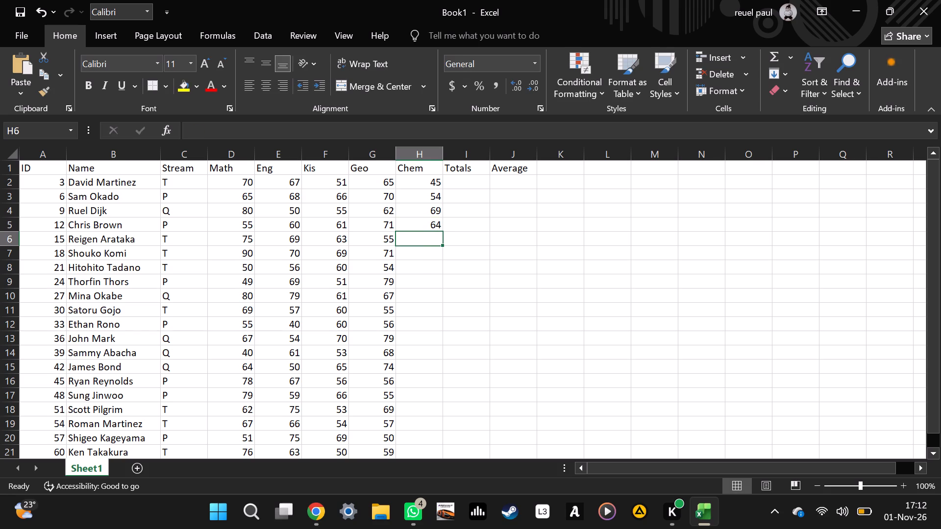
pyautogui.write('54')
pyautogui.press('Down')
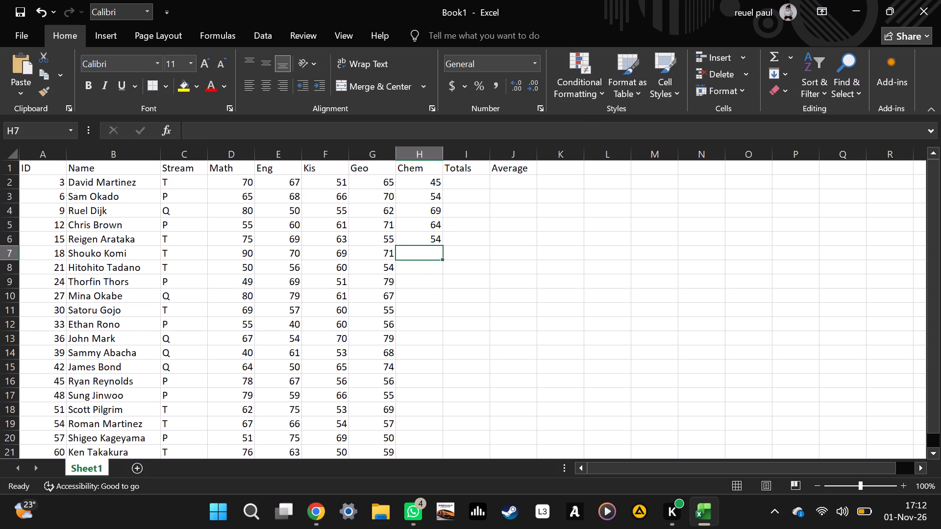
# Enter the Chem score 70 for both IDs 18 and 21 in cells H7 and H8.
pyautogui.press('4')
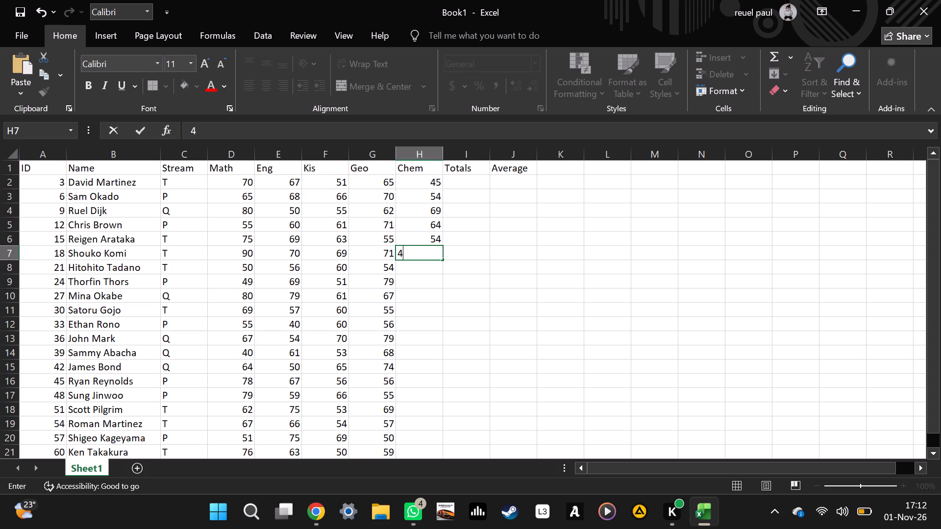
pyautogui.press('BackSpace')
pyautogui.press('7')
pyautogui.press('0')
pyautogui.press('Down')
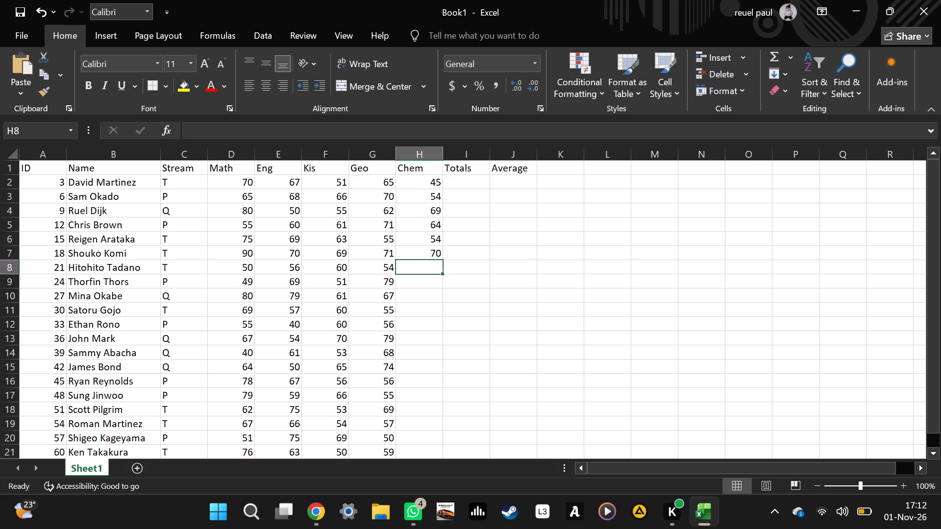
pyautogui.press('Down')
pyautogui.press('Up')
pyautogui.press('4')
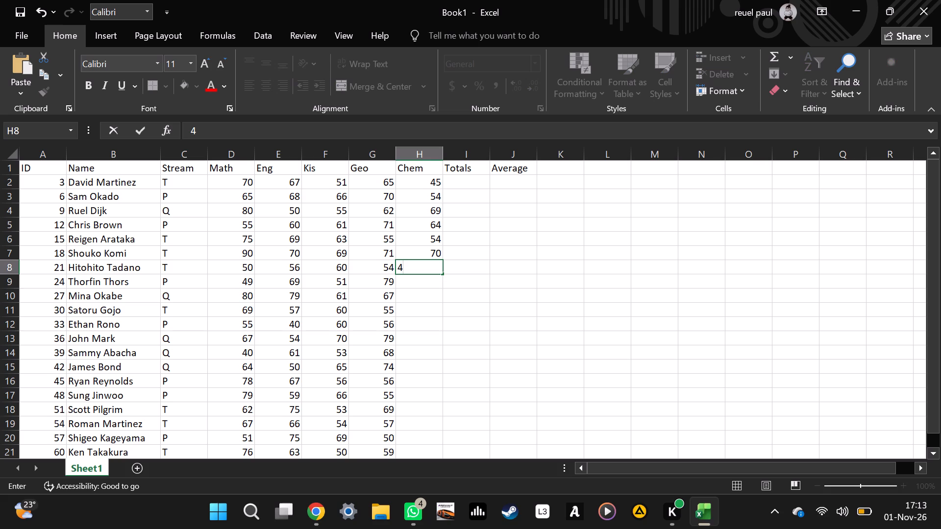
pyautogui.press('BackSpace')
pyautogui.write('70')
pyautogui.press('Down')
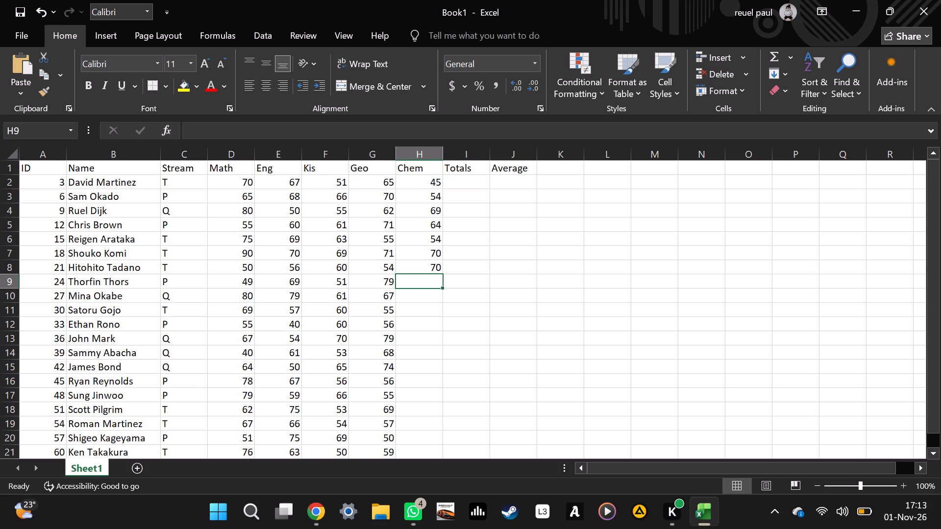
# Enter the Chem scores 56 and 47 for IDs 24 and 27 in cells H9 and H10.
pyautogui.press('Down')
pyautogui.press('Up')
pyautogui.press('Up')
pyautogui.press('Down')
pyautogui.write('67')
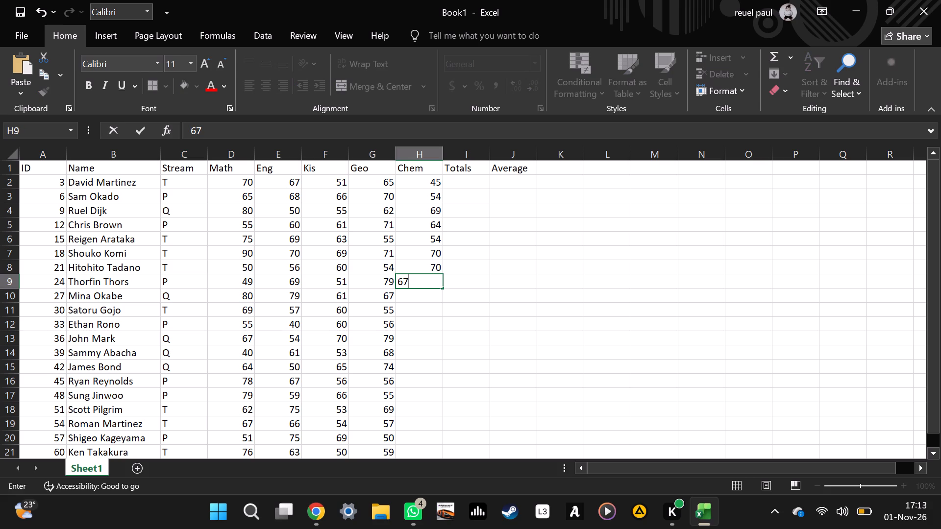
pyautogui.press('BackSpace')
pyautogui.press('BackSpace')
pyautogui.write('56')
pyautogui.press('Down')
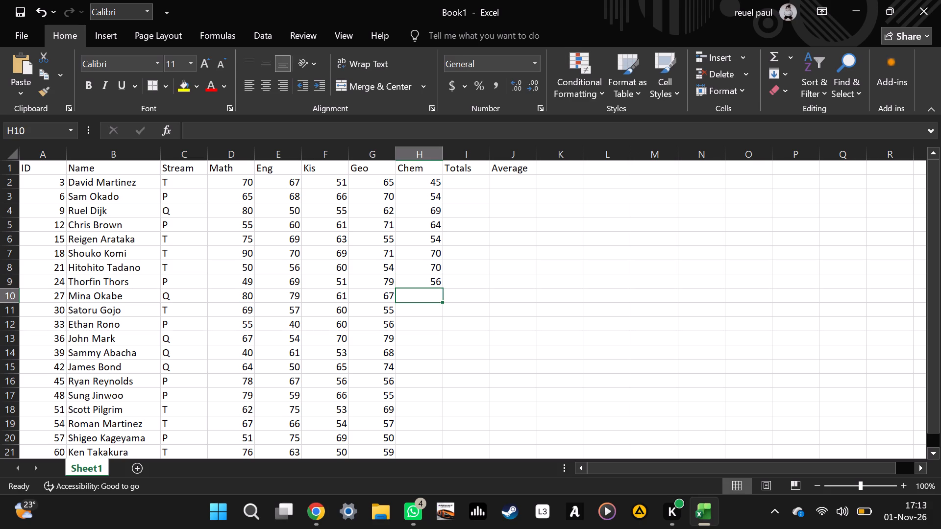
pyautogui.press('4')
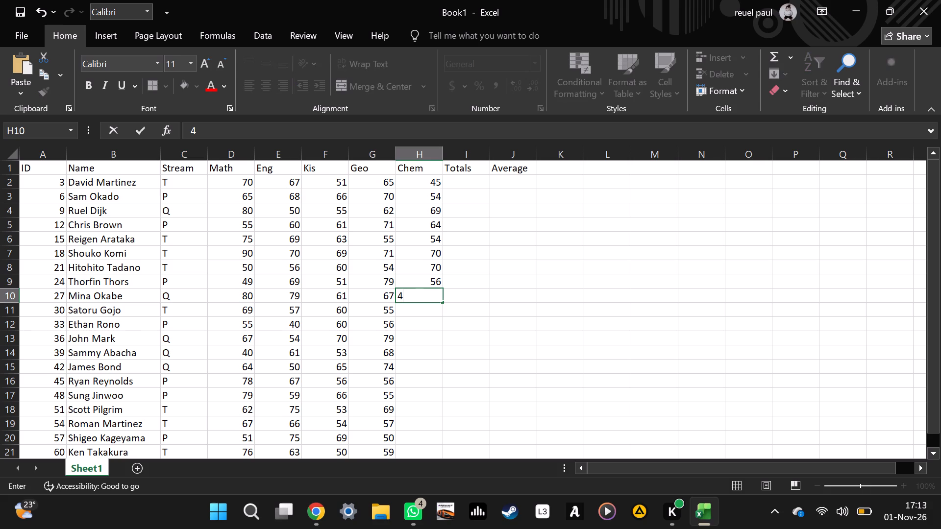
pyautogui.press('7')
pyautogui.press('Down')
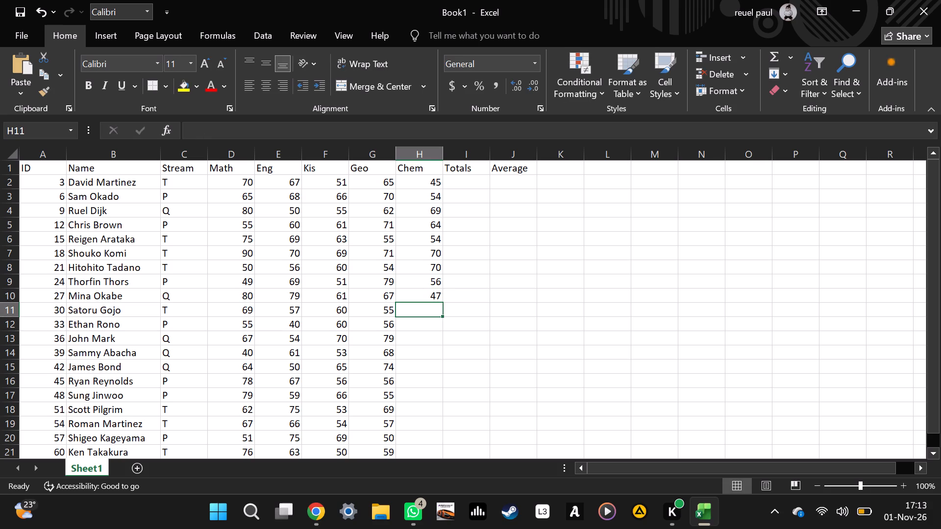
# Enter the Chem scores 65 and 70 for IDs 30 and 33 in cells H11 and H12.
pyautogui.press('Down')
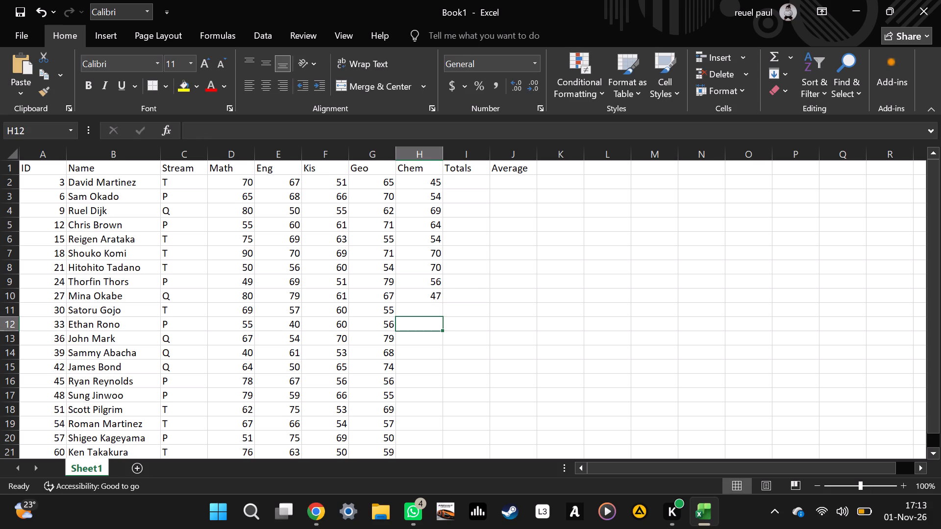
pyautogui.press('Up')
pyautogui.press('Down')
pyautogui.press('Up')
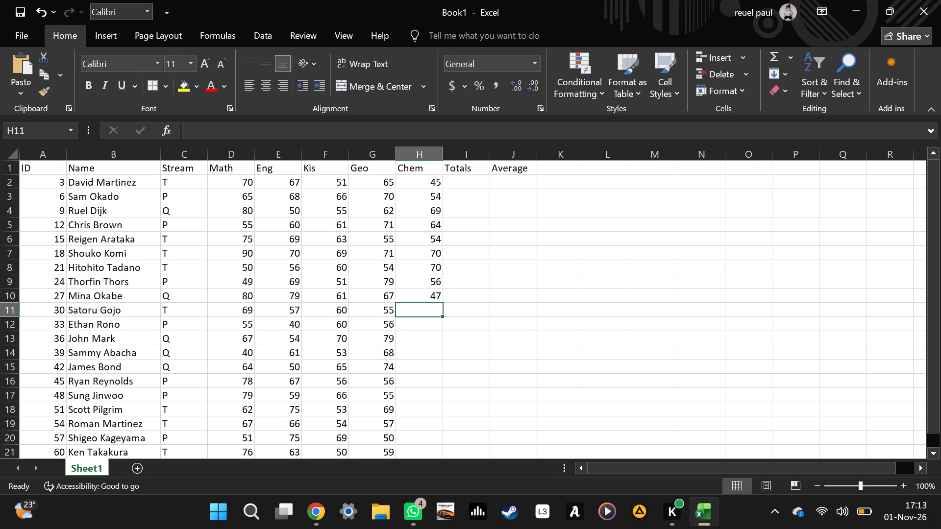
pyautogui.press('6')
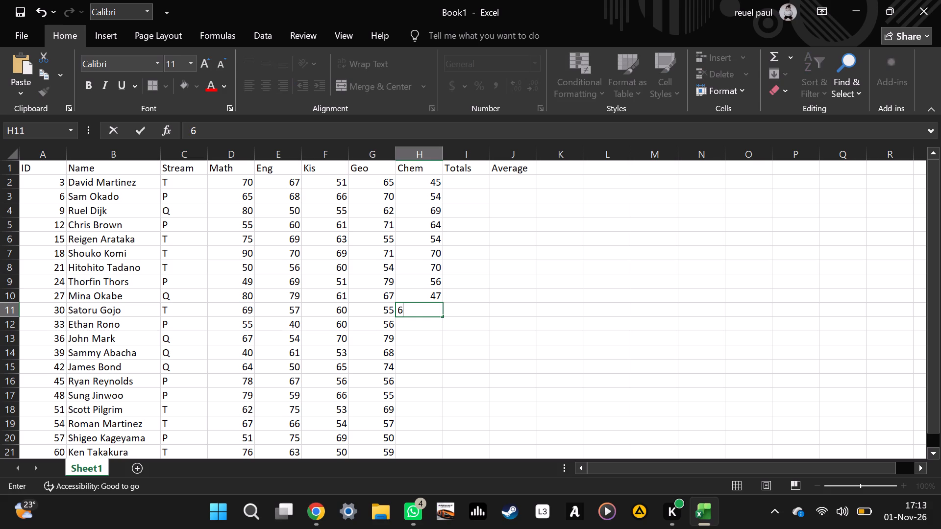
pyautogui.press('5')
pyautogui.press('Down')
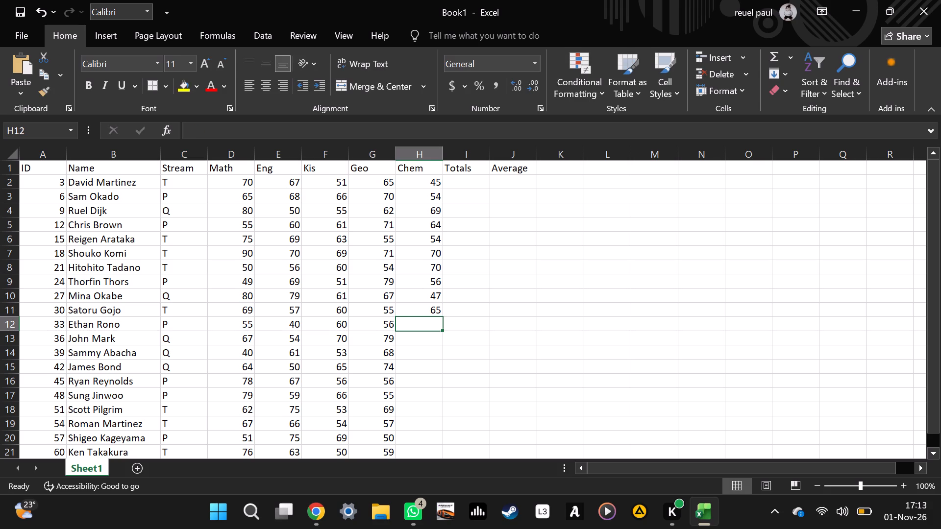
pyautogui.write('70')
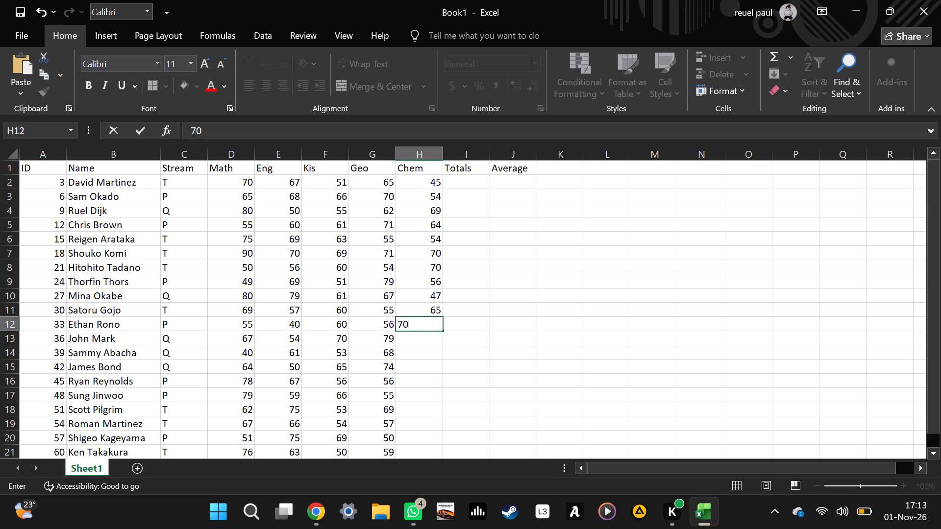
pyautogui.press('Down')
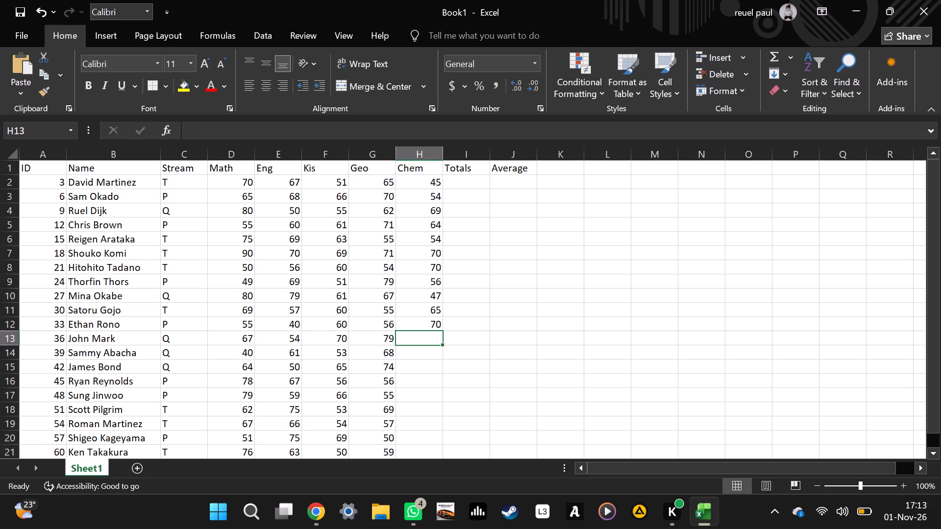
# Enter the Chem scores 49, 71 and 48 for IDs 36, 39 and 42 in cells H13 to H15.
pyautogui.write('49')
pyautogui.press('Down')
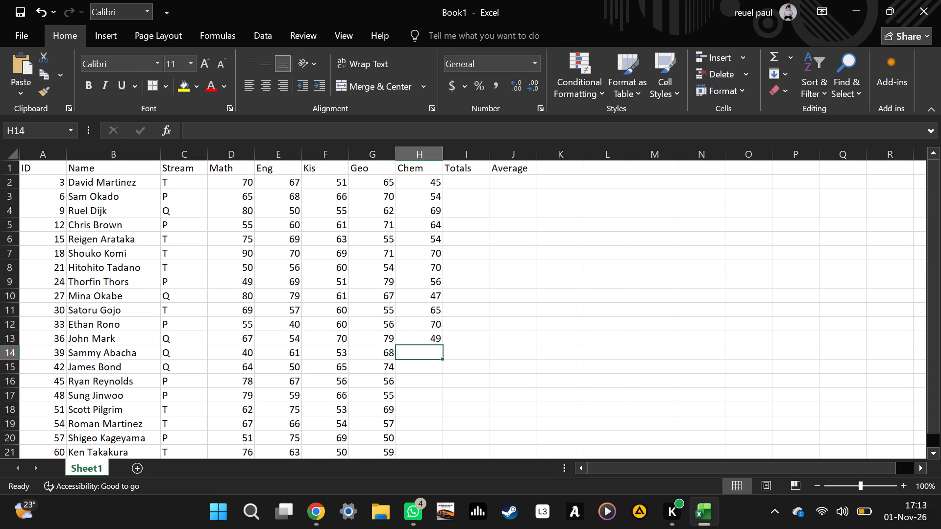
pyautogui.write('71')
pyautogui.press('Down')
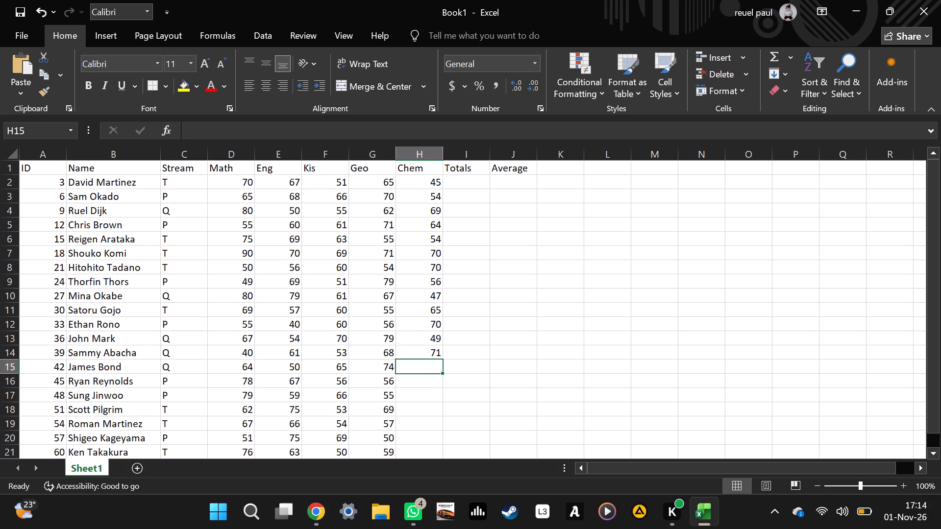
pyautogui.press('4')
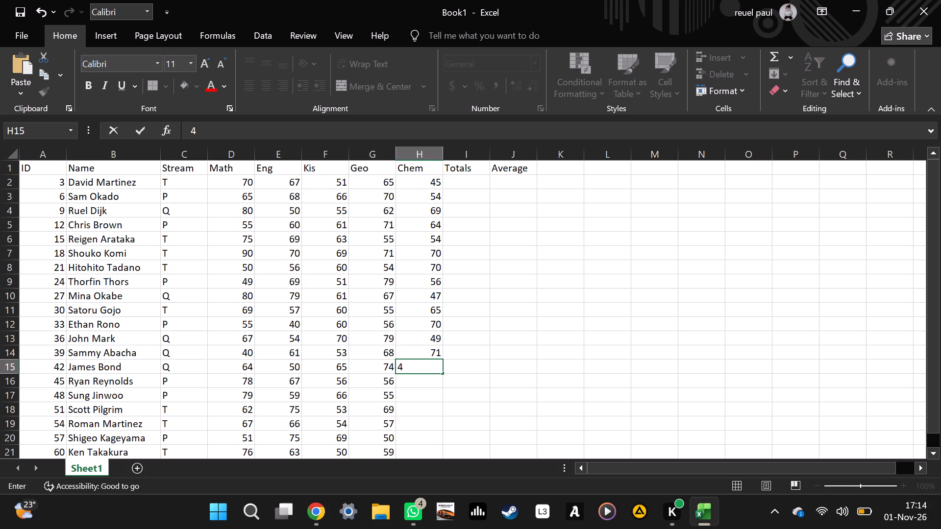
pyautogui.press('8')
pyautogui.press('Down')
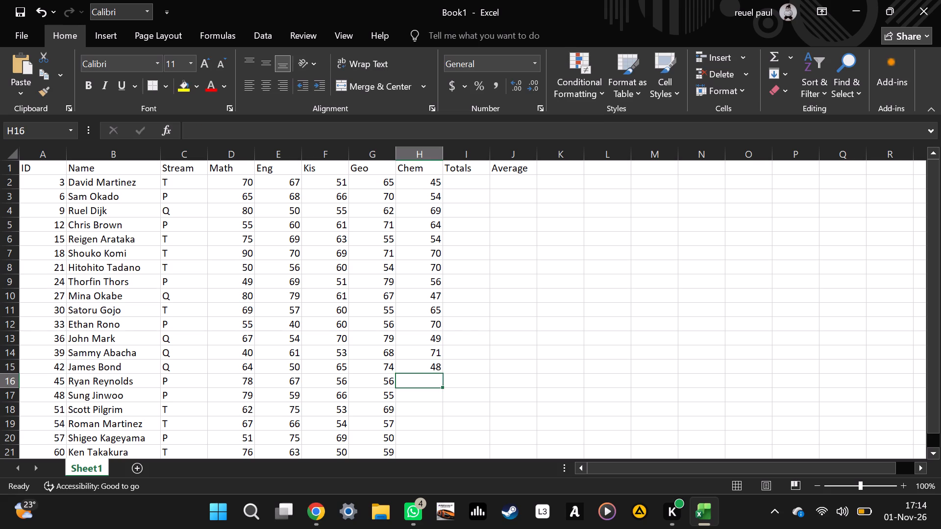
# Enter the Chem scores 50, 48 and 51 for IDs 45, 48 and 51 in cells H16 to H18.
pyautogui.write('50')
pyautogui.press('Down')
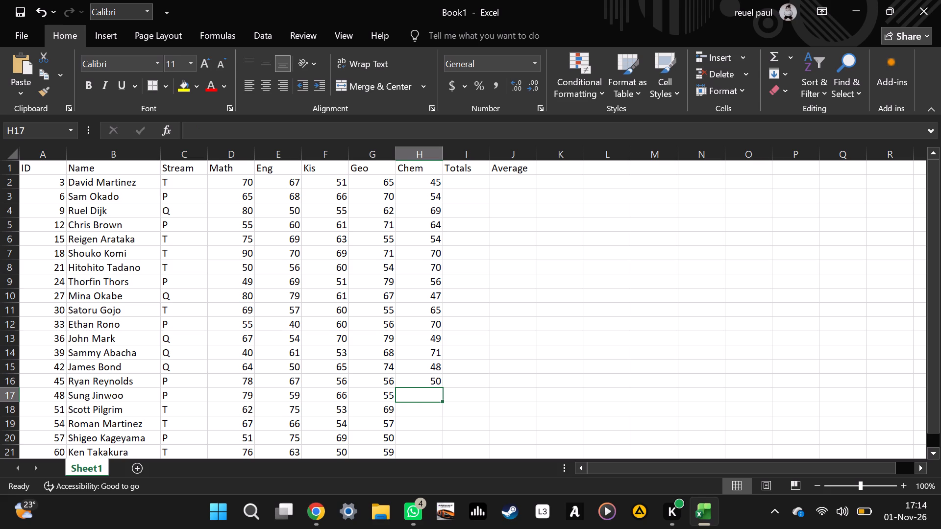
pyautogui.write('49')
pyautogui.press('BackSpace')
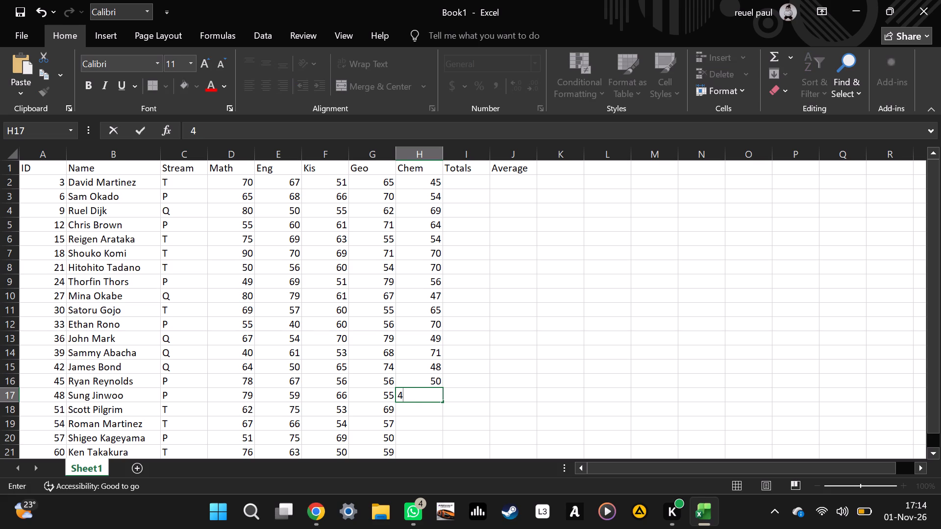
pyautogui.press('8')
pyautogui.press('Down')
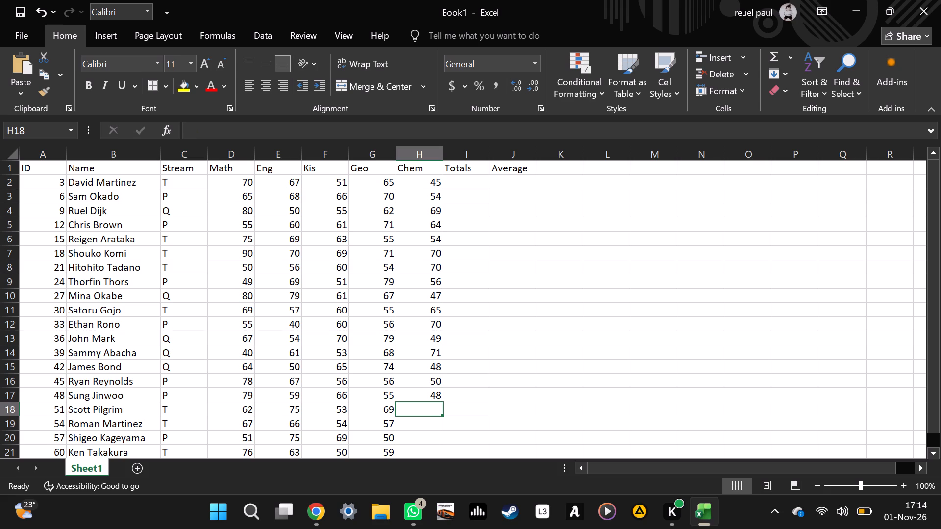
pyautogui.press('5')
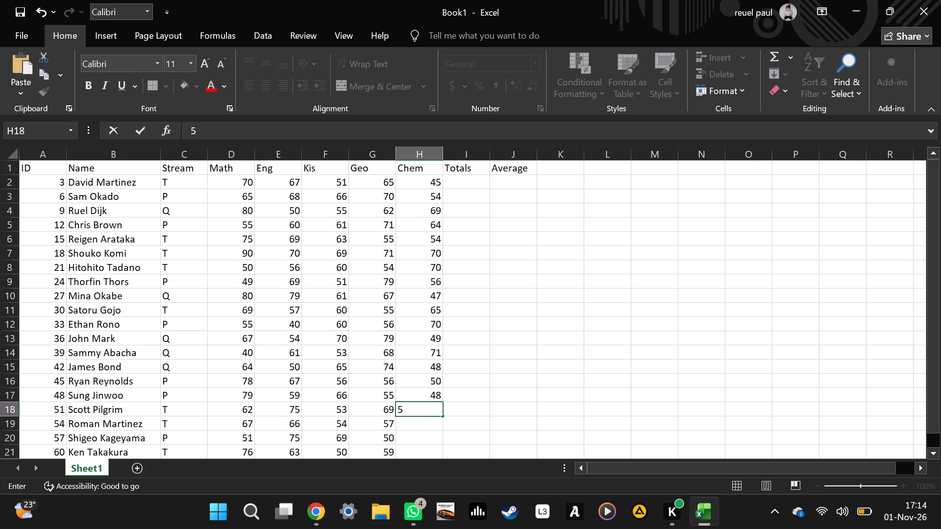
pyautogui.press('1')
pyautogui.press('Down')
# Enter the Chem scores 65, 73 and 67 for IDs 54, 57 and 60 in cells H19 to H21.
pyautogui.press('Down')
pyautogui.press('Down')
pyautogui.press('Down')
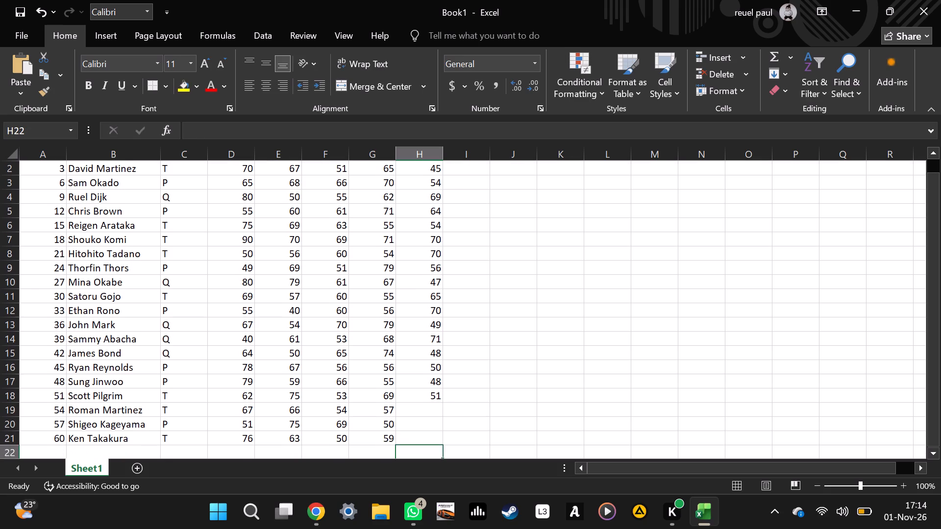
pyautogui.press('Down')
pyautogui.press('Up')
pyautogui.press('Up')
pyautogui.press('Up')
pyautogui.press('Up')
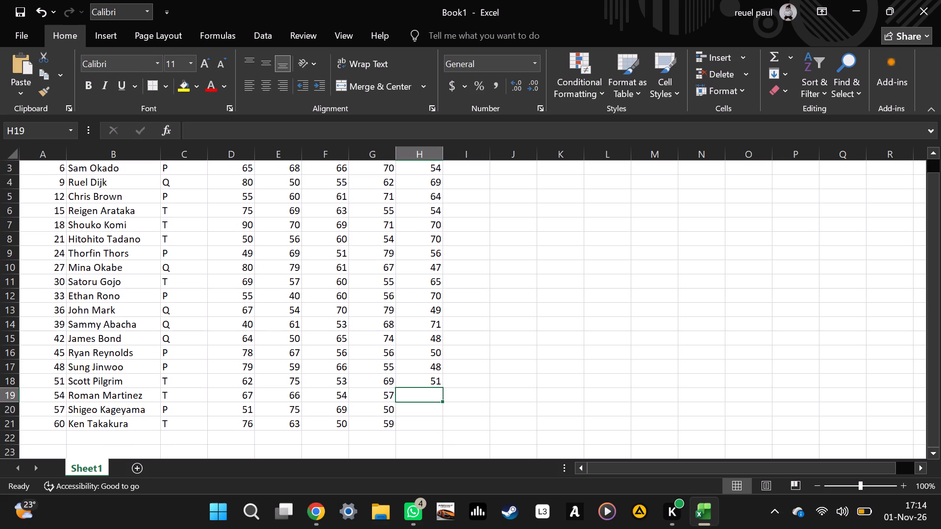
pyautogui.write('65')
pyautogui.press('Down')
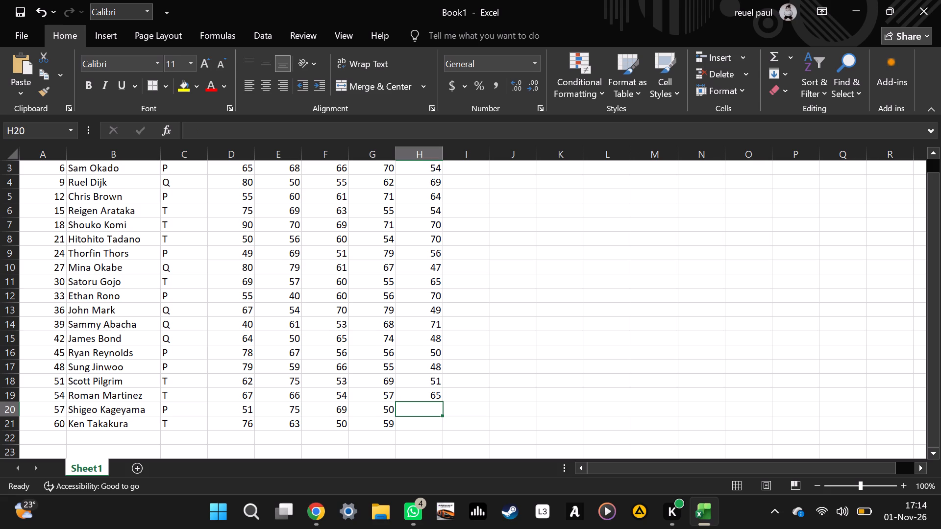
pyautogui.press('7')
pyautogui.press('3')
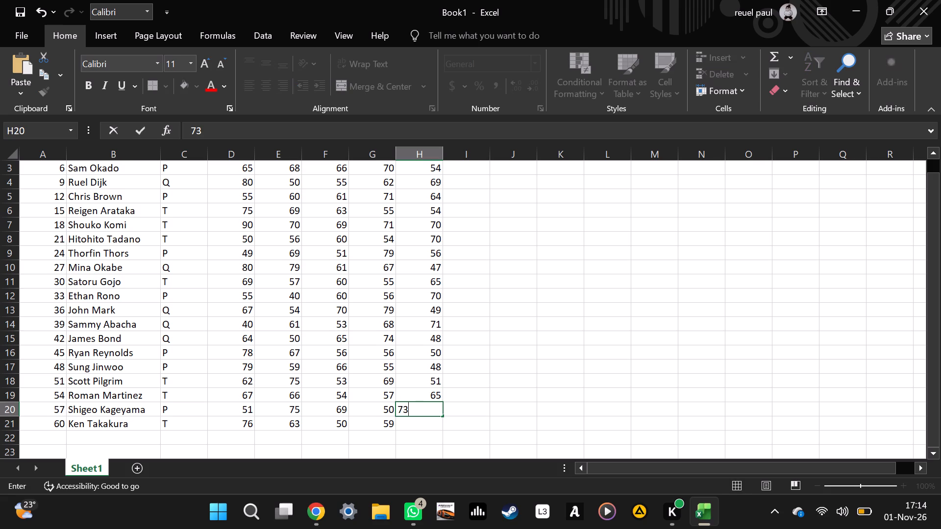
pyautogui.press('Down')
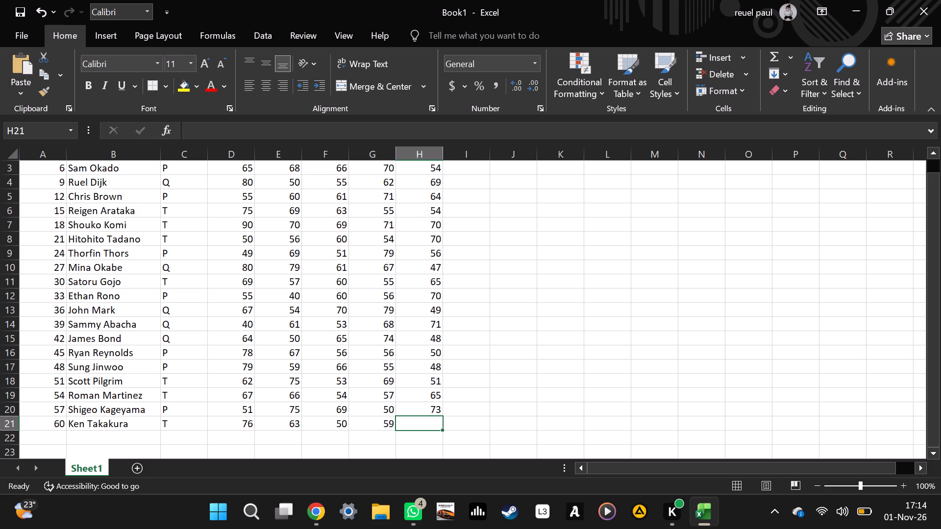
pyautogui.press('7')
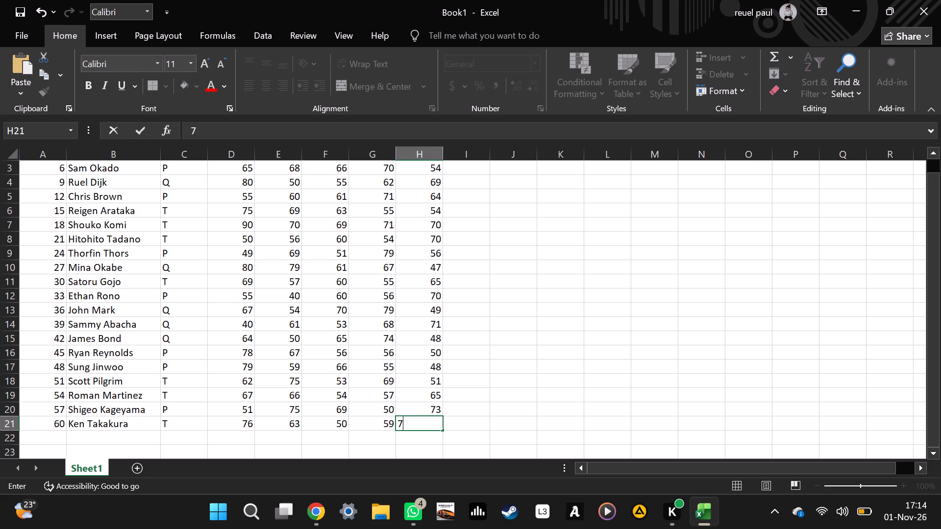
pyautogui.press('BackSpace')
pyautogui.write('67')
pyautogui.press('Right')
# Select cell K1, the empty header cell directly after the Average header.
pyautogui.press('Up')
pyautogui.press('Up')
pyautogui.press('Up')
pyautogui.press('Up')
pyautogui.press('Up')
pyautogui.press('Up')
pyautogui.press('Up')
pyautogui.press('Up')
pyautogui.press('Up')
pyautogui.press('Up')
pyautogui.press('Up')
pyautogui.press('Up')
pyautogui.press('Up')
pyautogui.press('Up')
pyautogui.press('Up')
pyautogui.press('Up')
pyautogui.press('Up')
pyautogui.press('Up')
pyautogui.press('Up')
pyautogui.press('Up')
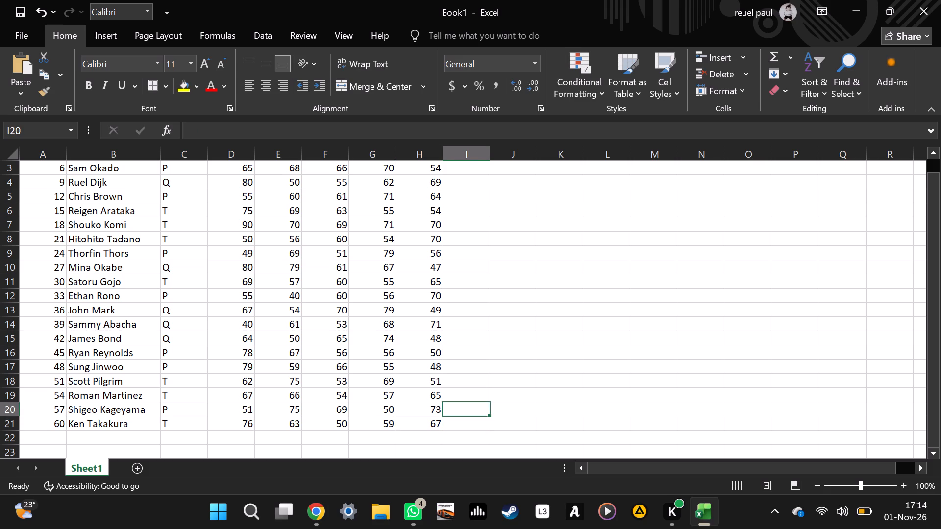
pyautogui.press('Right')
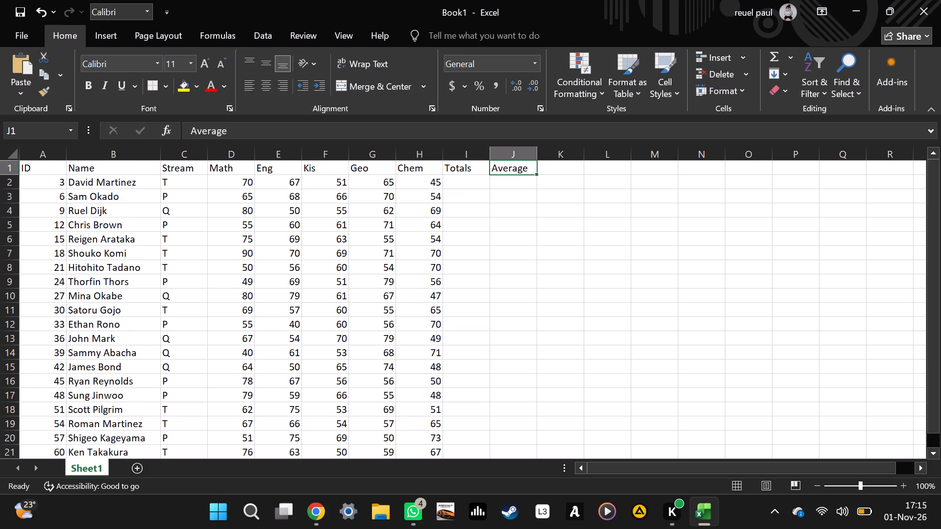
pyautogui.press('Down')
pyautogui.press('Right')
pyautogui.press('Up')
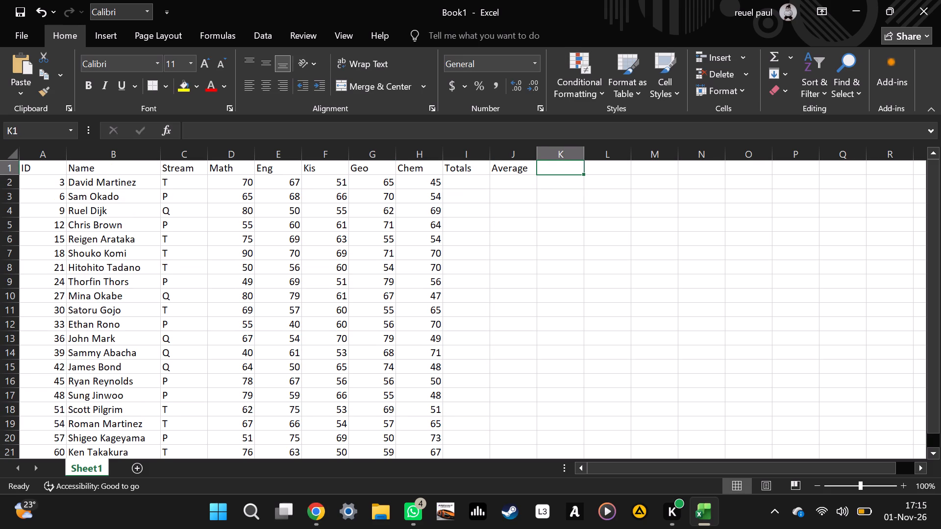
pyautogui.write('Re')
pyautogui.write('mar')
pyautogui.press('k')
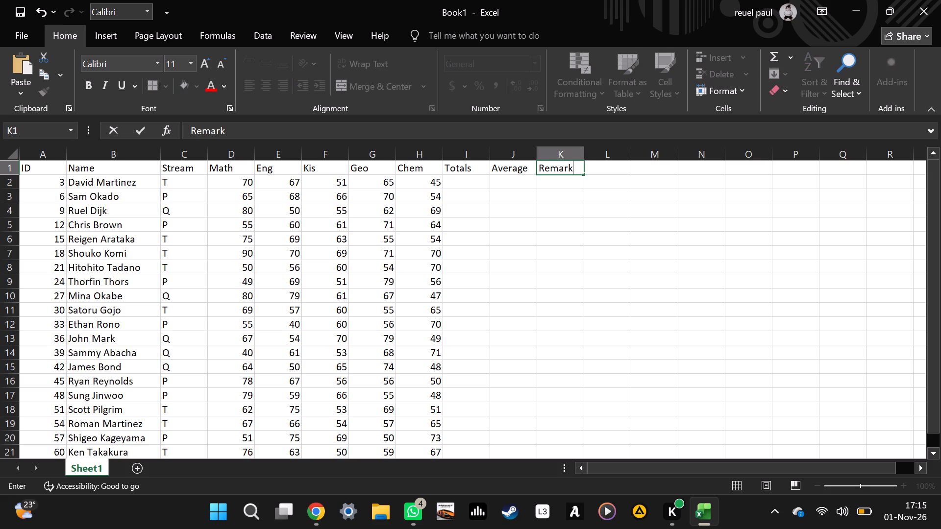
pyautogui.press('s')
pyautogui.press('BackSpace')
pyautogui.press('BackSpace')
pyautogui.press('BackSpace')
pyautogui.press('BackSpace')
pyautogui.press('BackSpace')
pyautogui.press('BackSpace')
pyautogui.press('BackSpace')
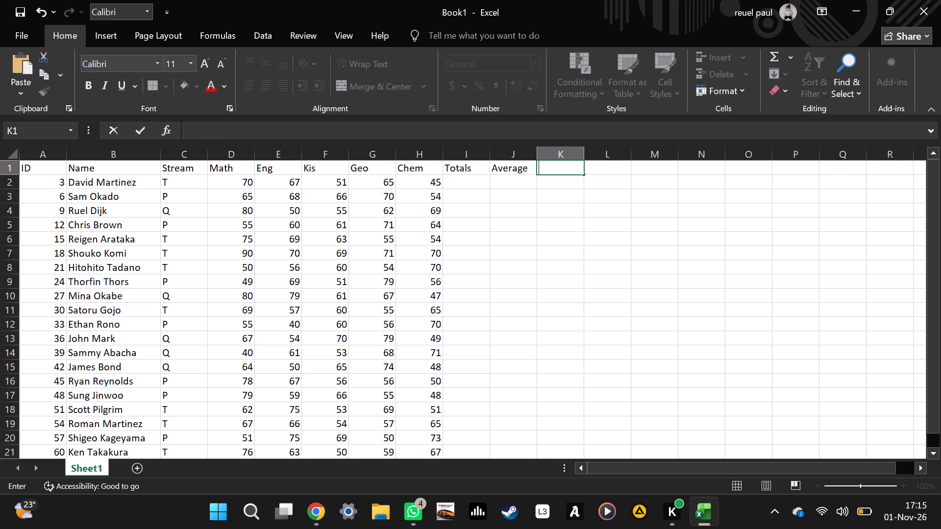
# Add the column headers Position in cell K1 and Remarks in cell L1.
pyautogui.write('Pos')
pyautogui.write('itio')
pyautogui.press('n')
pyautogui.press('Right')
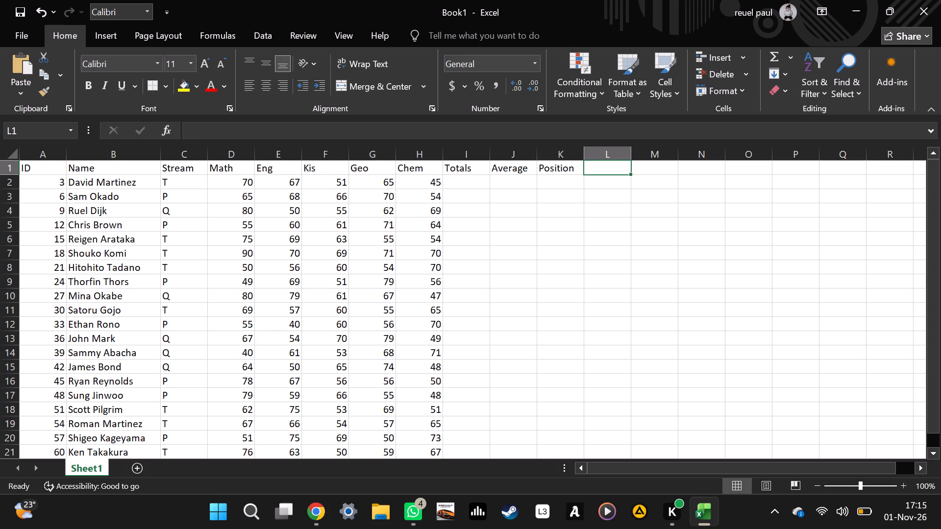
pyautogui.write('Remarks')
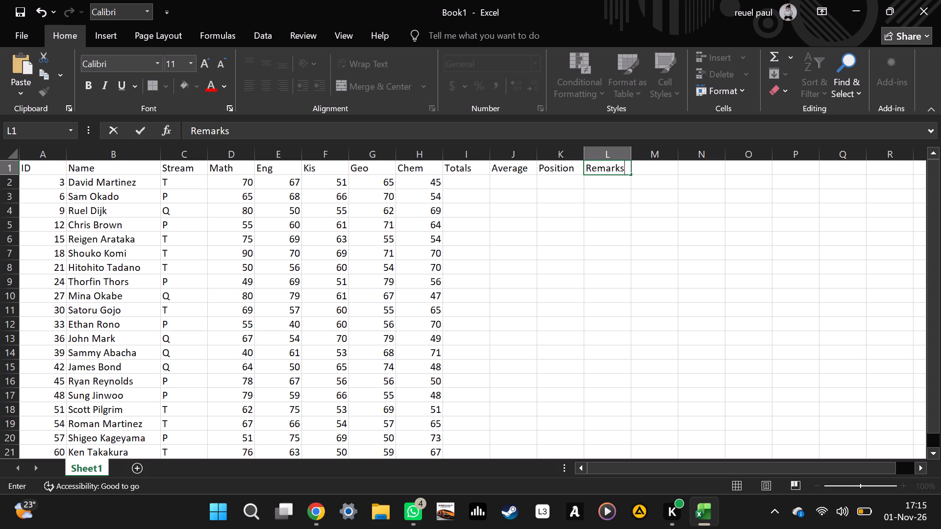
pyautogui.press('Left')
# Enter the formula =SUM(D2:H2) in cell I2 to total the first student's five subject scores.
pyautogui.press('Left')
pyautogui.press('Left')
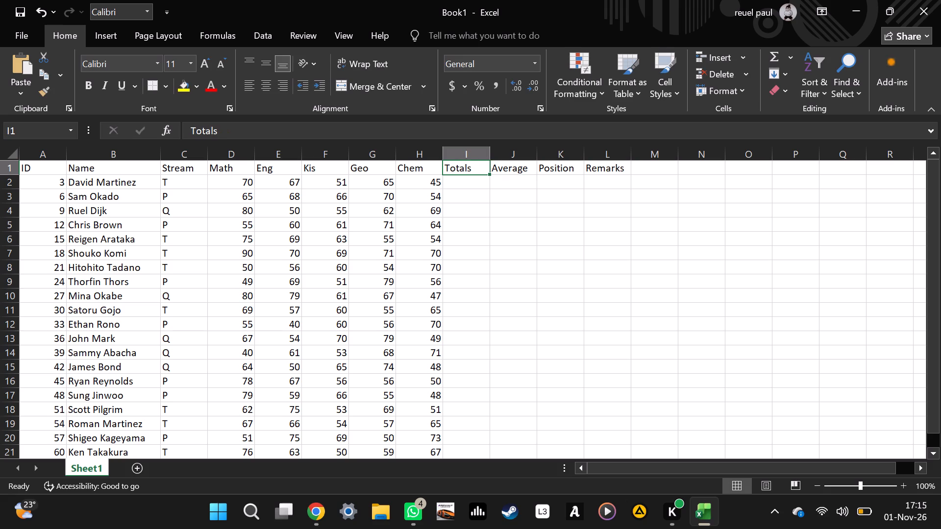
pyautogui.press('Down')
pyautogui.press('Down')
pyautogui.press('Up')
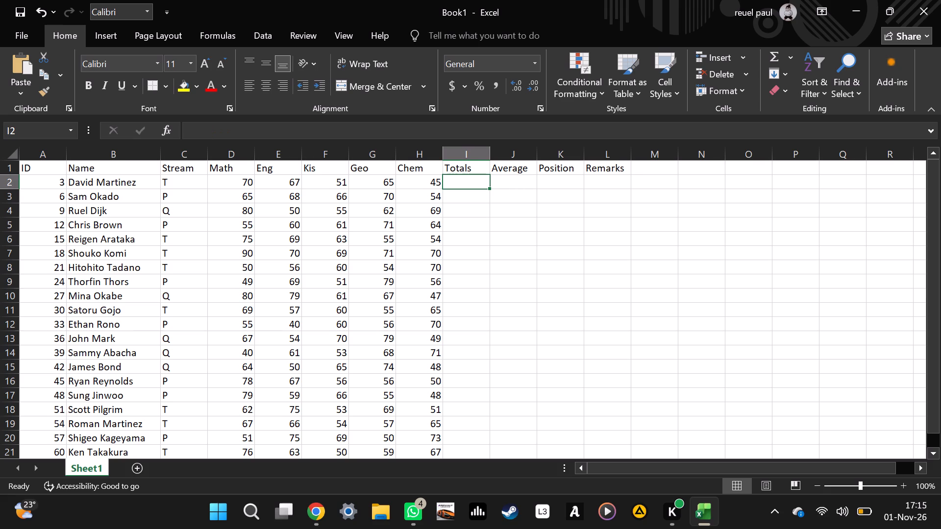
pyautogui.write('=sum(')
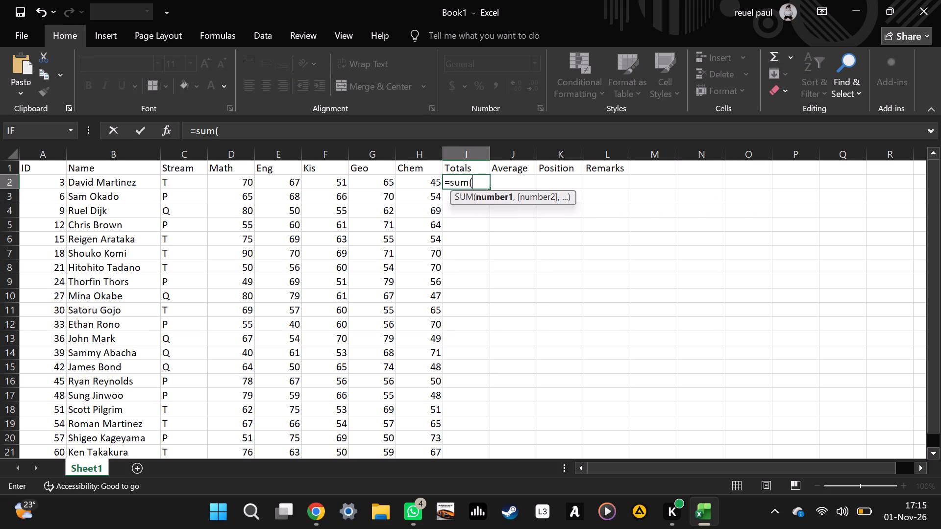
pyautogui.press('d')
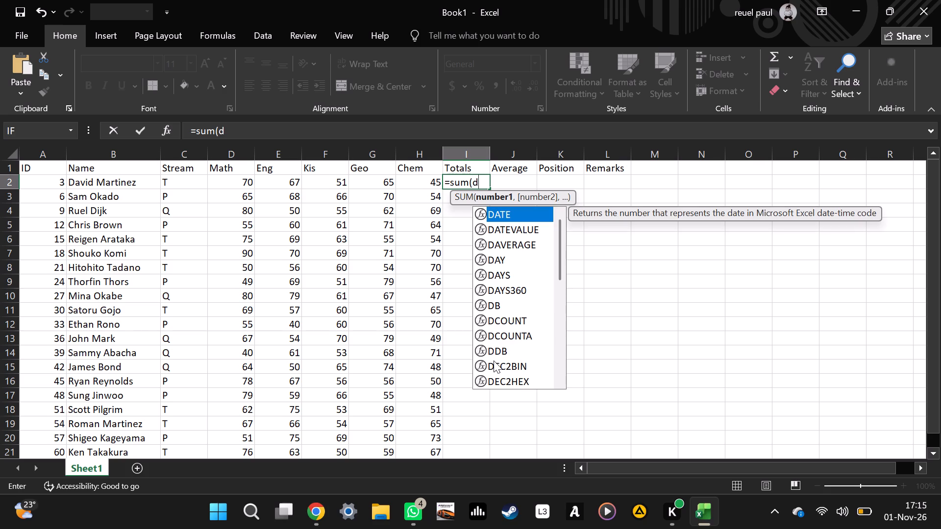
pyautogui.press('2')
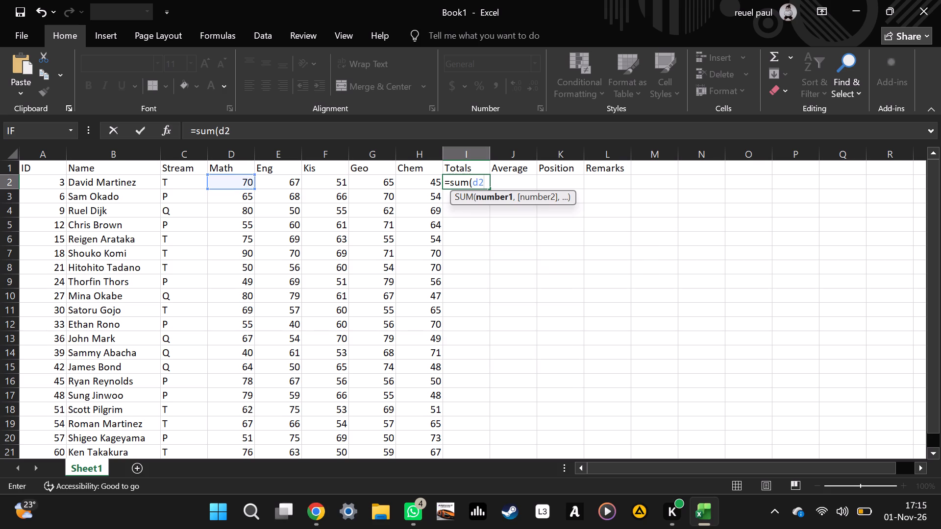
pyautogui.hotkey('shift', ':')
pyautogui.press('h')
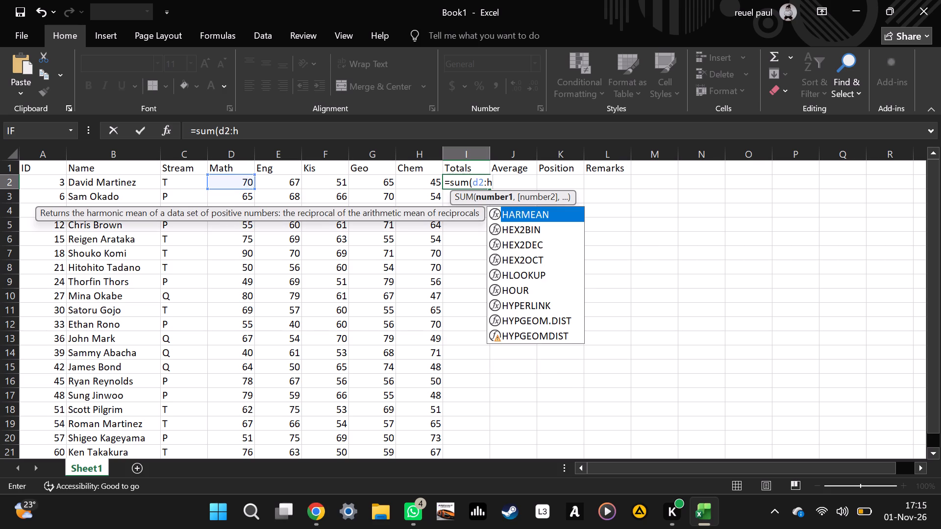
pyautogui.press('2')
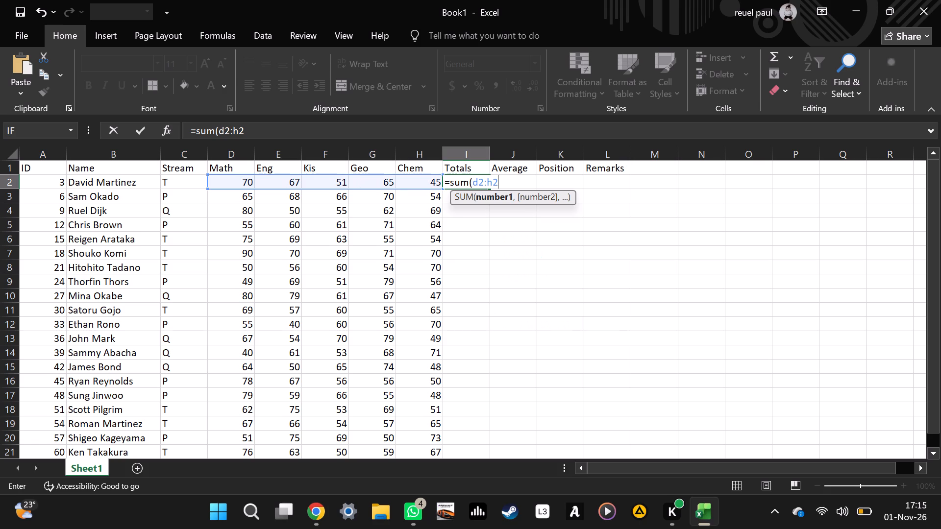
pyautogui.press('0')
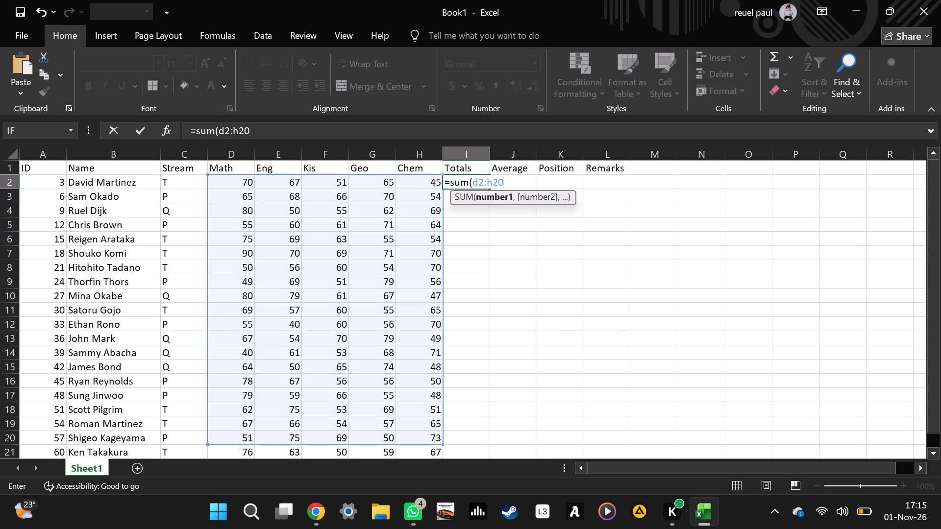
pyautogui.press('BackSpace')
pyautogui.hotkey('shift', ')')
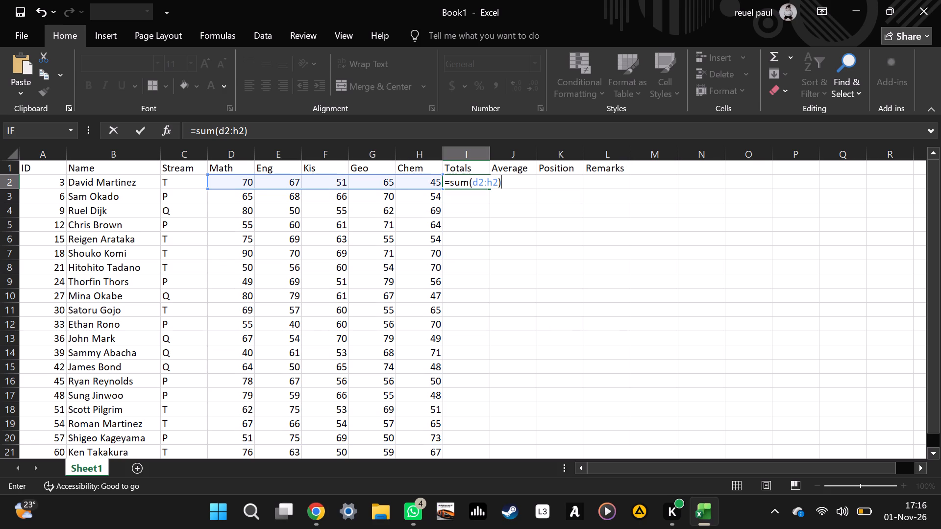
pyautogui.press('Return')
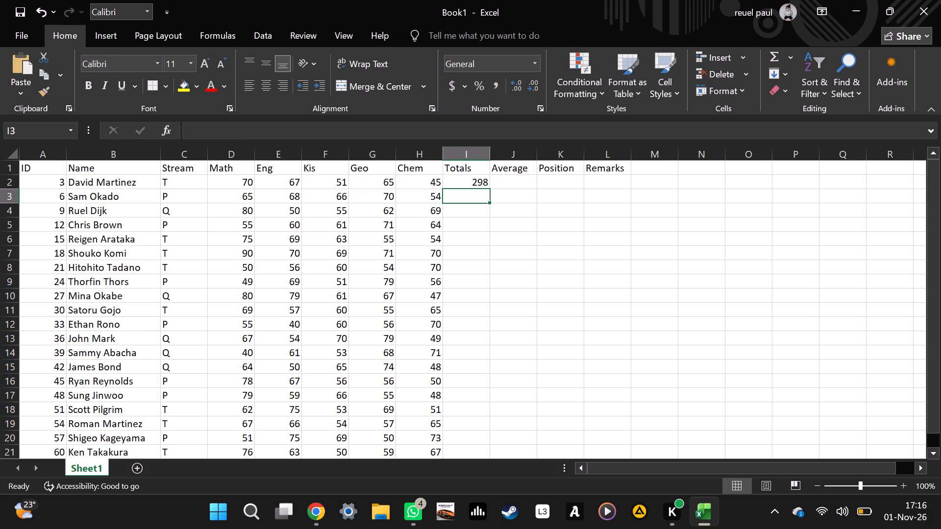
# Fill the SUM formula from cell I2 down the Totals column to I21, the last student's row.
pyautogui.click(480, 184)
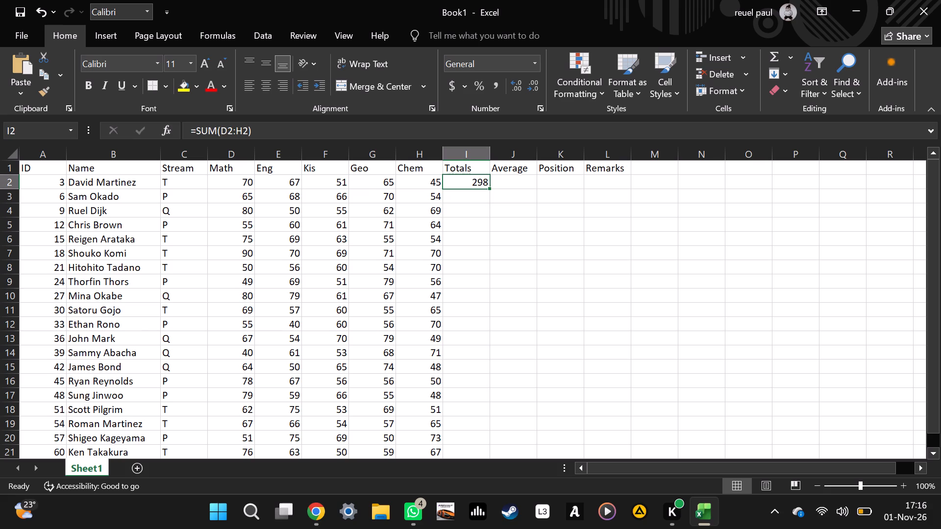
pyautogui.moveTo(489, 186); pyautogui.dragTo(487, 234)
pyautogui.moveTo(487, 232); pyautogui.dragTo(494, 284)
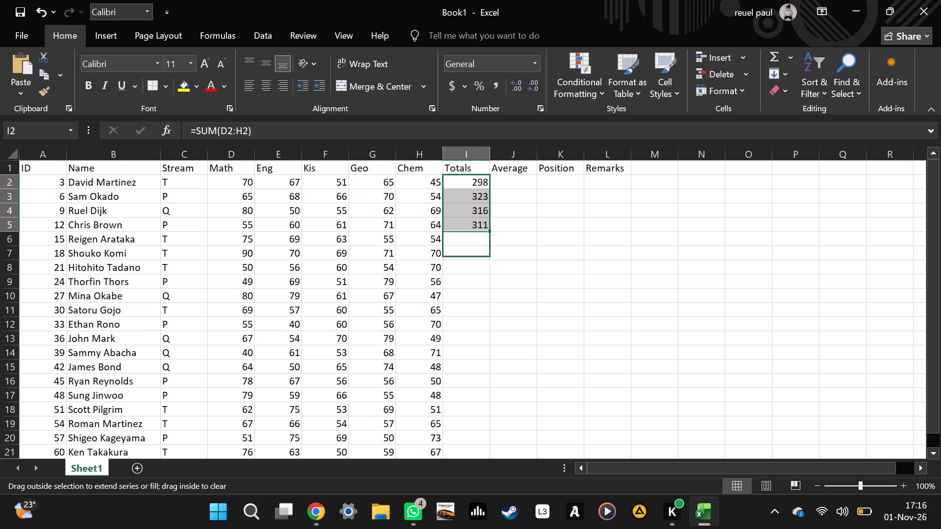
pyautogui.moveTo(494, 284); pyautogui.dragTo(493, 358)
pyautogui.click(493, 357)
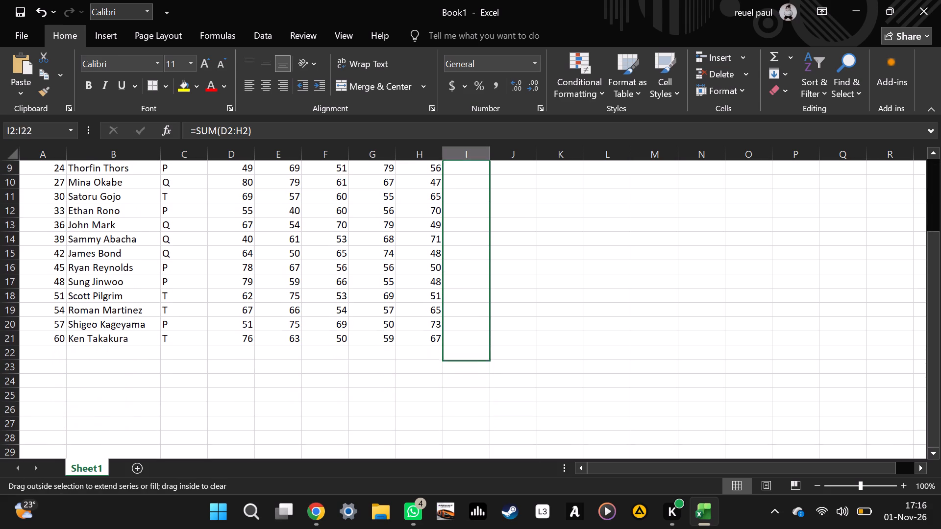
pyautogui.moveTo(490, 359); pyautogui.dragTo(489, 345)
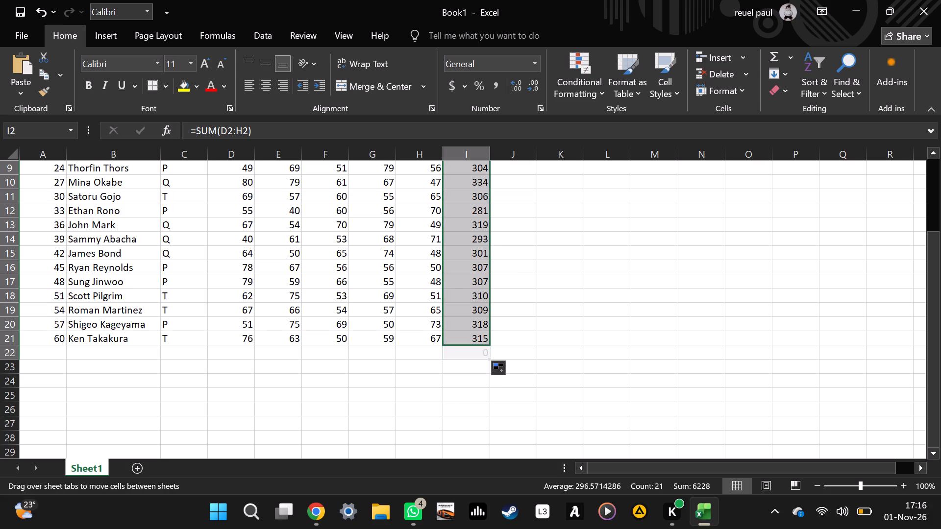
pyautogui.moveTo(489, 345); pyautogui.dragTo(489, 344)
pyautogui.scroll(7, 441, 368)
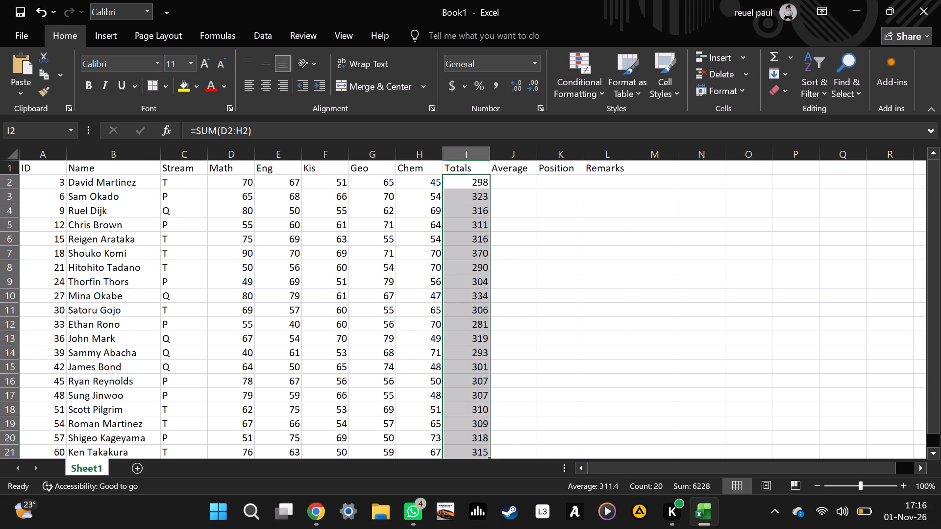
pyautogui.click(473, 197)
pyautogui.click(472, 215)
pyautogui.click(471, 228)
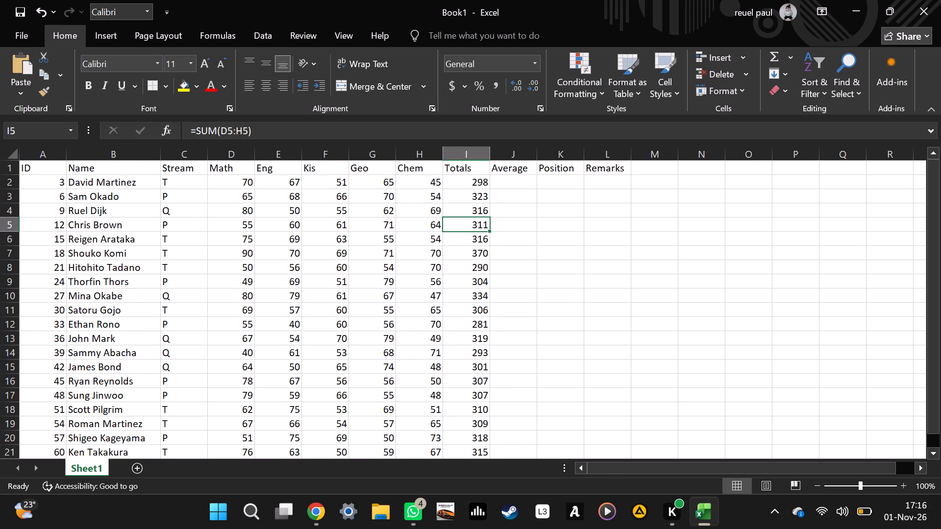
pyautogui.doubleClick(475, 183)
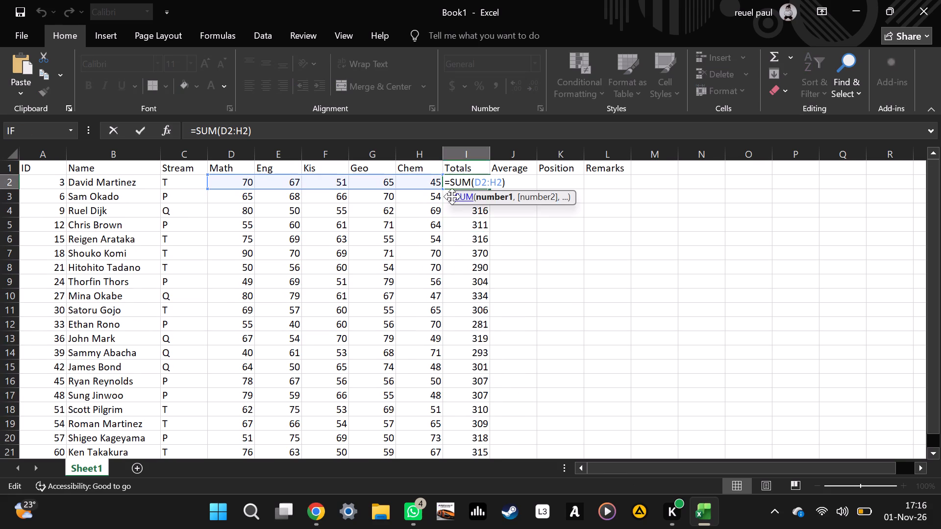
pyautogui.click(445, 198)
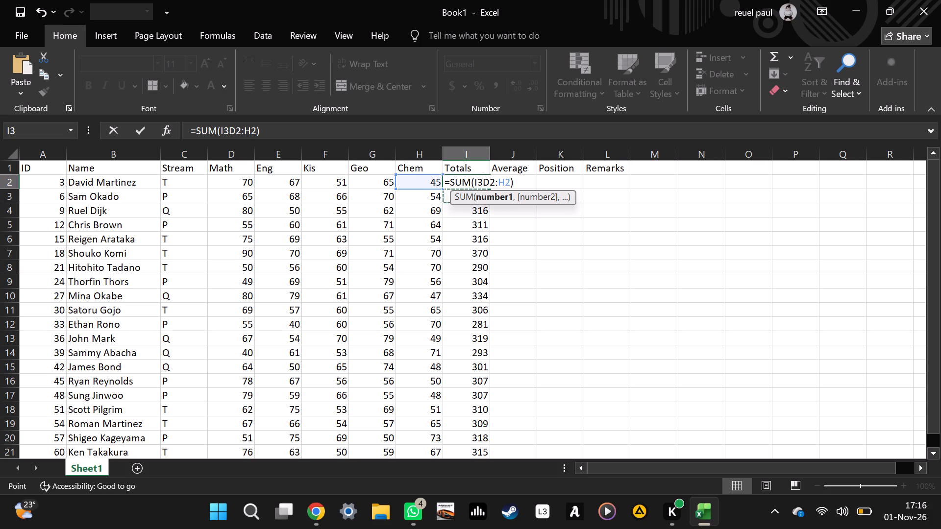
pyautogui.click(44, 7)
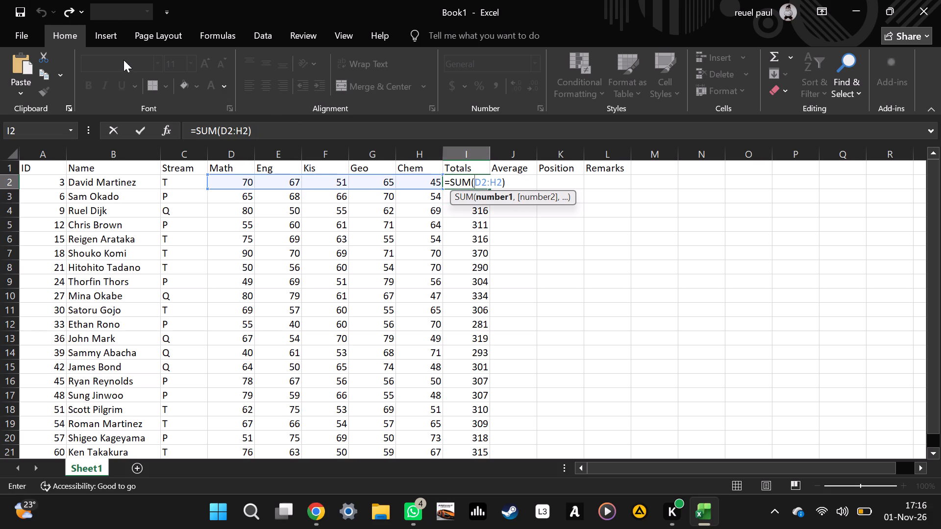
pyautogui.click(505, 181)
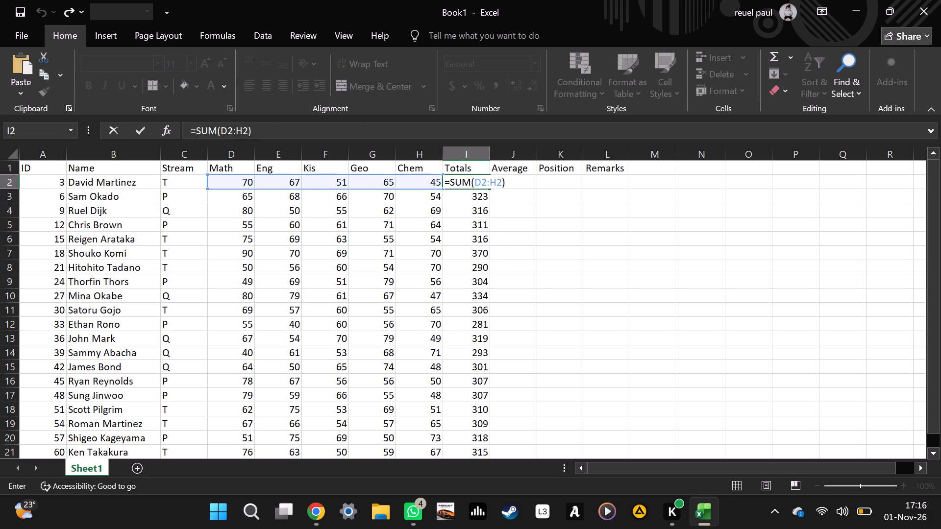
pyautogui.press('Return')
# Check the formulas down the Totals column from I2 to I21 to see which score range each row sums.
pyautogui.click(470, 181)
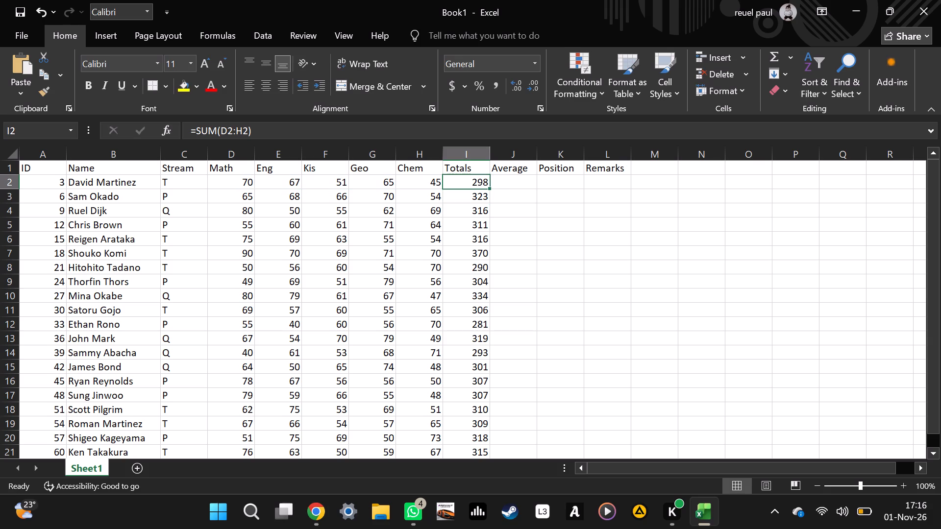
pyautogui.click(474, 196)
pyautogui.click(477, 214)
pyautogui.click(477, 228)
pyautogui.click(477, 239)
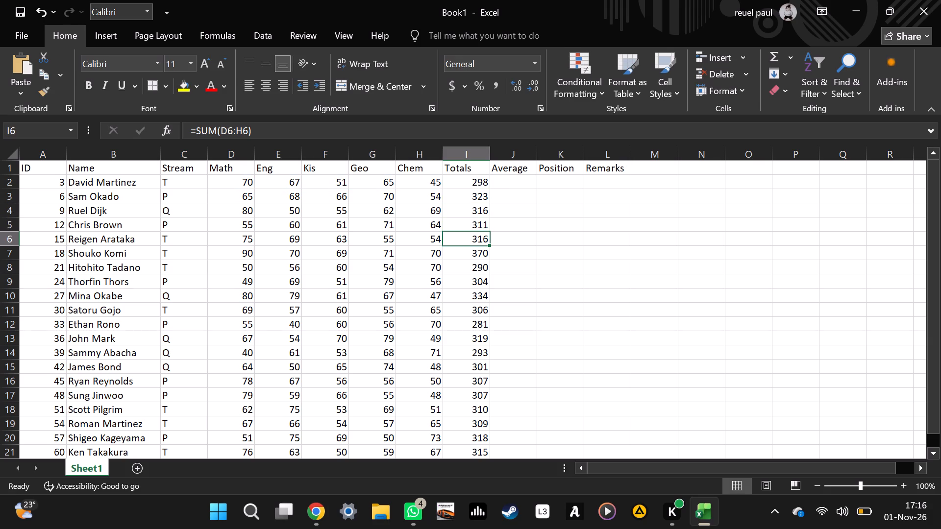
pyautogui.click(469, 252)
pyautogui.click(473, 272)
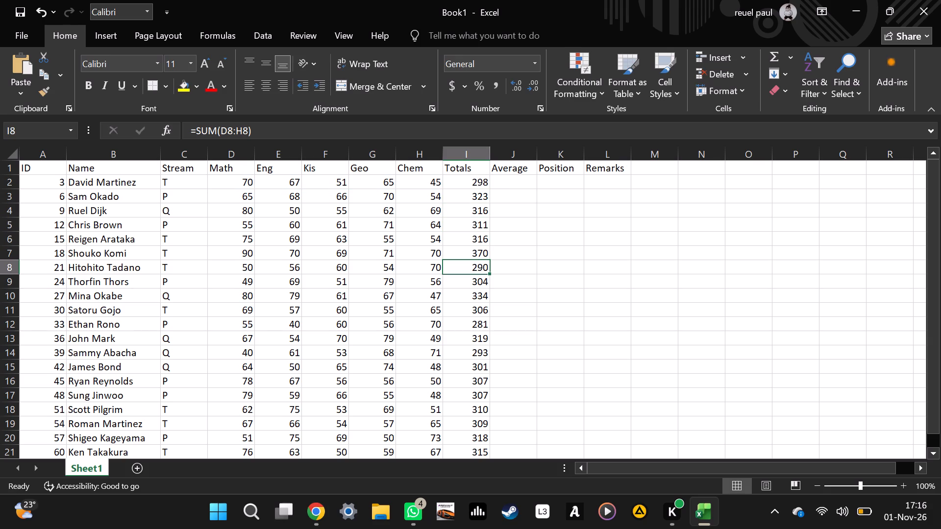
pyautogui.click(474, 282)
pyautogui.click(473, 300)
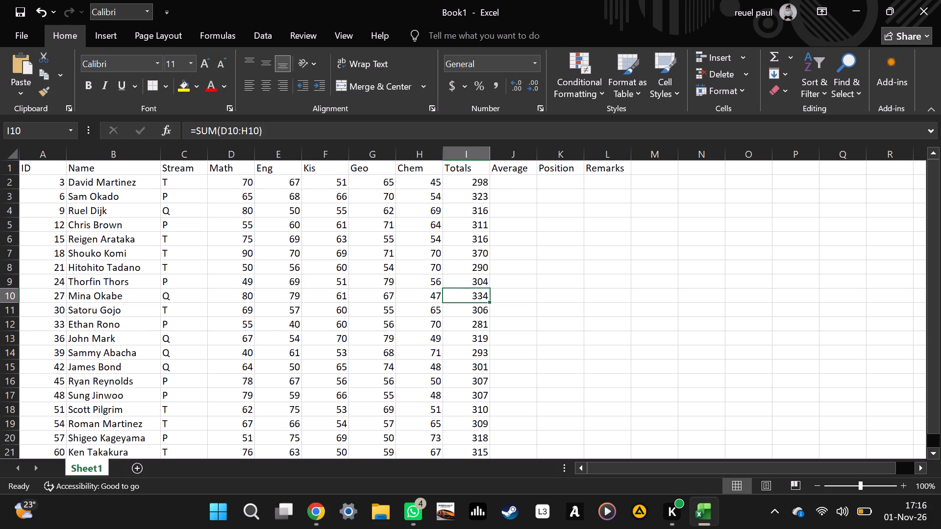
pyautogui.click(466, 307)
pyautogui.scroll(-3, 475, 299)
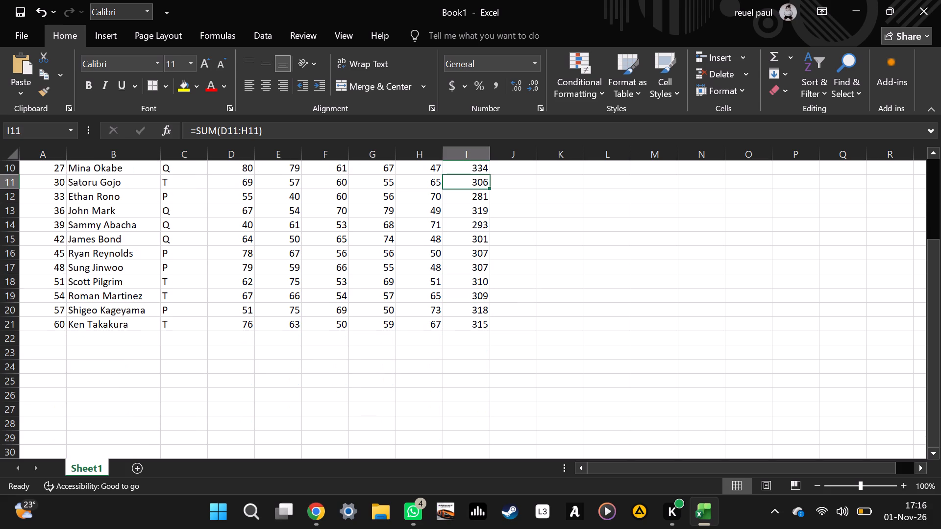
pyautogui.click(471, 198)
pyautogui.click(467, 215)
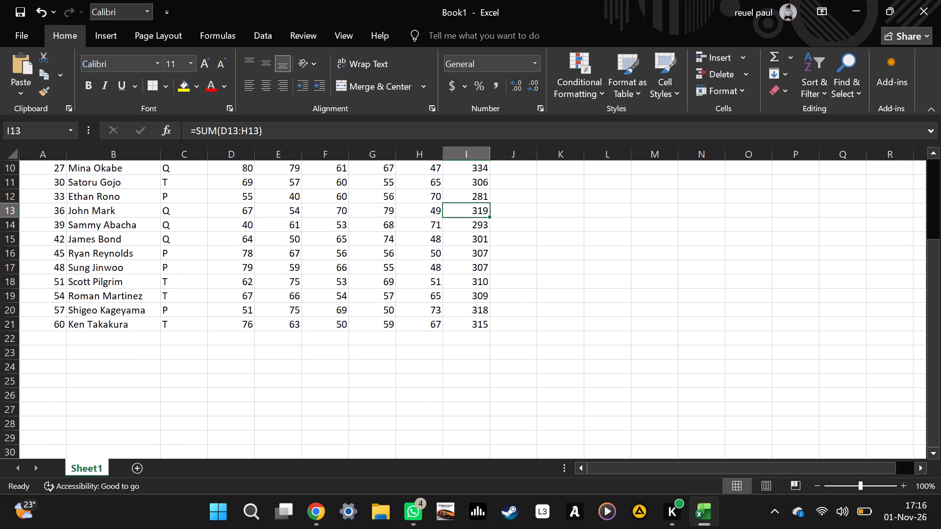
pyautogui.click(466, 225)
pyautogui.click(465, 243)
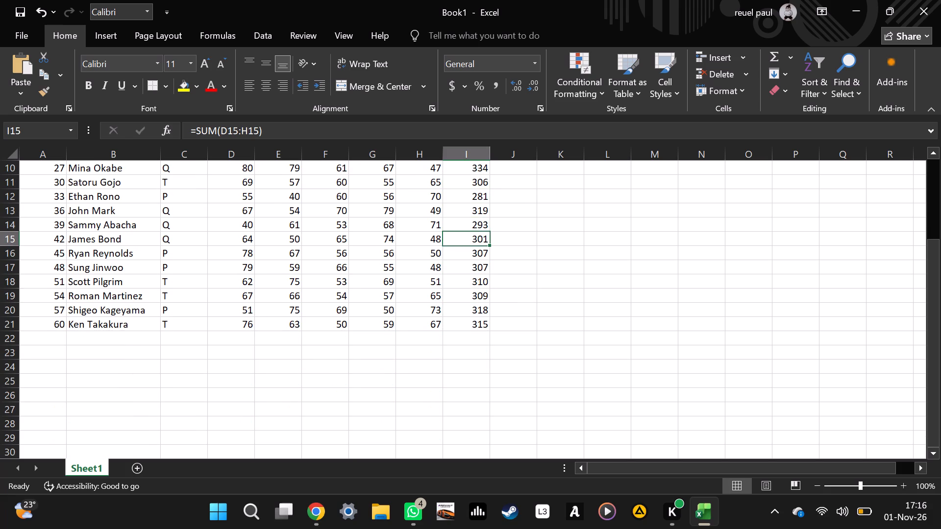
pyautogui.click(466, 261)
pyautogui.click(468, 253)
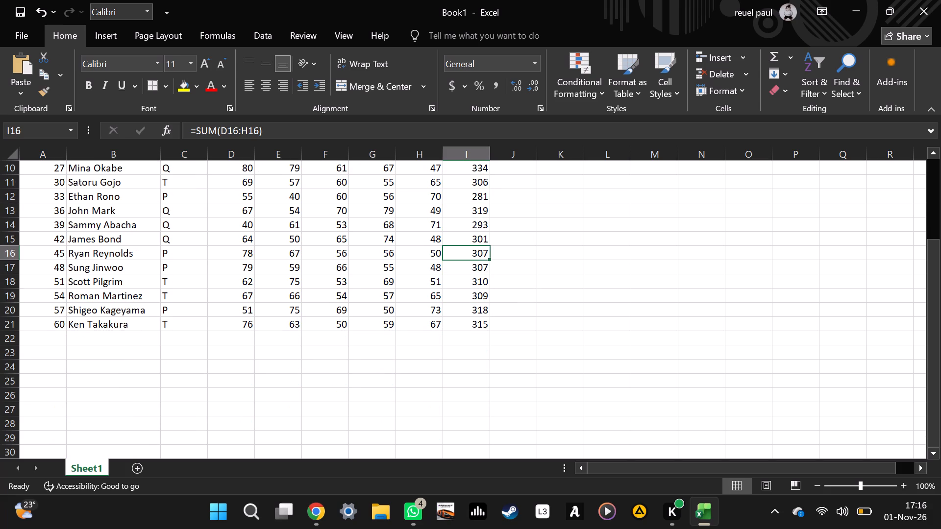
pyautogui.click(465, 285)
pyautogui.click(464, 296)
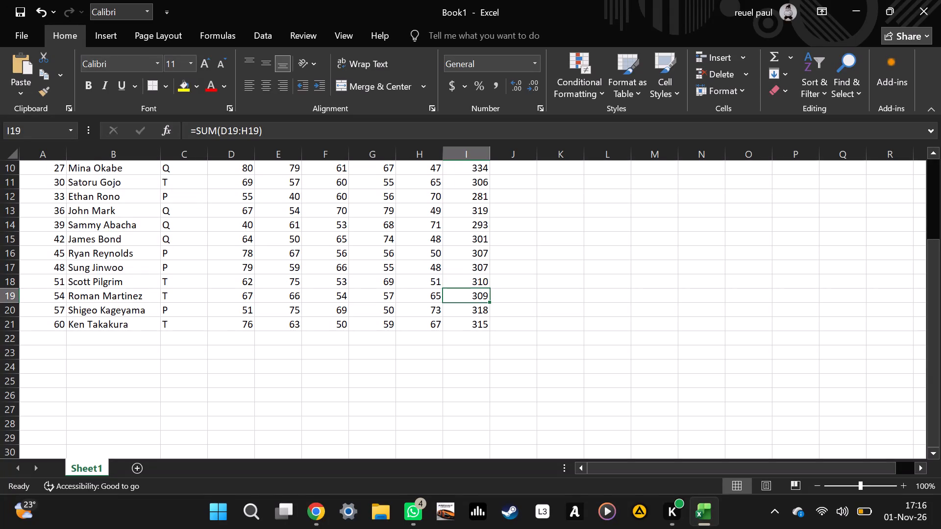
pyautogui.click(457, 316)
pyautogui.click(468, 329)
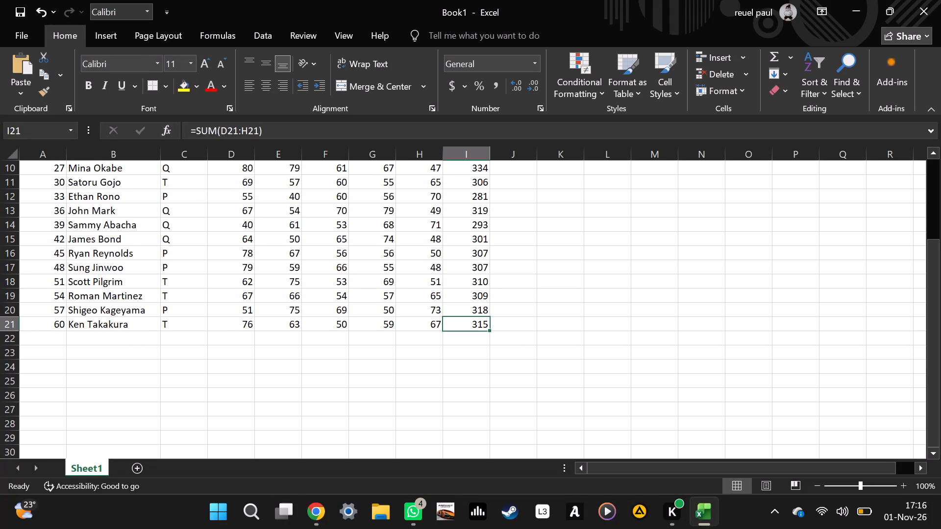
# Enter the formula =AVERAGE(D2:H2) in cell J2 to average the first student's five subject scores.
pyautogui.scroll(10, 458, 298)
pyautogui.click(511, 185)
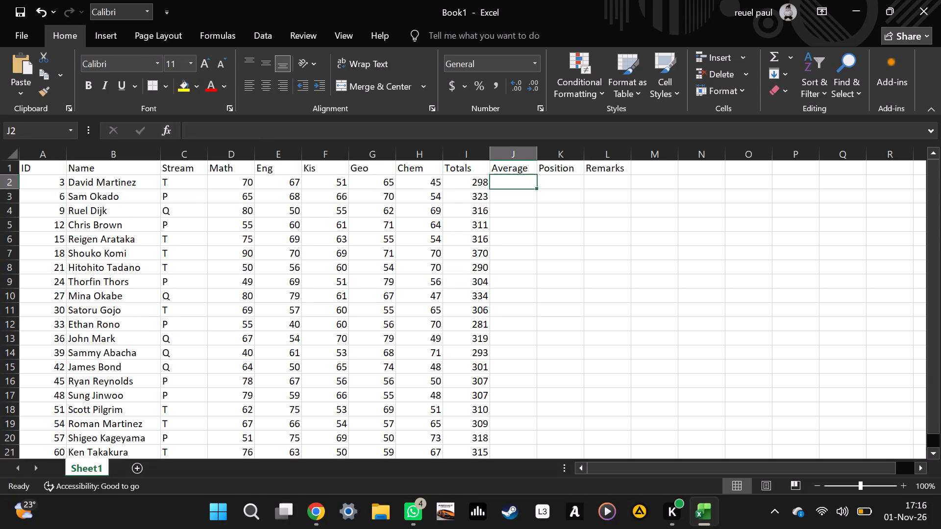
pyautogui.press('=')
pyautogui.press('a')
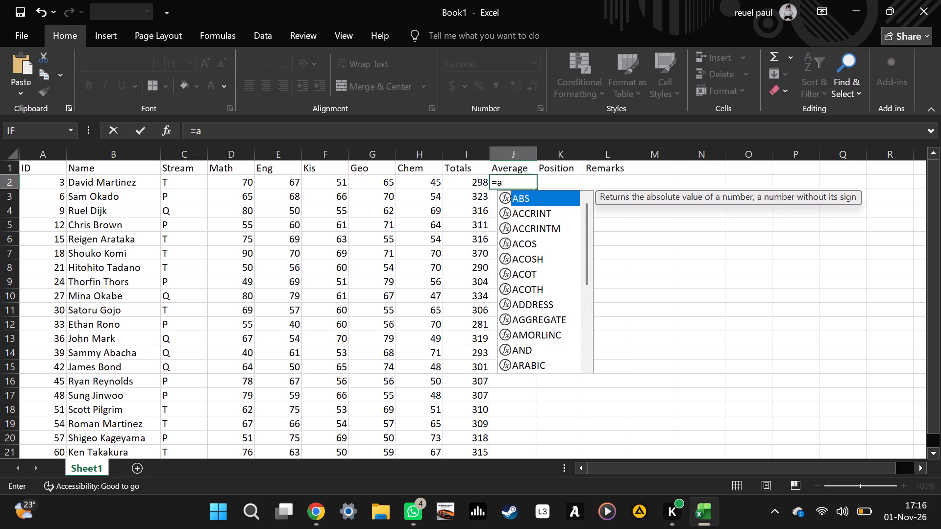
pyautogui.write('verage')
pyautogui.hotkey('shift', '(')
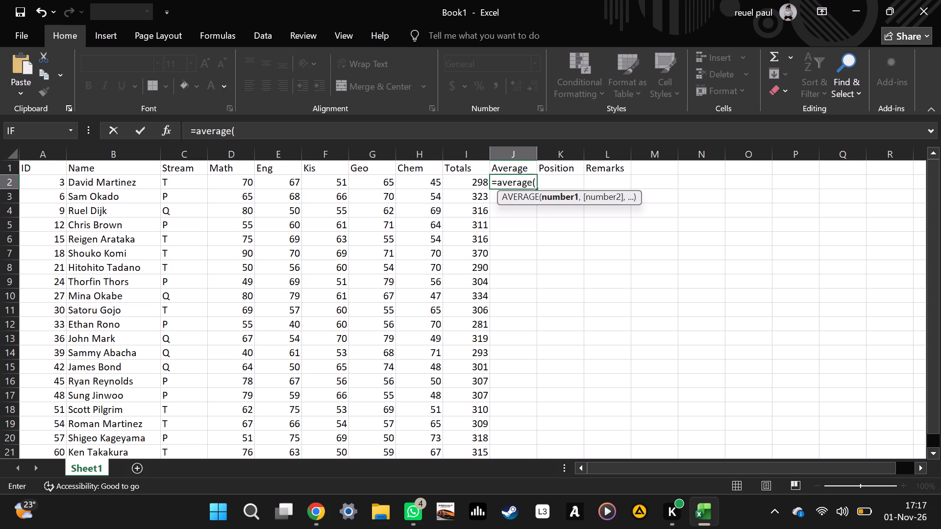
pyautogui.press('d')
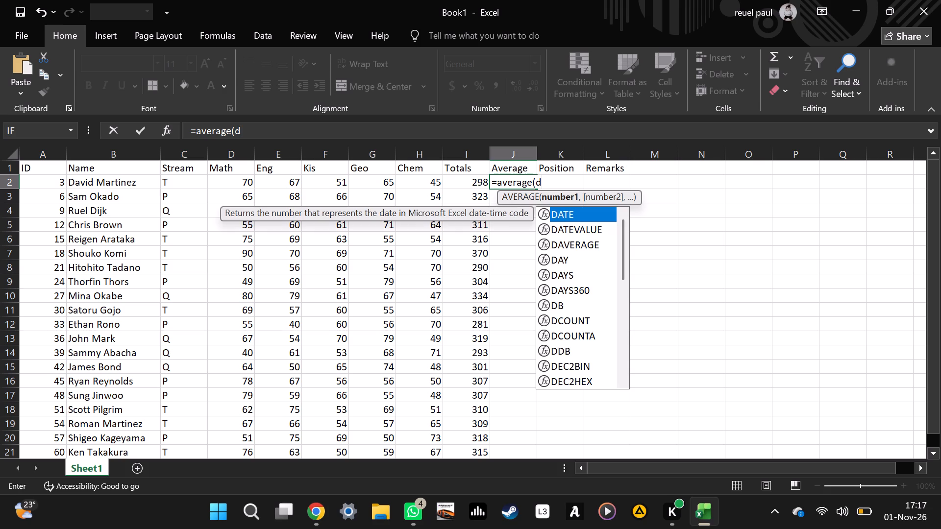
pyautogui.press('2')
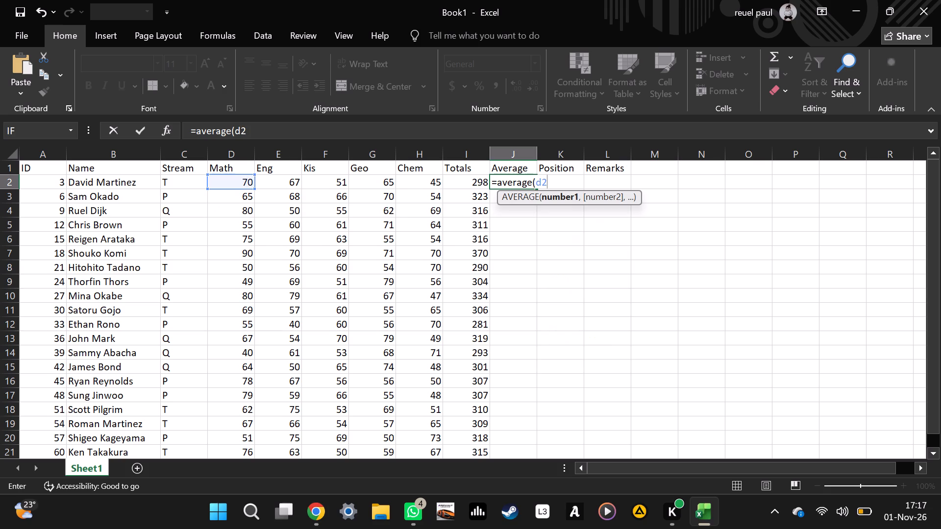
pyautogui.hotkey('shift', ':')
pyautogui.press('h')
pyautogui.hotkey('shift', '@')
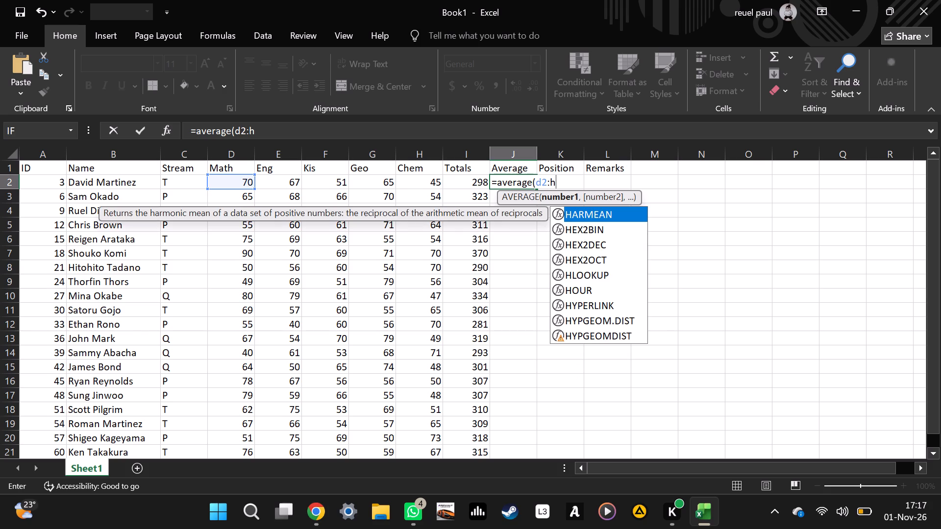
pyautogui.press('BackSpace')
pyautogui.press('2')
pyautogui.hotkey('shift', ')')
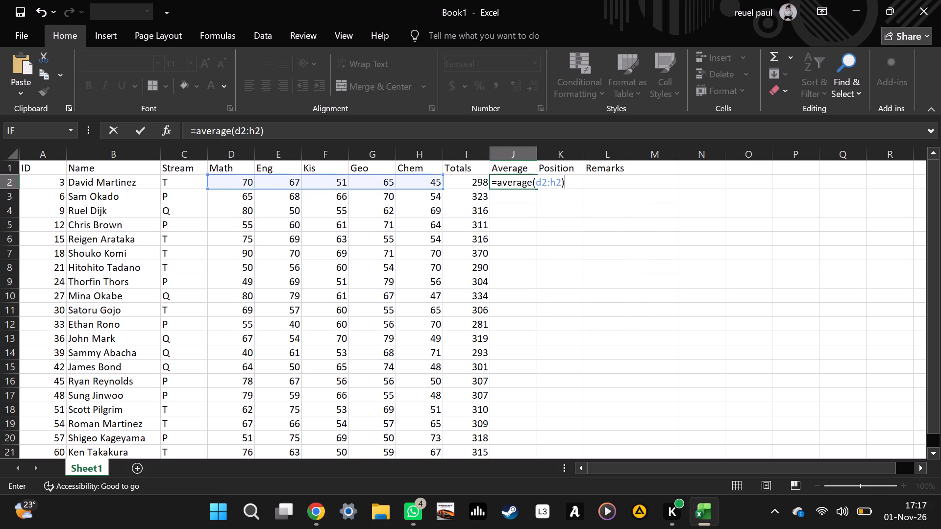
pyautogui.press('Return')
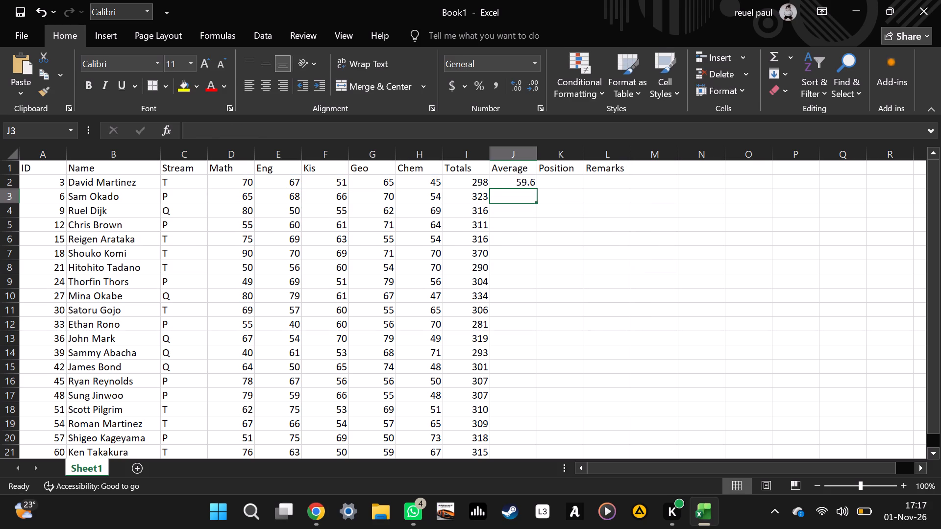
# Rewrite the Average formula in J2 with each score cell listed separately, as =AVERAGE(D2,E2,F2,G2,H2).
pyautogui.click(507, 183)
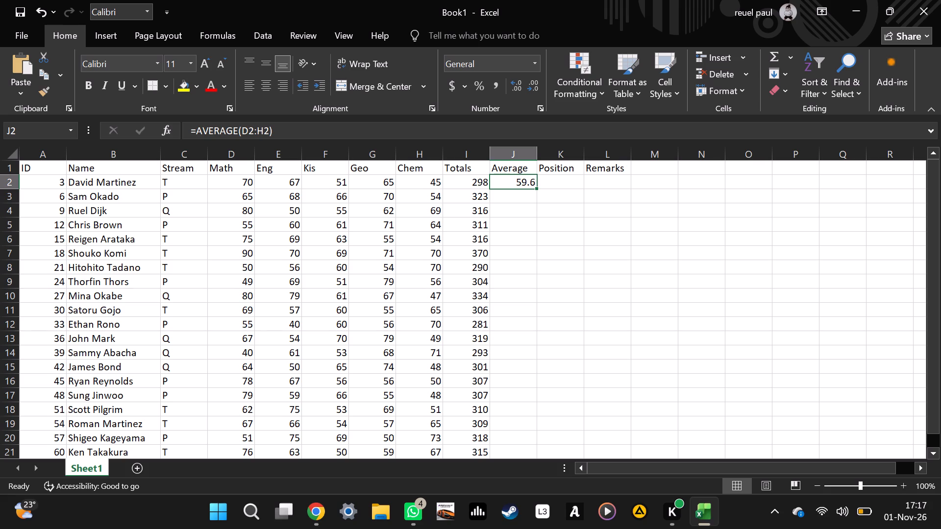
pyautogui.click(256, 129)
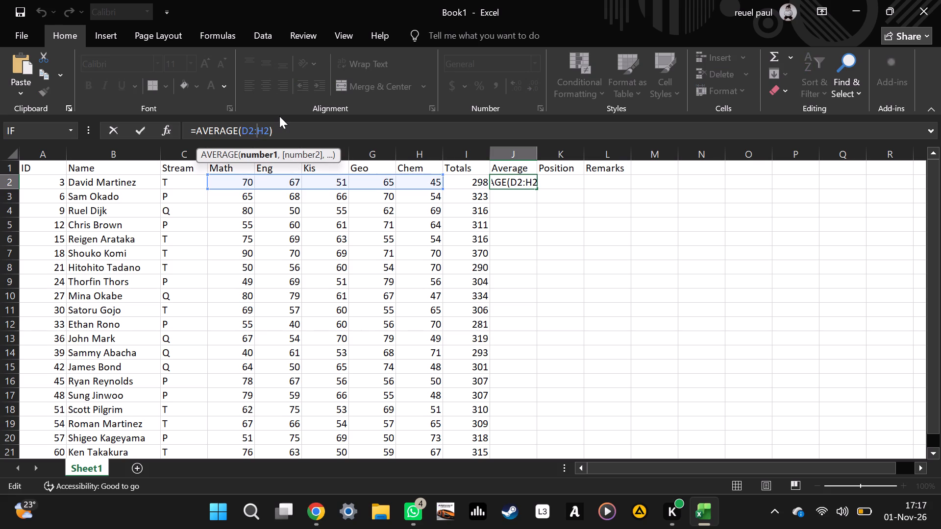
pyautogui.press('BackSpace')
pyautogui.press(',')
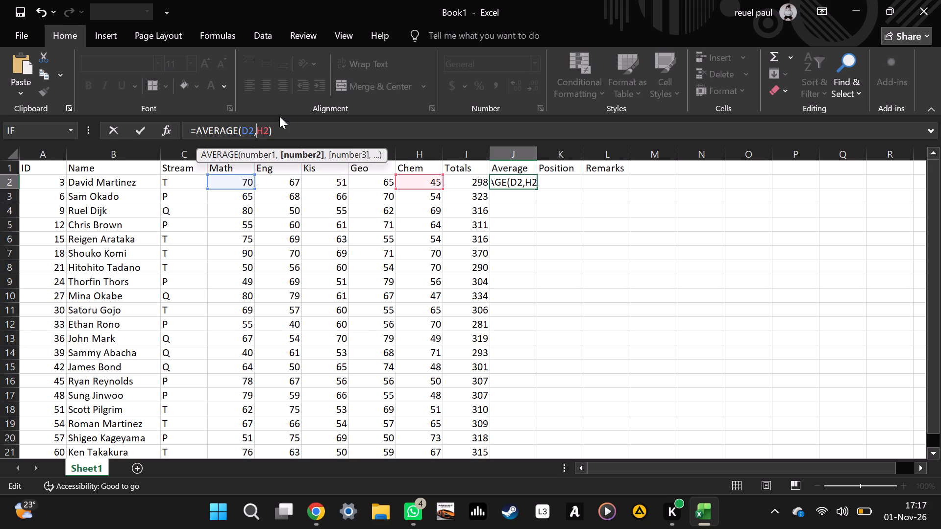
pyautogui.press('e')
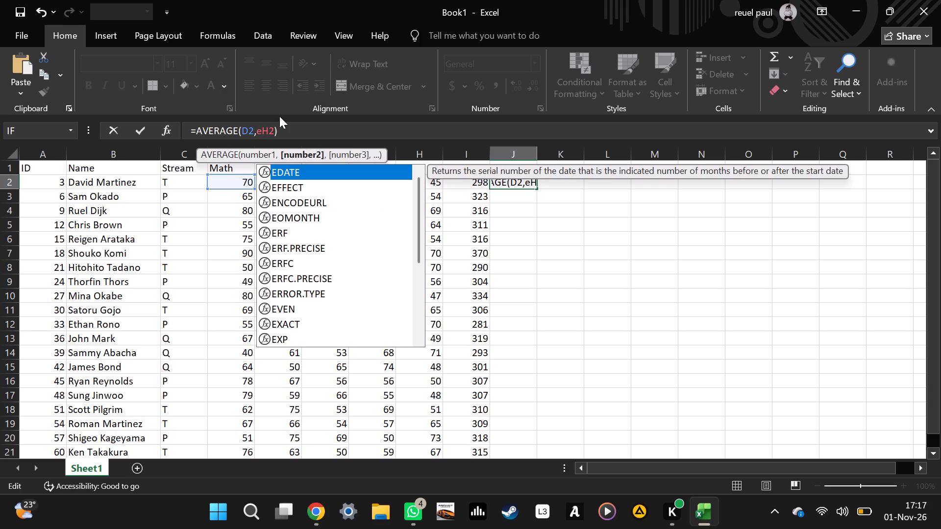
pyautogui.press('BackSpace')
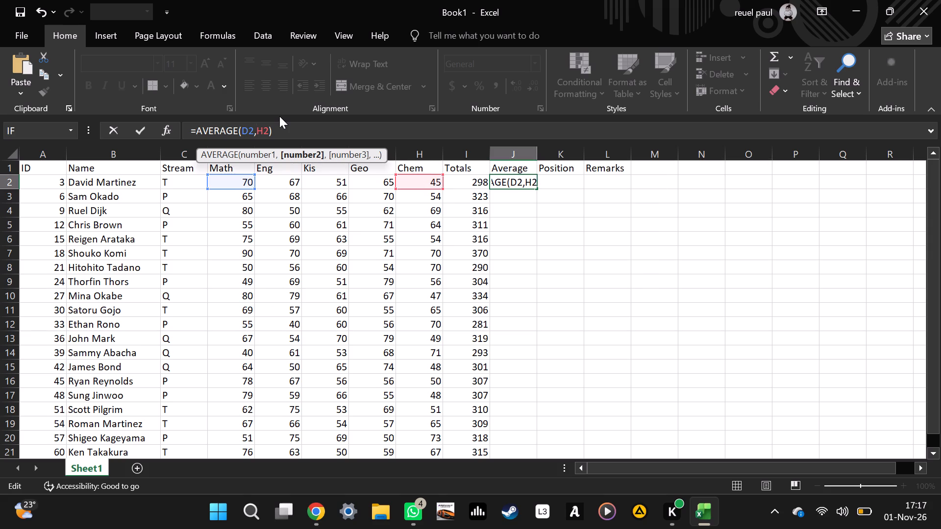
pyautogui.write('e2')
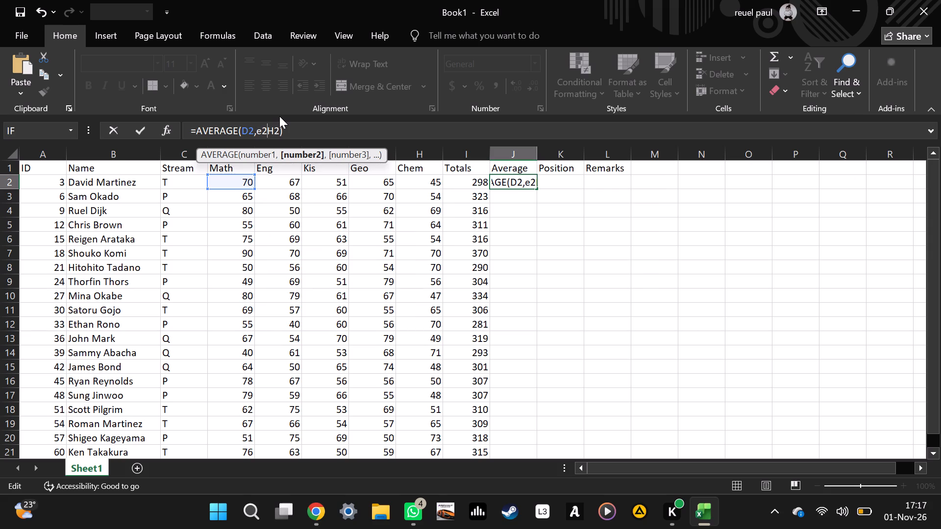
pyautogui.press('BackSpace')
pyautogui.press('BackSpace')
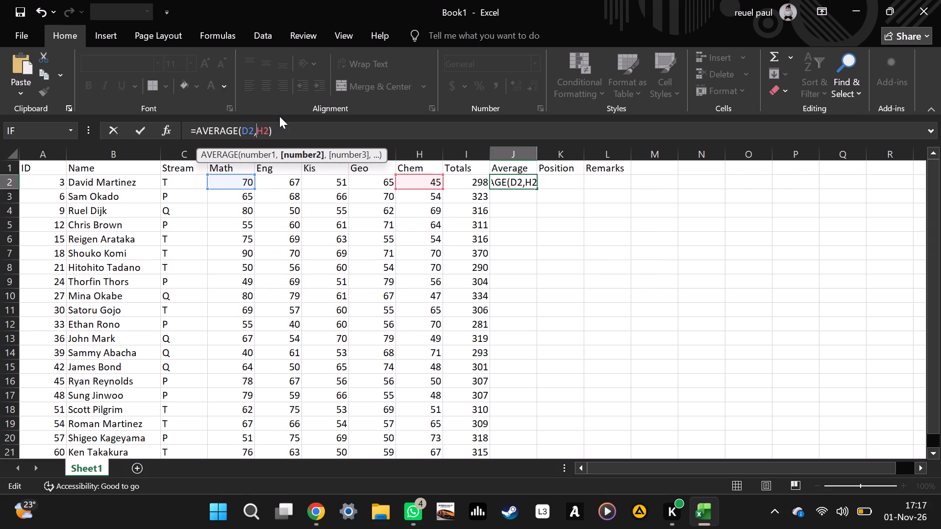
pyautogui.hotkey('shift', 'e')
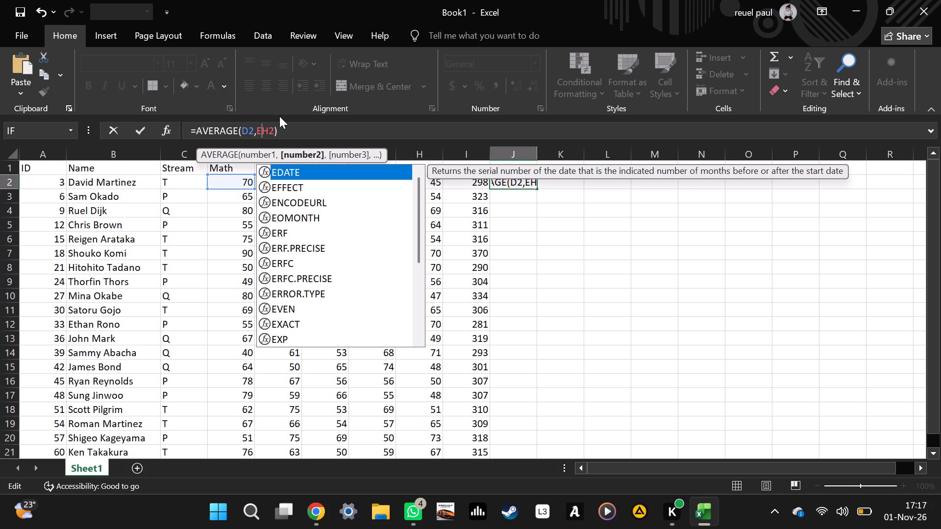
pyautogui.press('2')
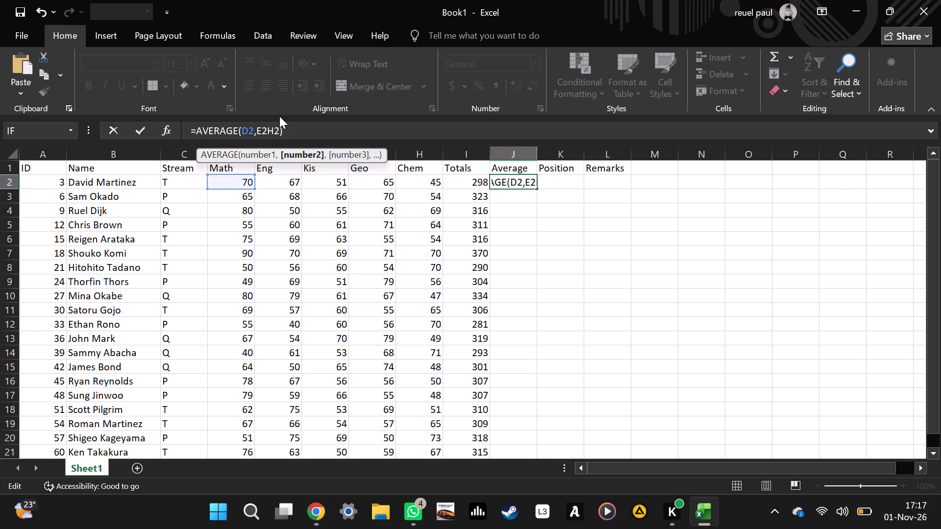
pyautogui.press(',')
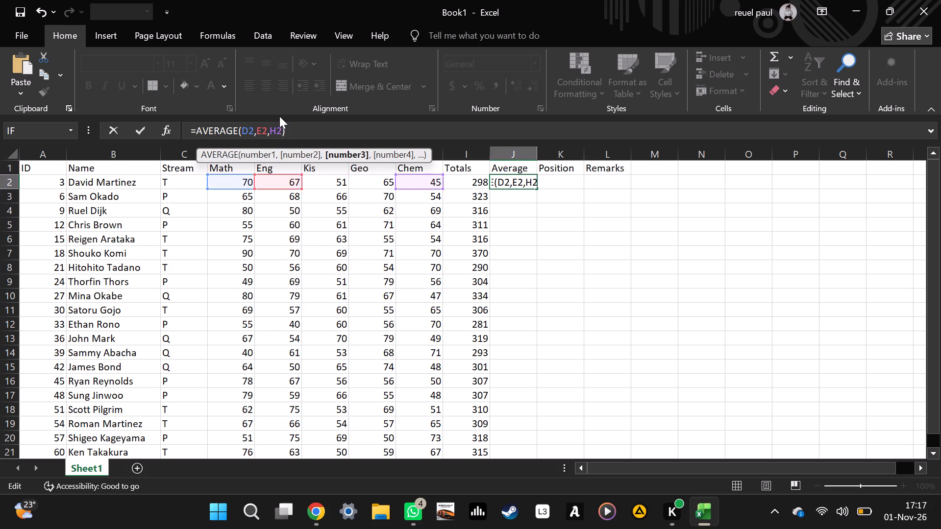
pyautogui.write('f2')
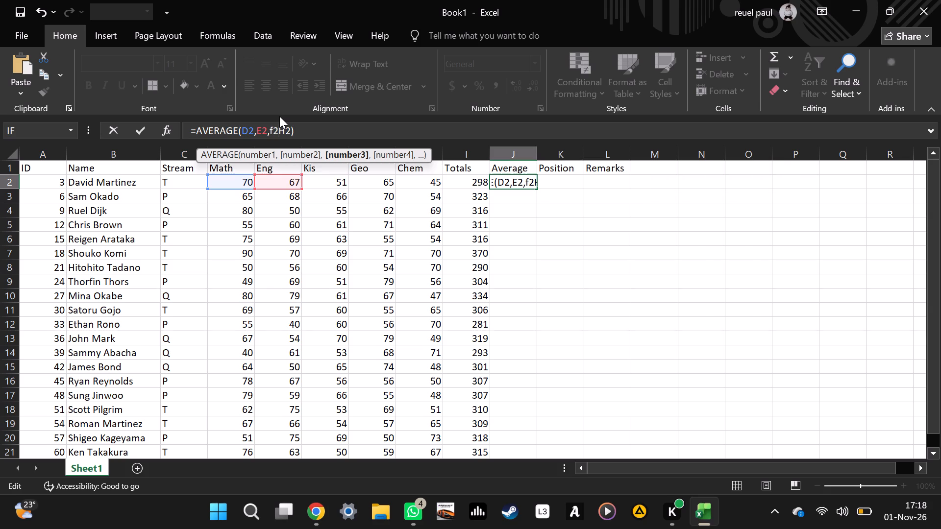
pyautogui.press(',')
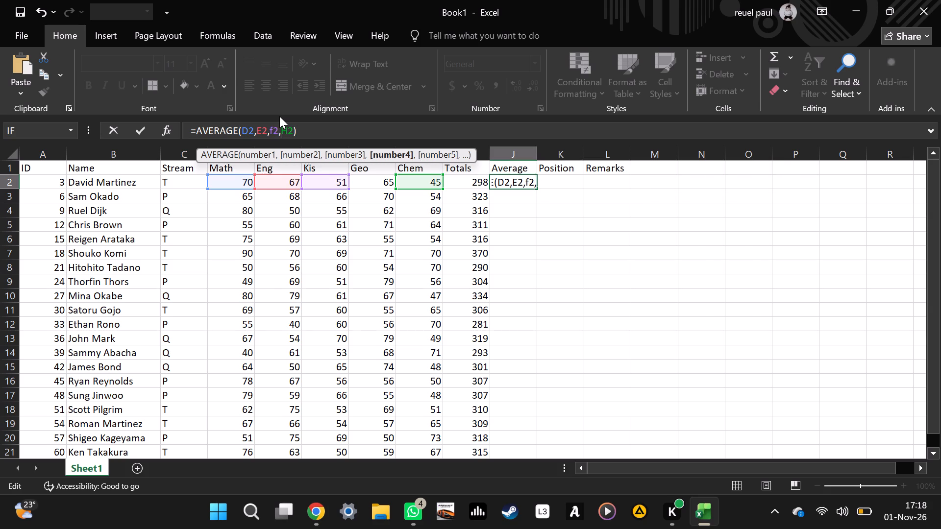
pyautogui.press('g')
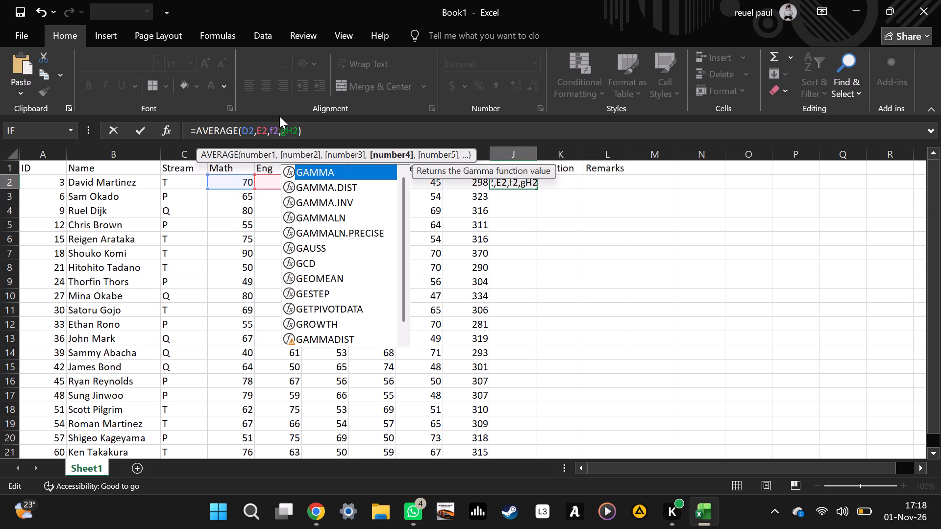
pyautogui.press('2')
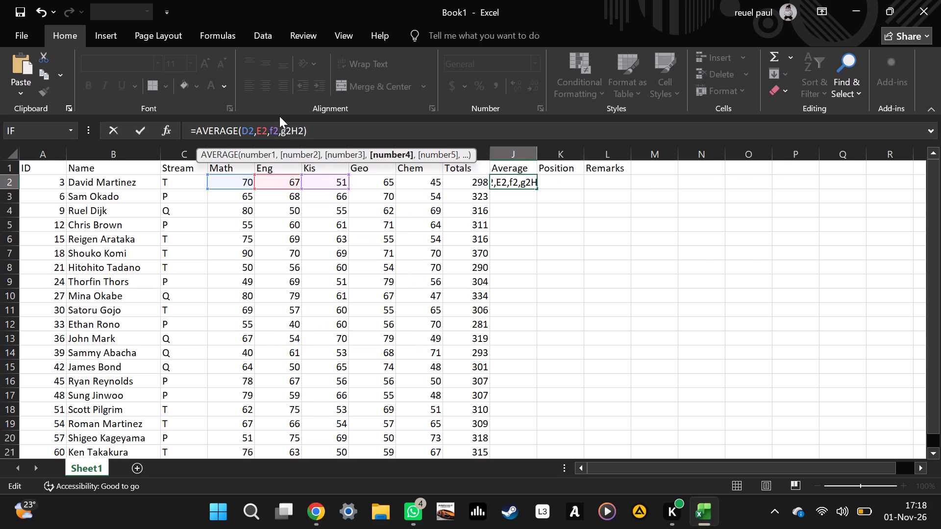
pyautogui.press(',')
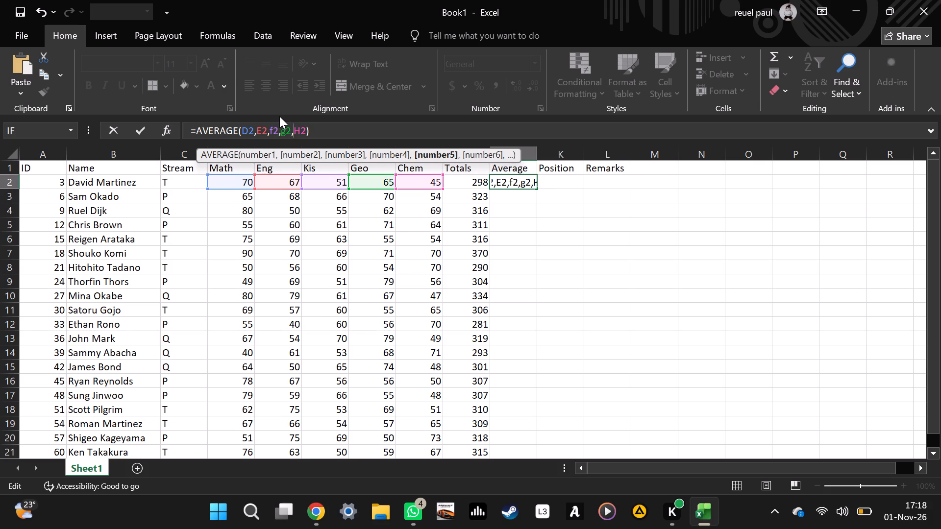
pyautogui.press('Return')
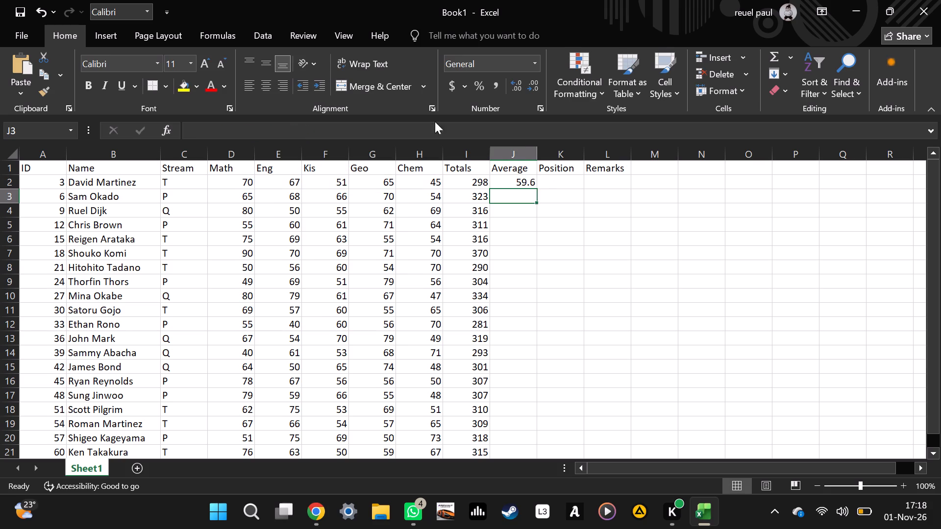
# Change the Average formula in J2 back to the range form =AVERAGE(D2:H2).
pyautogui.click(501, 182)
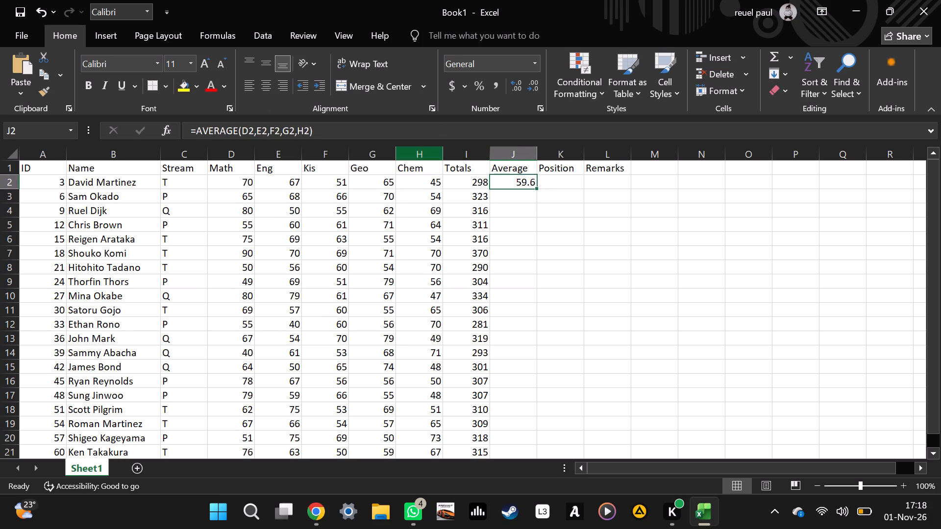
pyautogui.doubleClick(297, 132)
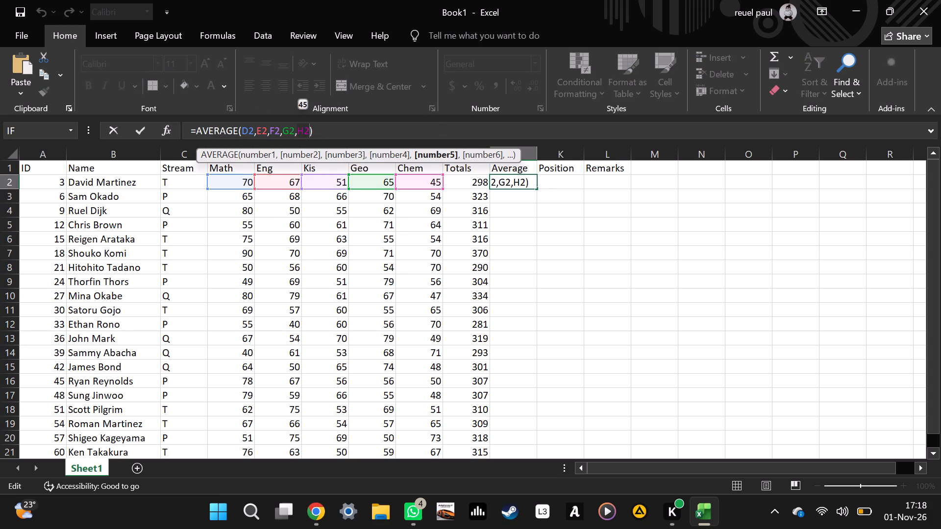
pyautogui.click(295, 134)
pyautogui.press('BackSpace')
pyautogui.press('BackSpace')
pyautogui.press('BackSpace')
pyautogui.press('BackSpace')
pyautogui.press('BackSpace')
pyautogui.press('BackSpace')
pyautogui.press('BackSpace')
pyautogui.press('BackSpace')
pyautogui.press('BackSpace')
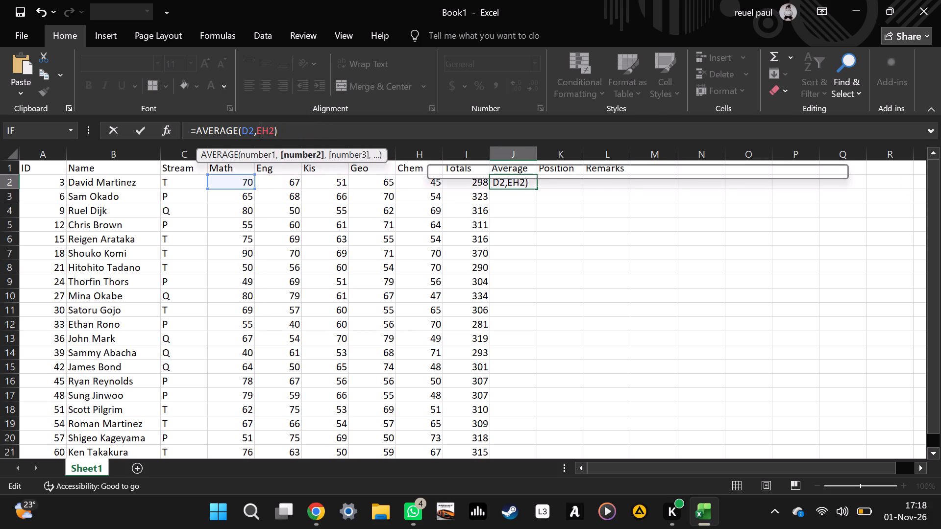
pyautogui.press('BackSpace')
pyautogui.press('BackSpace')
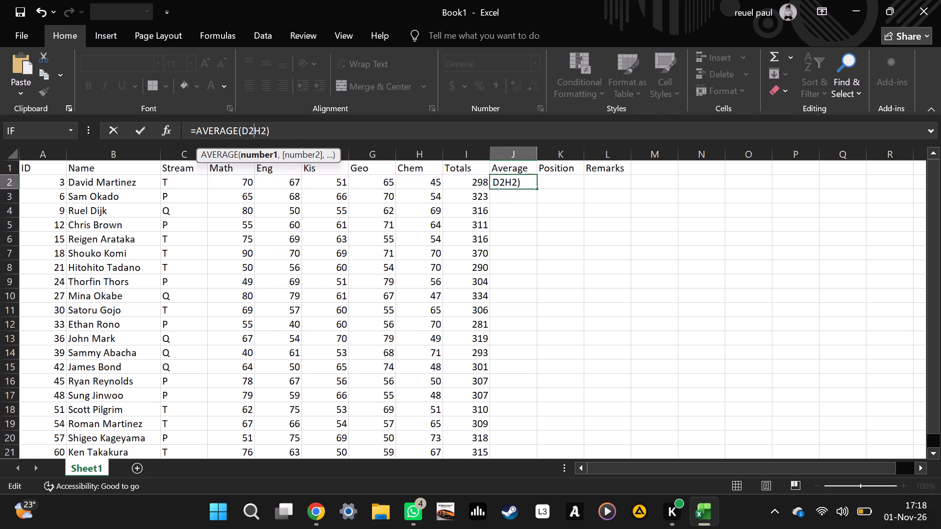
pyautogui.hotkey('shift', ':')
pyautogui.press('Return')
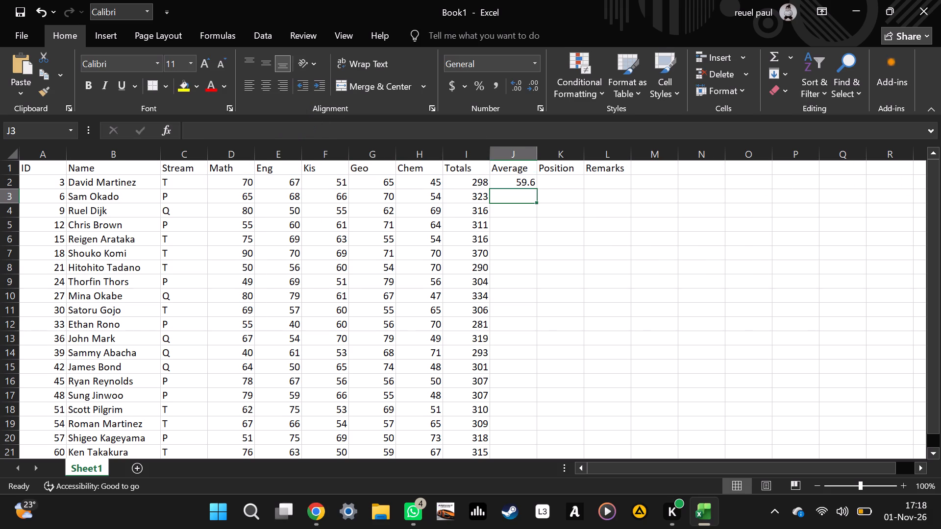
# Fill the AVERAGE formula from cell J2 down the Average column to J21, the last student's row.
pyautogui.click(500, 182)
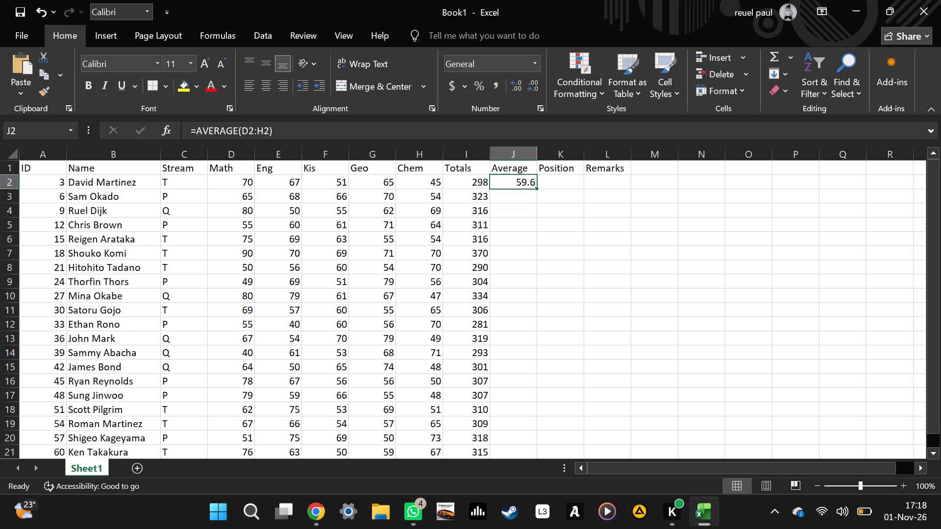
pyautogui.moveTo(537, 187); pyautogui.dragTo(514, 450)
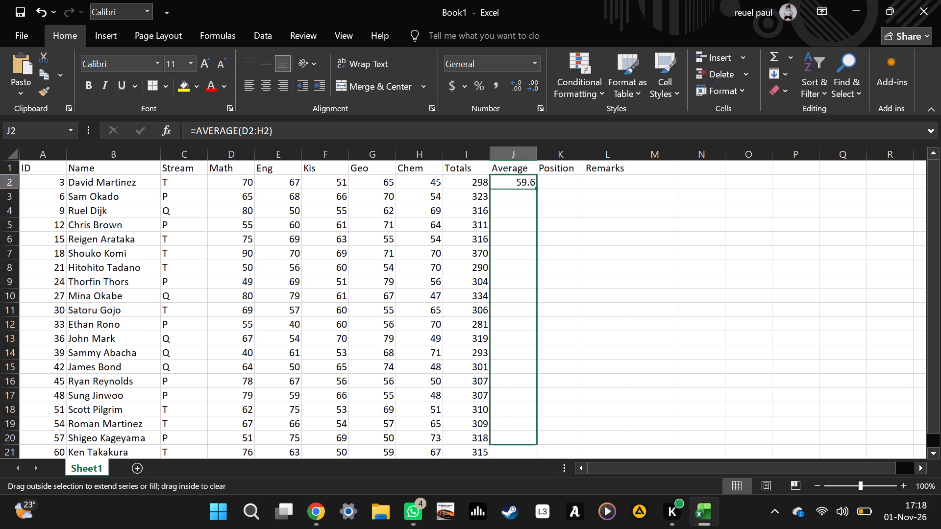
pyautogui.moveTo(514, 450); pyautogui.dragTo(514, 434)
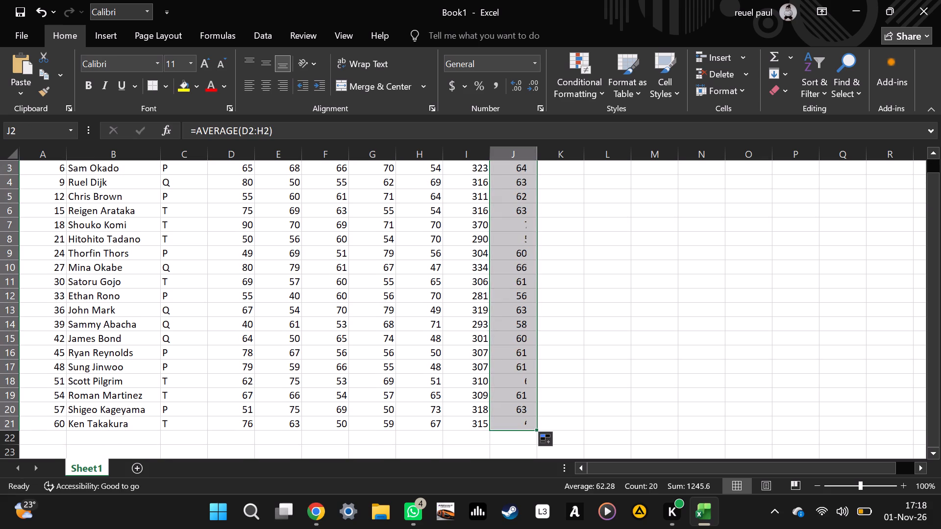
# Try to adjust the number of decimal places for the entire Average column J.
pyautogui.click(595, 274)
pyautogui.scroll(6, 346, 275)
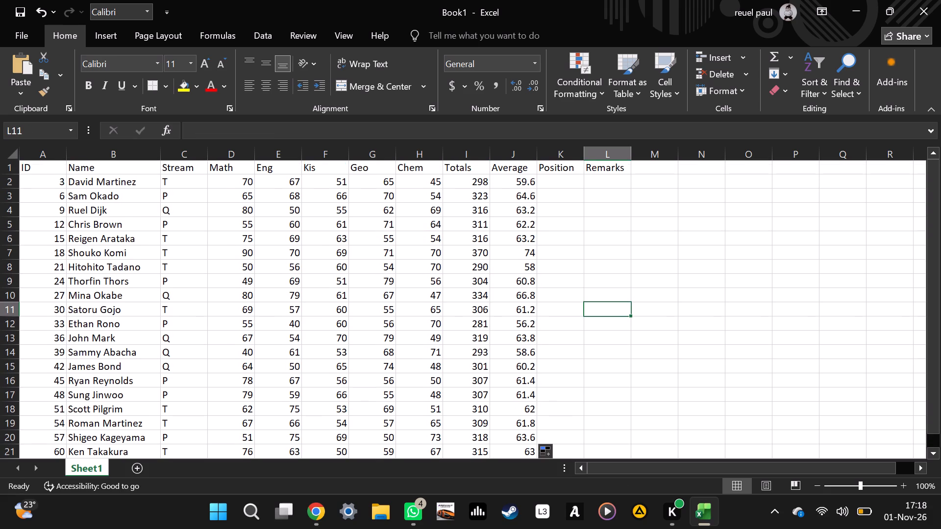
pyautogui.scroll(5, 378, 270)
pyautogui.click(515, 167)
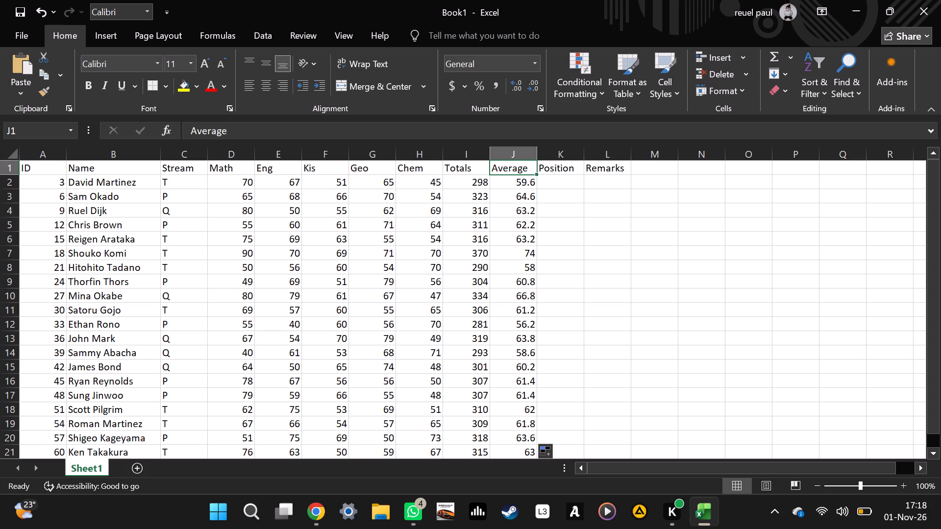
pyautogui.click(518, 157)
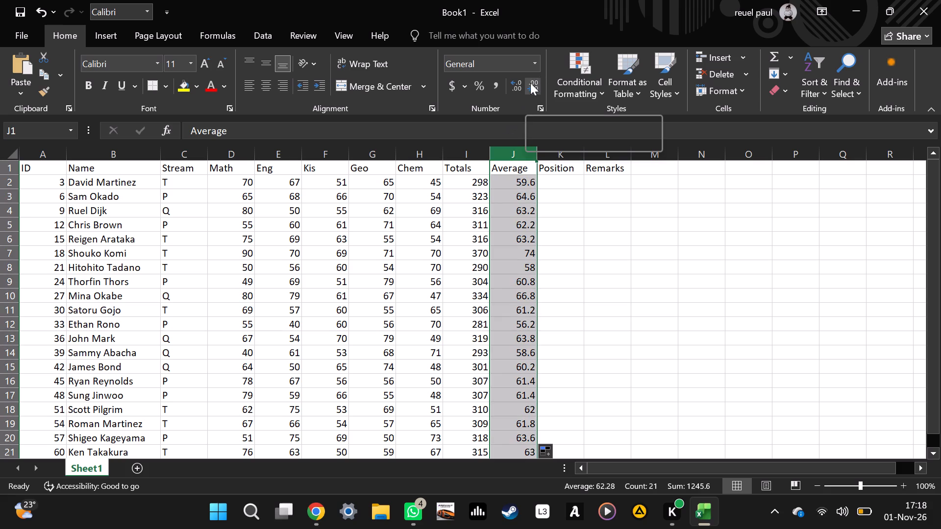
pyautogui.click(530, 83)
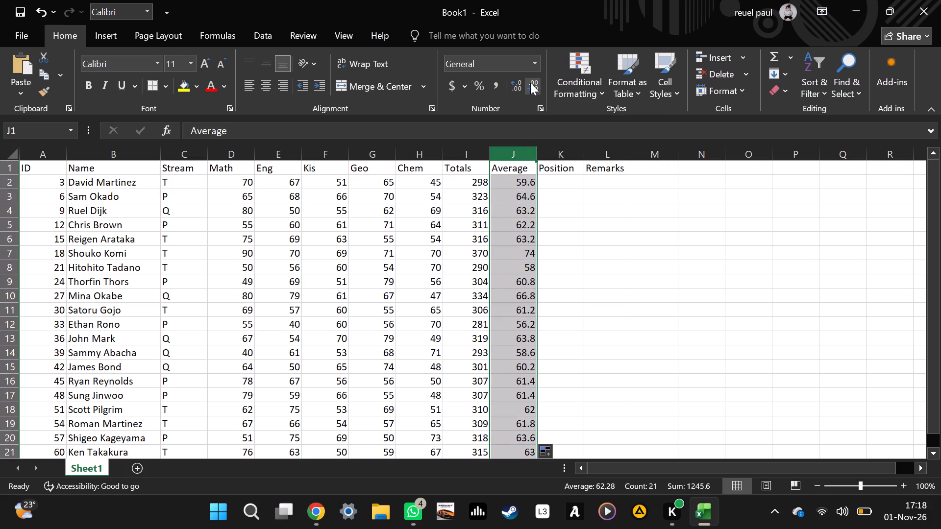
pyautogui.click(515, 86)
# Format the students' averages in J2 through J21 to show one decimal place.
pyautogui.click(555, 192)
pyautogui.moveTo(521, 177); pyautogui.dragTo(518, 431)
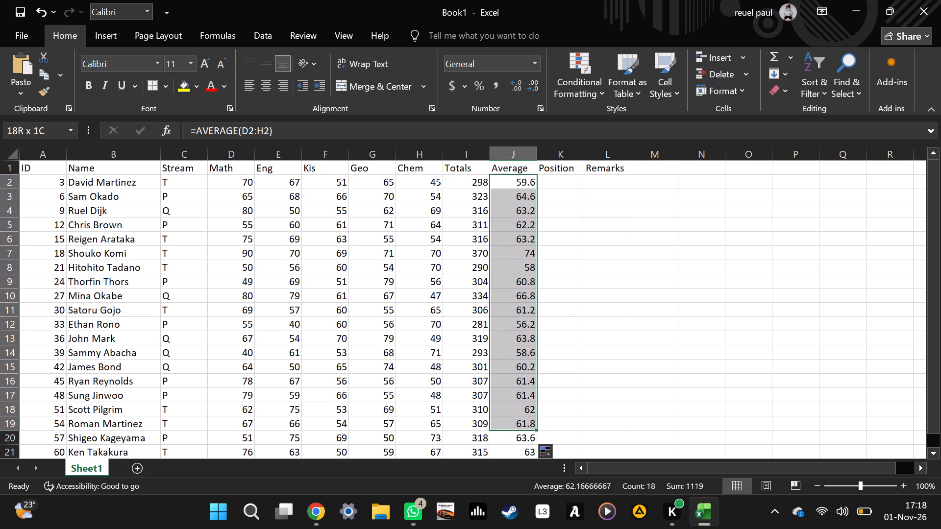
pyautogui.moveTo(518, 431); pyautogui.dragTo(524, 426)
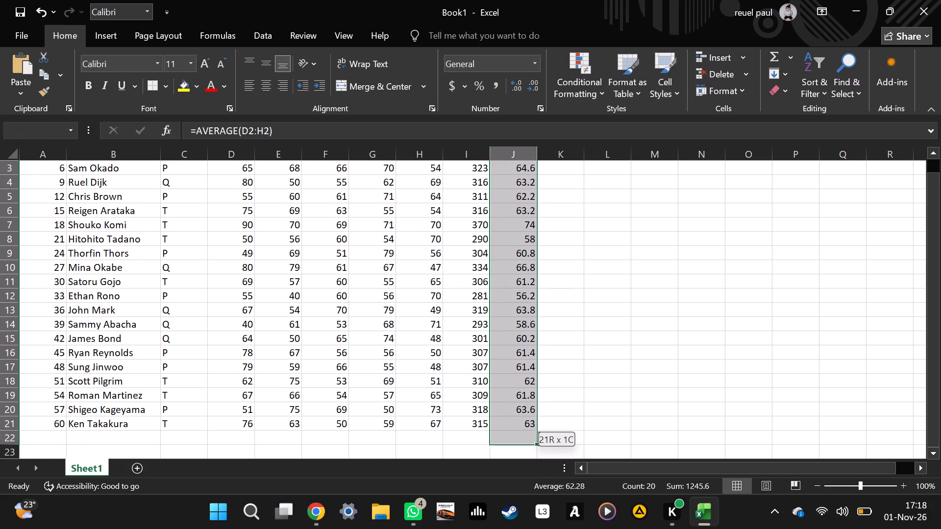
pyautogui.moveTo(524, 426); pyautogui.dragTo(524, 425)
pyautogui.click(530, 81)
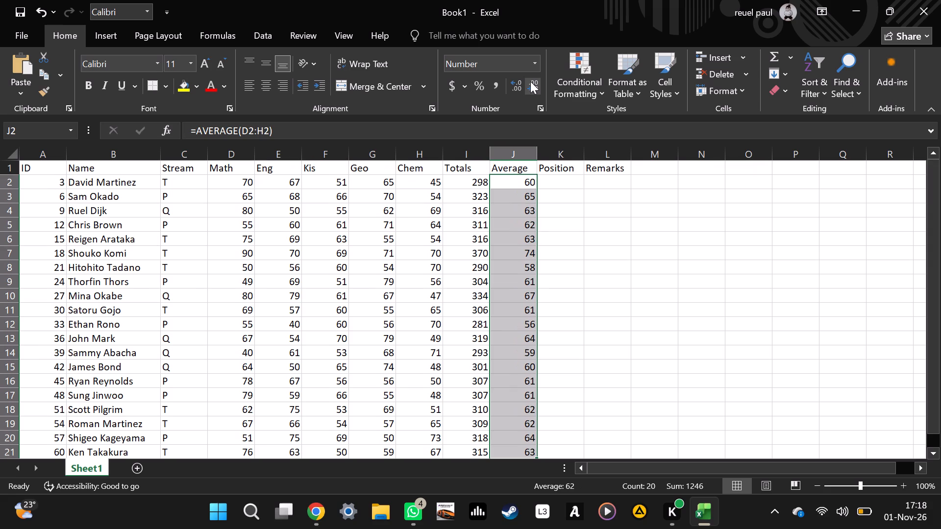
pyautogui.click(515, 87)
pyautogui.tripleClick(515, 87)
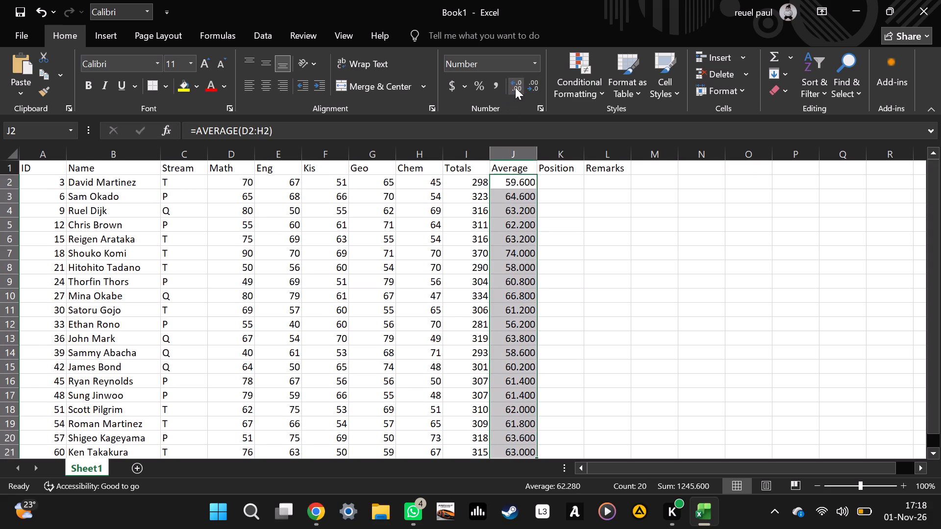
pyautogui.doubleClick(515, 87)
pyautogui.click(529, 85)
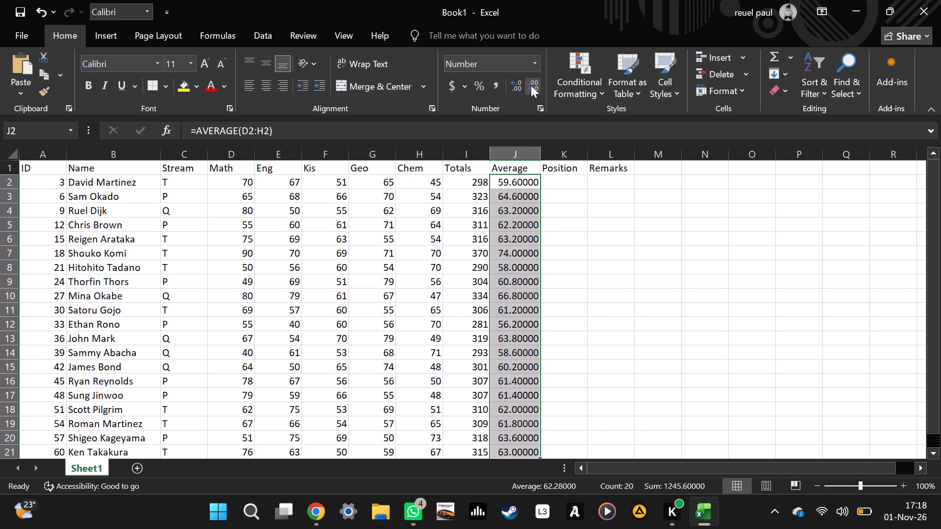
pyautogui.click(531, 85)
pyautogui.click(531, 86)
pyautogui.click(531, 86)
pyautogui.click(531, 87)
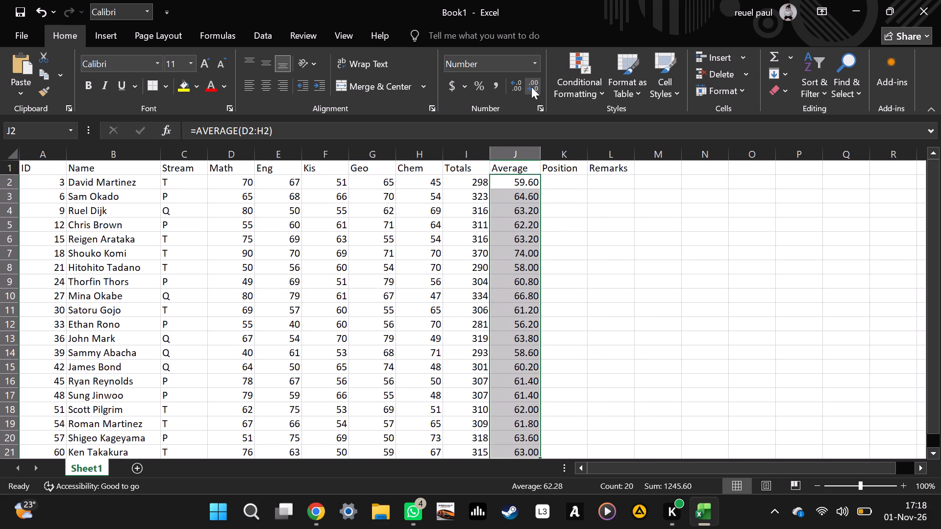
pyautogui.click(551, 182)
# Below the student list, enter the labels Highest in C23 and Lowest in C24.
pyautogui.scroll(-3, 482, 204)
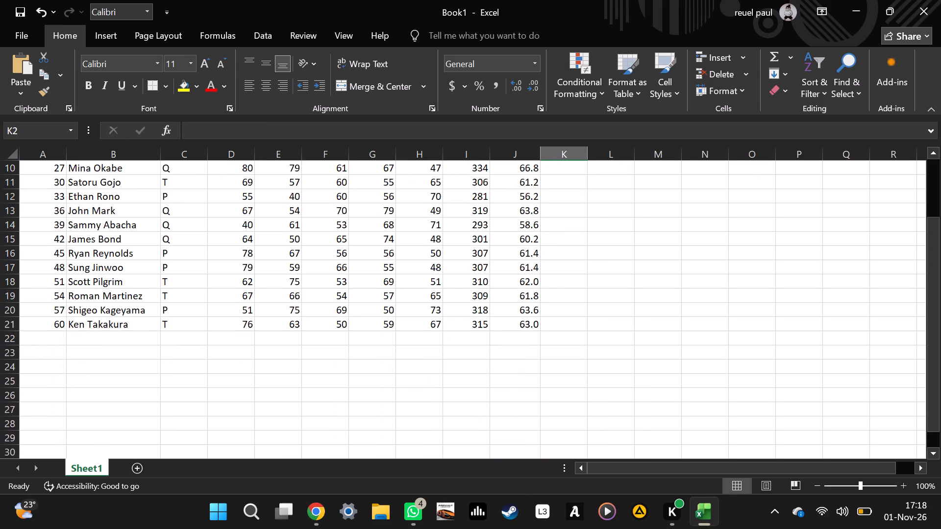
pyautogui.scroll(-3, 427, 238)
pyautogui.scroll(12, 248, 269)
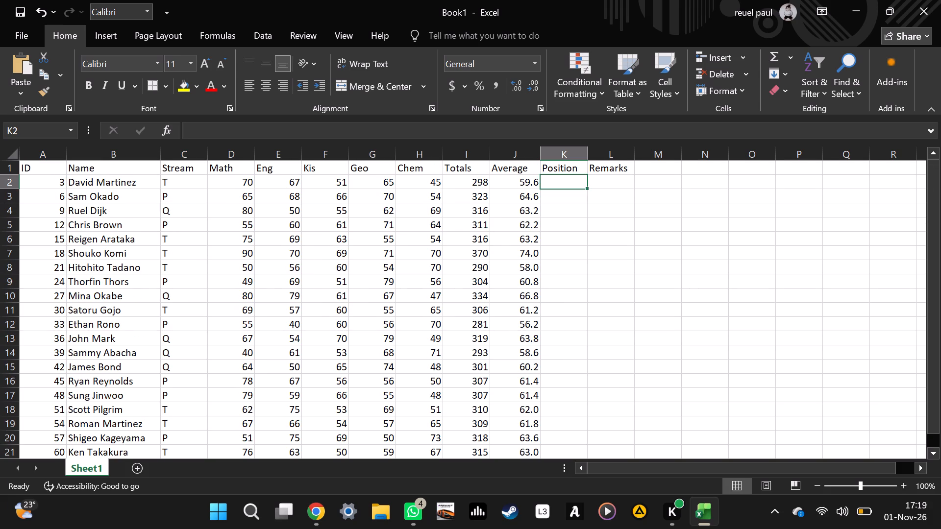
pyautogui.scroll(3, 253, 289)
pyautogui.scroll(-6, 253, 289)
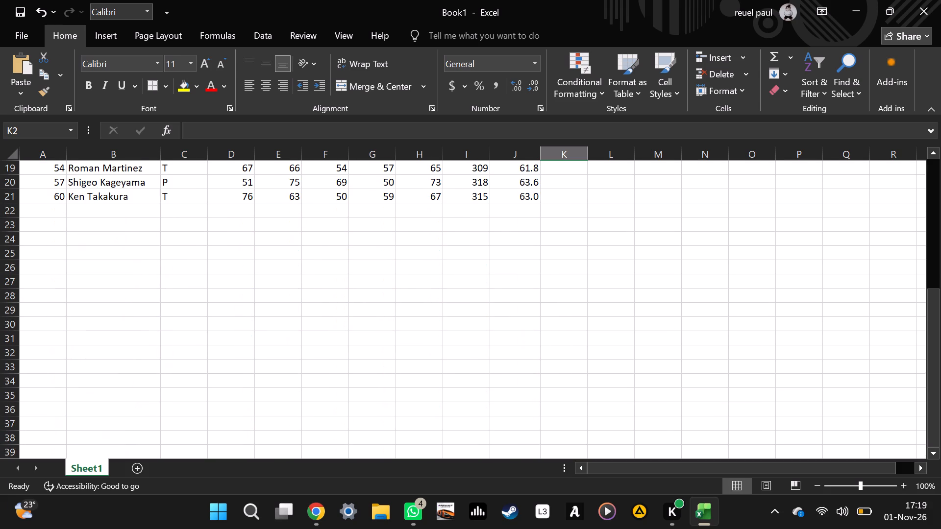
pyautogui.scroll(3, 217, 214)
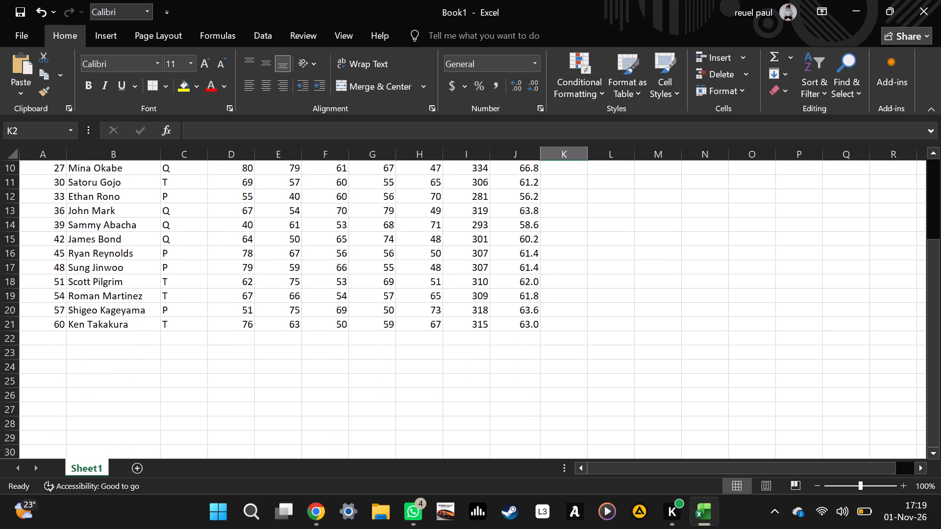
pyautogui.click(170, 355)
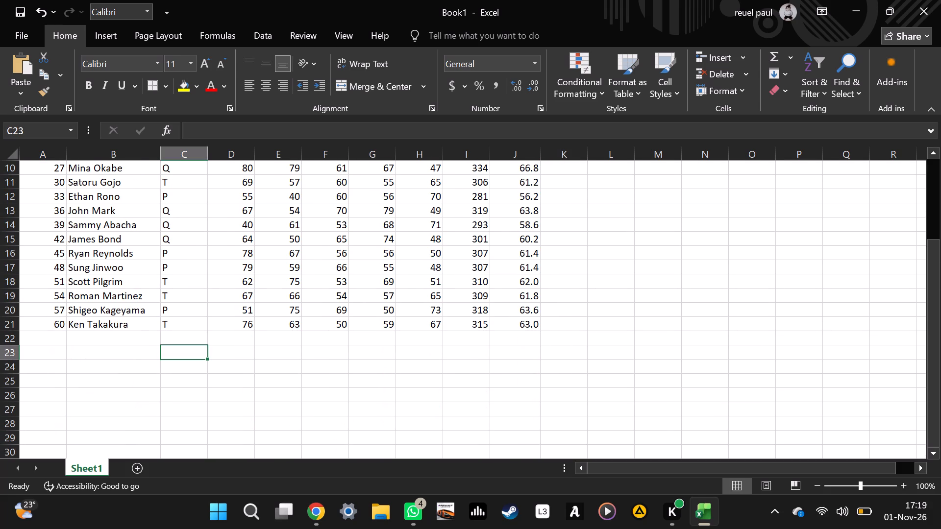
pyautogui.click(191, 356)
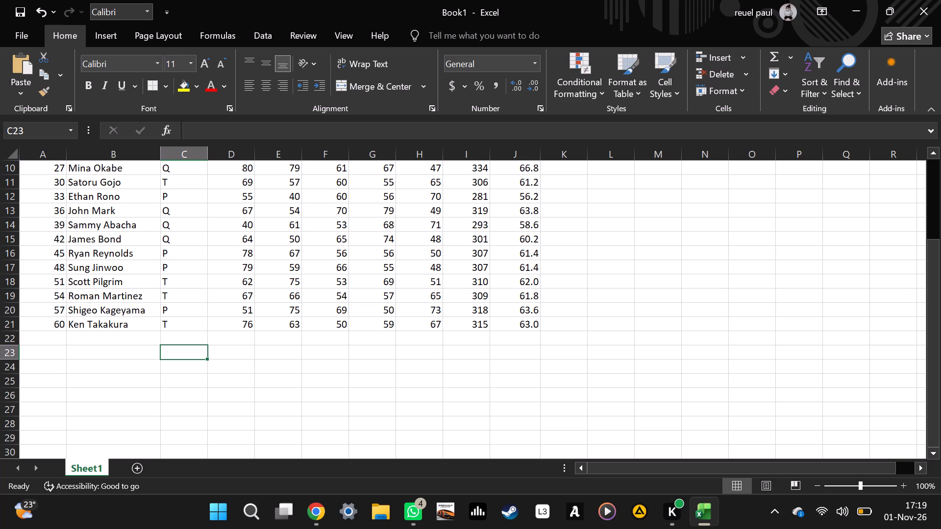
pyautogui.hotkey('shift', 'h')
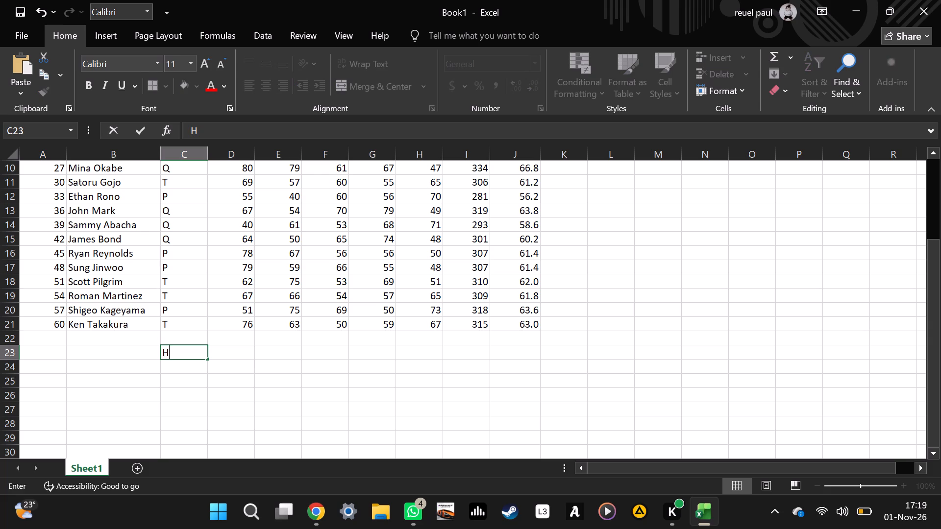
pyautogui.press('i')
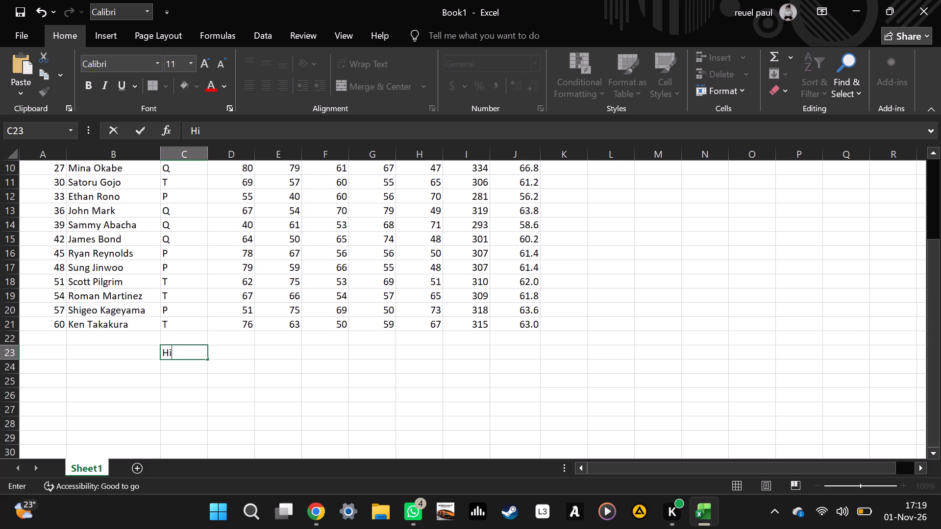
pyautogui.press('g')
pyautogui.press('h')
pyautogui.write('es')
pyautogui.press('t')
pyautogui.press('Down')
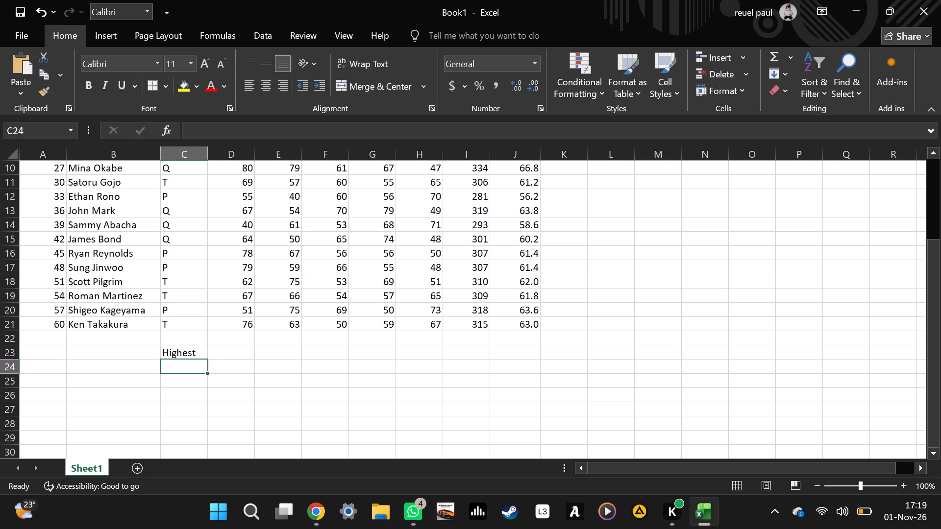
pyautogui.write('Lowest')
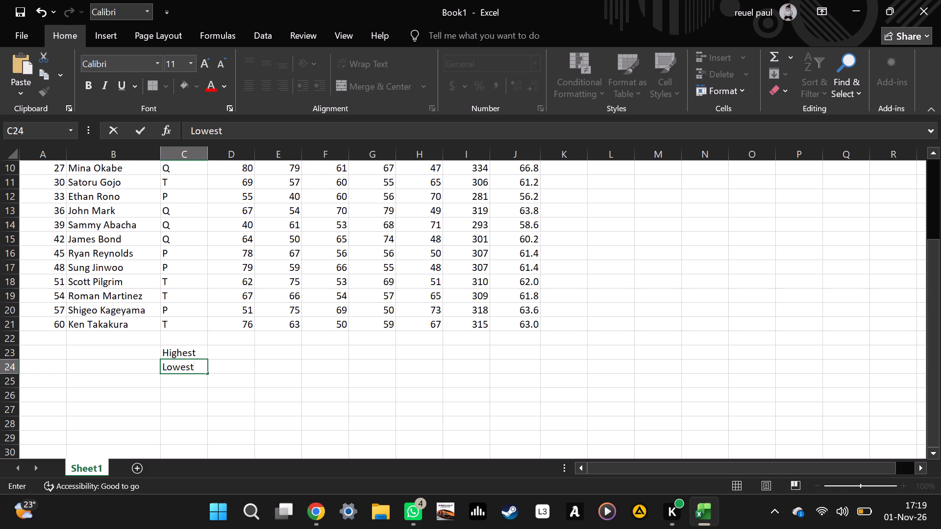
# Enter the formula =MAX(D2:D21) in D23, beside the Highest label, to find the top Math score.
pyautogui.click(228, 351)
pyautogui.scroll(4, 231, 353)
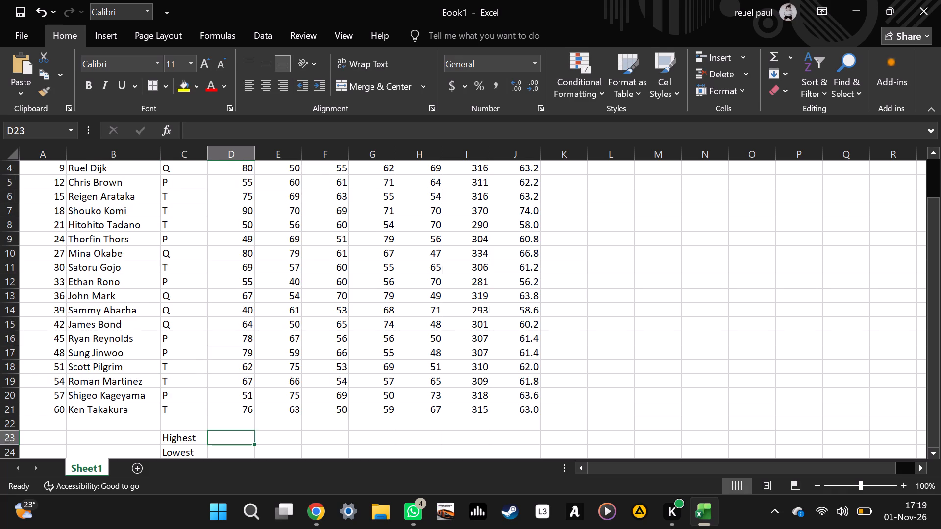
pyautogui.scroll(5, 231, 353)
pyautogui.scroll(-1, 231, 353)
pyautogui.scroll(4, 231, 353)
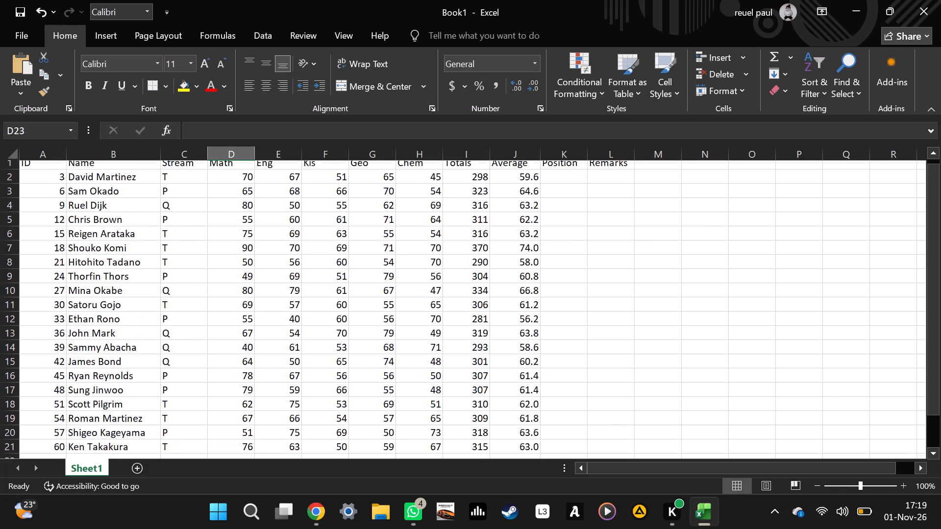
pyautogui.scroll(4, 231, 353)
pyautogui.scroll(-3, 238, 325)
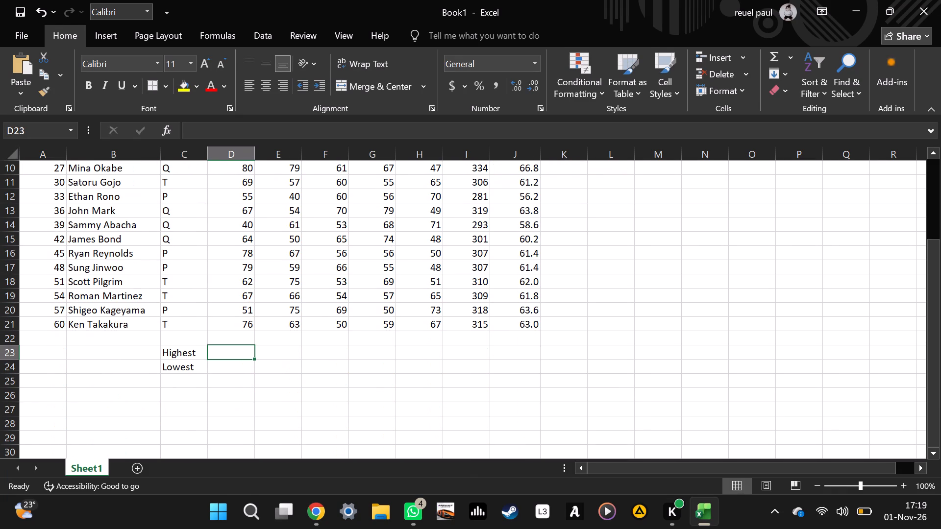
pyautogui.write('=ma')
pyautogui.press('x')
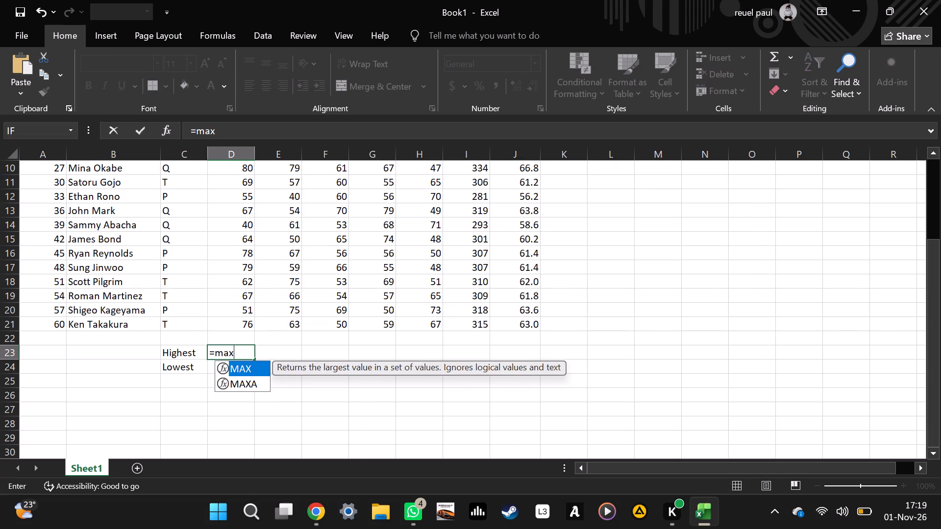
pyautogui.hotkey('shift', '(')
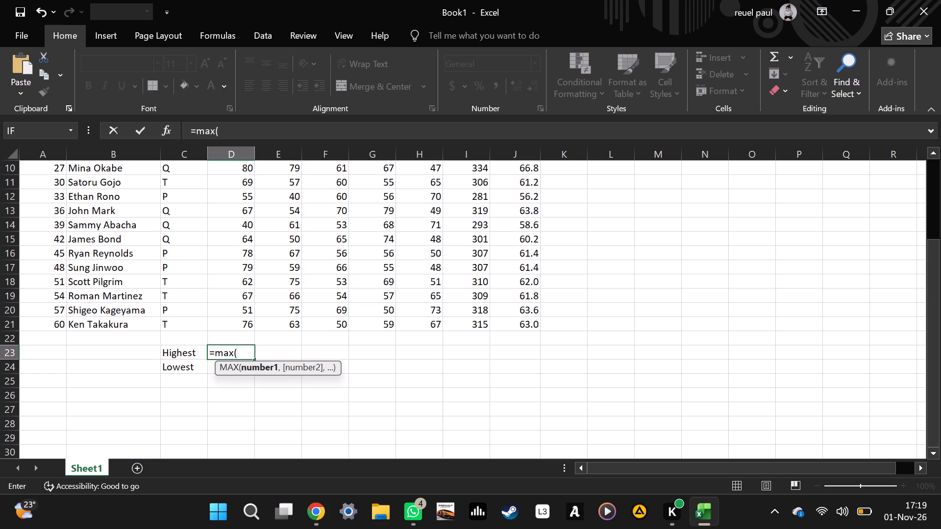
pyautogui.write('d2')
pyautogui.hotkey('shift', ':')
pyautogui.press('d')
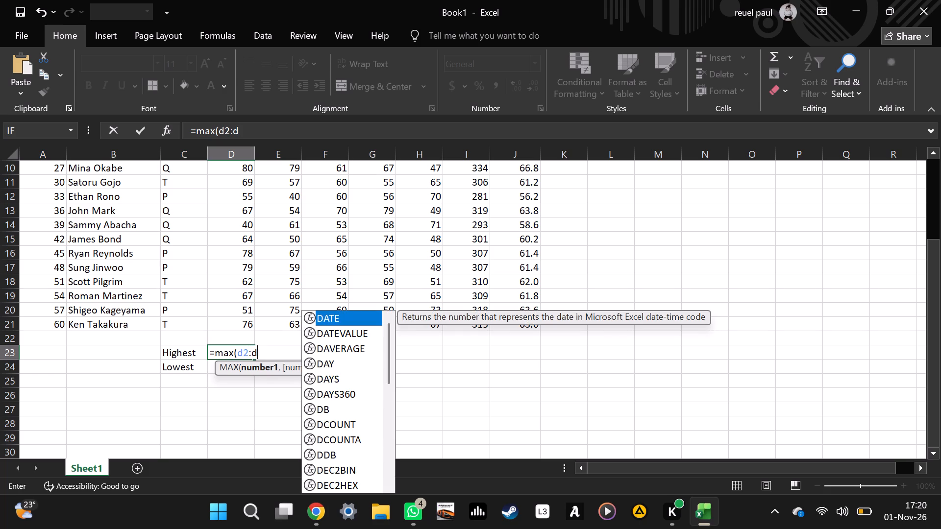
pyautogui.write('21')
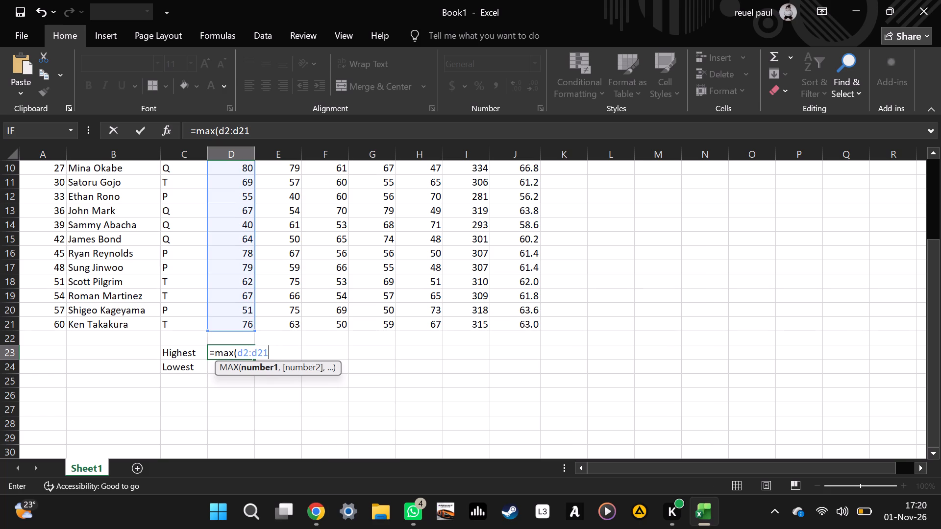
pyautogui.hotkey('shift', ')')
pyautogui.press('Return')
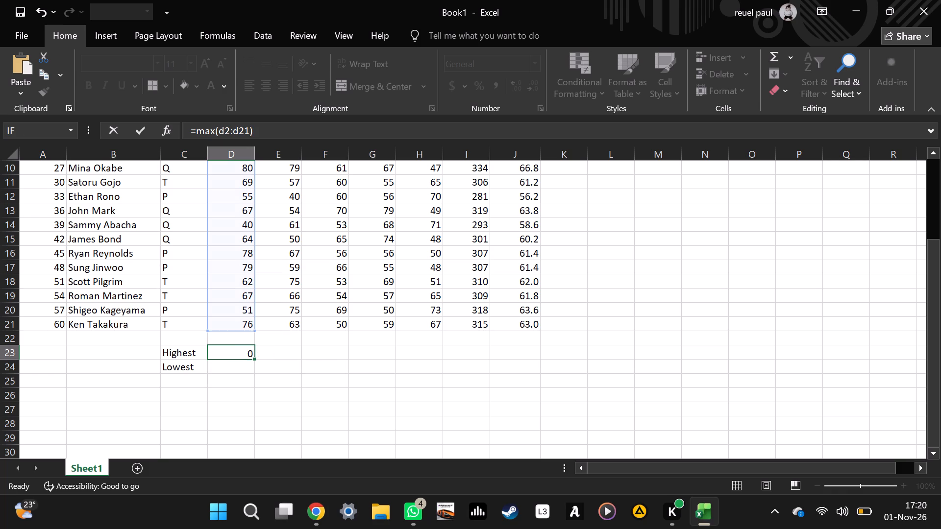
pyautogui.click(228, 372)
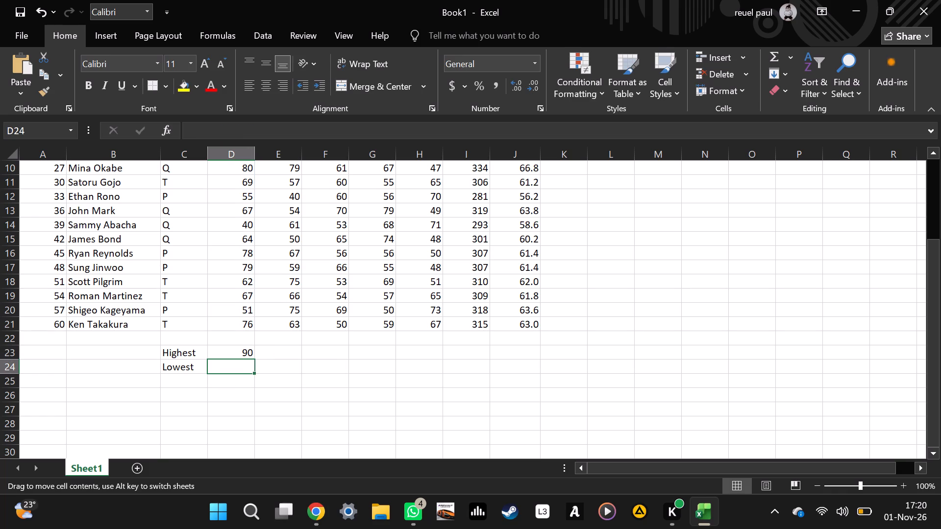
# Enter the formula =MIN(D2:D21) in D24, beside the Lowest label, to find the lowest Math score.
pyautogui.write('=min')
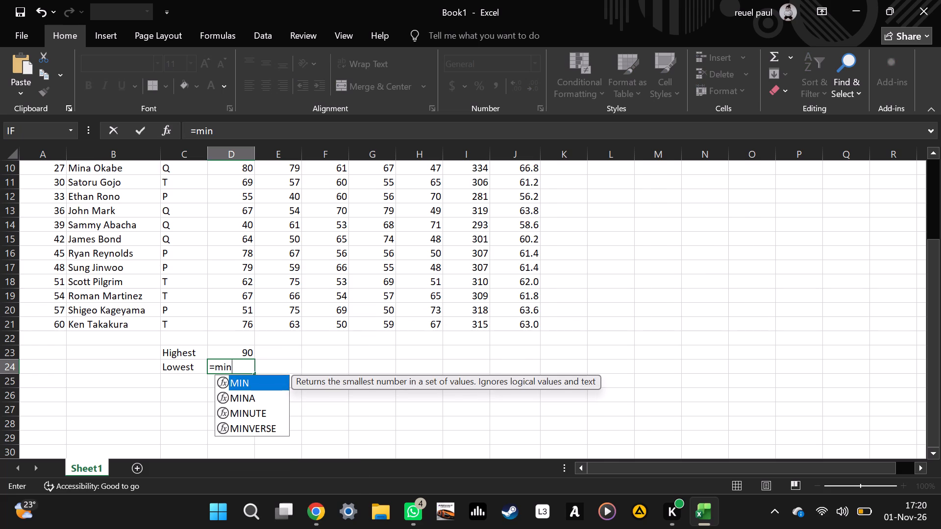
pyautogui.hotkey('shift', '(')
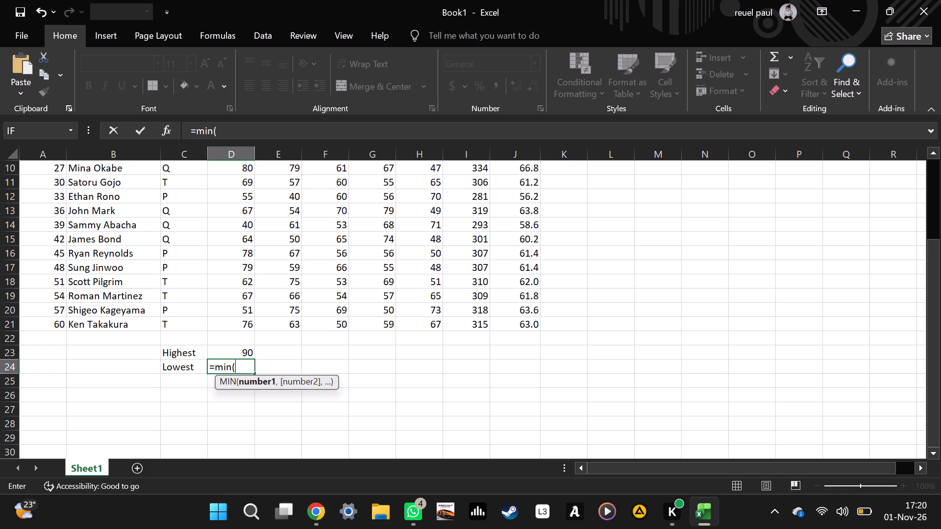
pyautogui.press('d')
pyautogui.press('2')
pyautogui.hotkey('shift', ':')
pyautogui.write('d21')
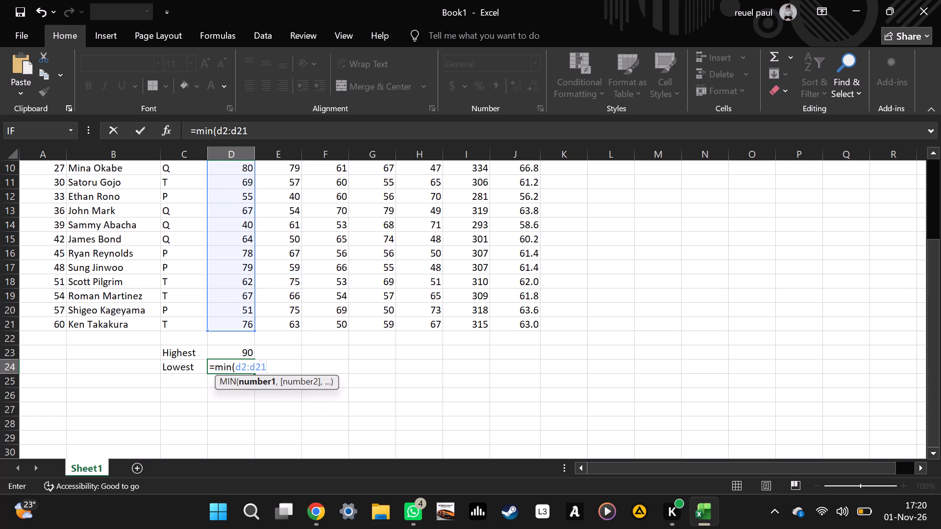
pyautogui.hotkey('shift', ')')
pyautogui.press('Return')
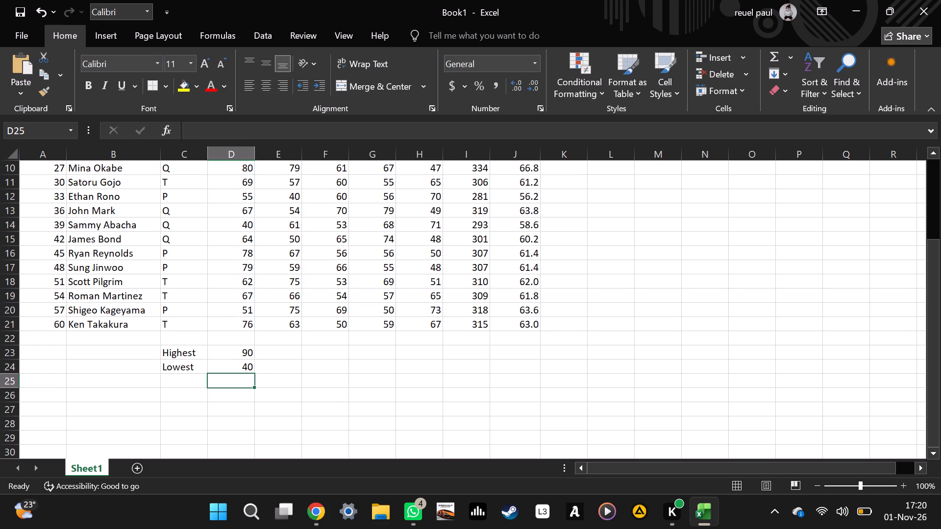
# Fill the Highest formula from D23 across row 23 through J23, covering the remaining subjects, Totals and Average.
pyautogui.click(237, 356)
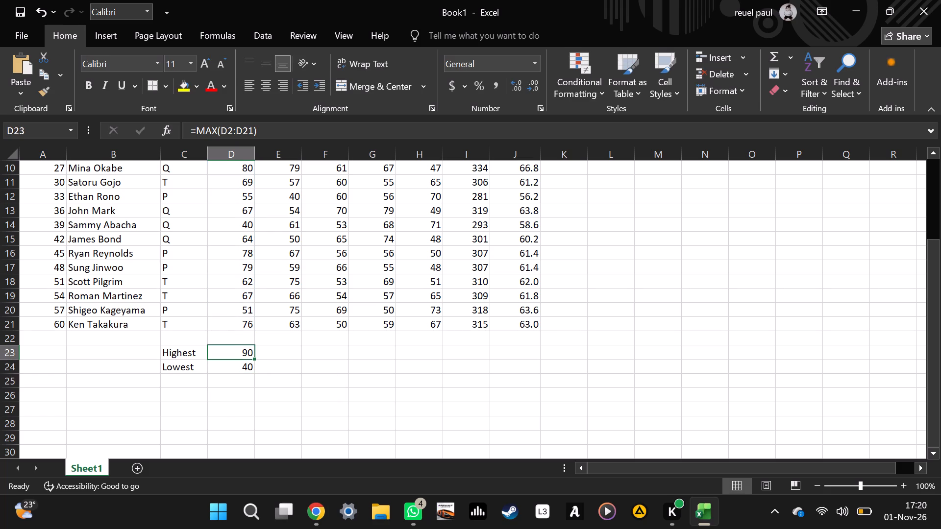
pyautogui.moveTo(254, 357); pyautogui.dragTo(488, 355)
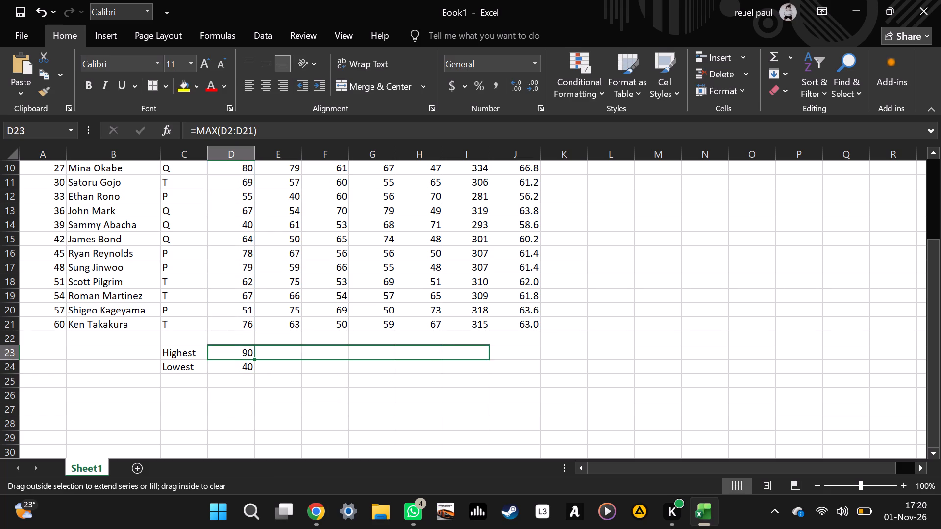
pyautogui.moveTo(488, 355); pyautogui.dragTo(533, 354)
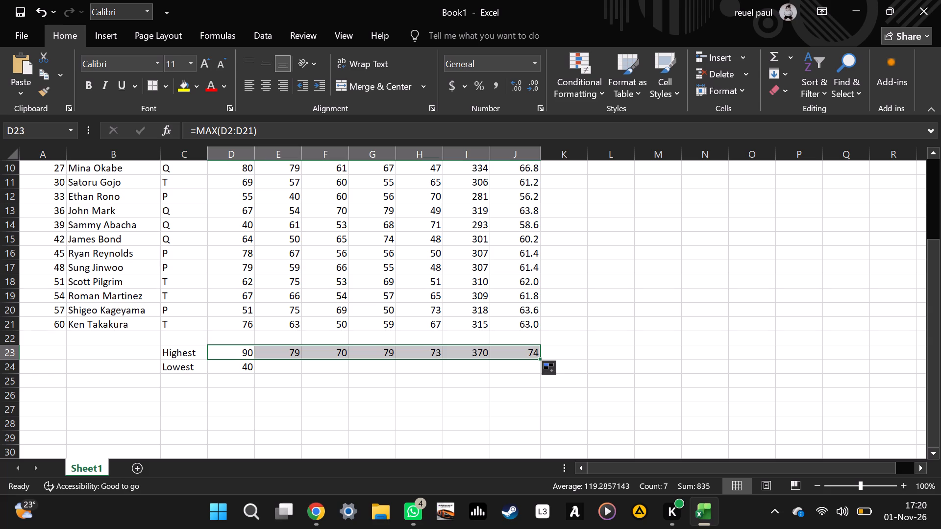
# Fill the Lowest formula from D24 across row 24 through J24, covering the remaining subjects, Totals and Average.
pyautogui.click(249, 370)
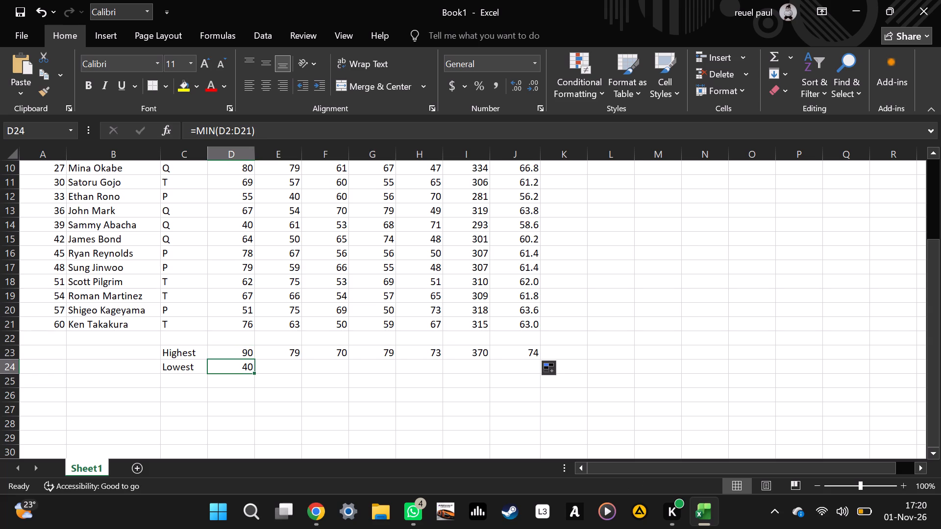
pyautogui.moveTo(254, 372); pyautogui.dragTo(516, 371)
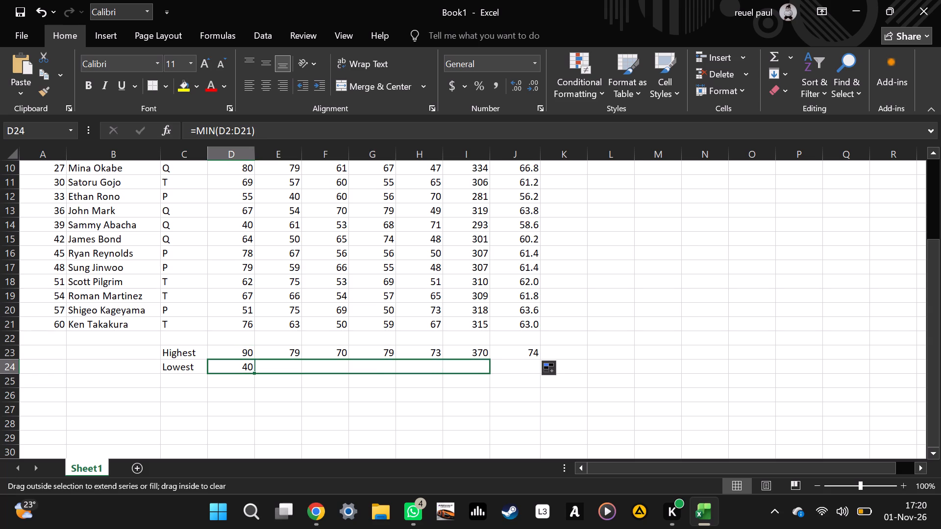
pyautogui.moveTo(516, 371); pyautogui.dragTo(523, 370)
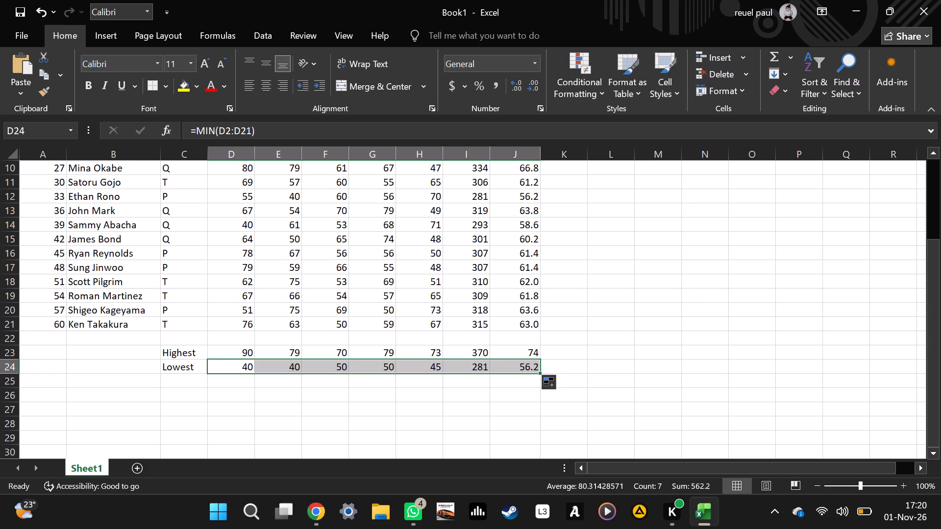
# For the first Position cell, K2, browse the most recently used functions in Insert Function for a suitable ranking function.
pyautogui.scroll(8, 466, 346)
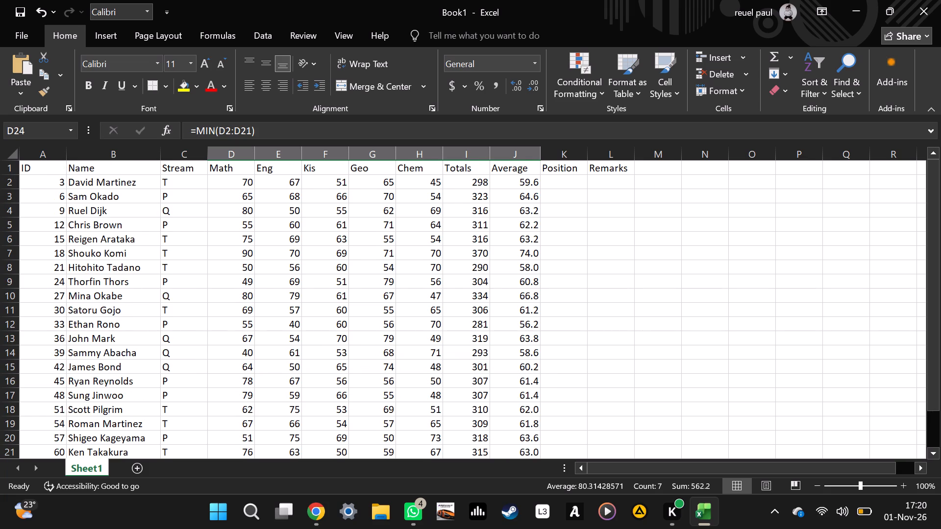
pyautogui.click(556, 185)
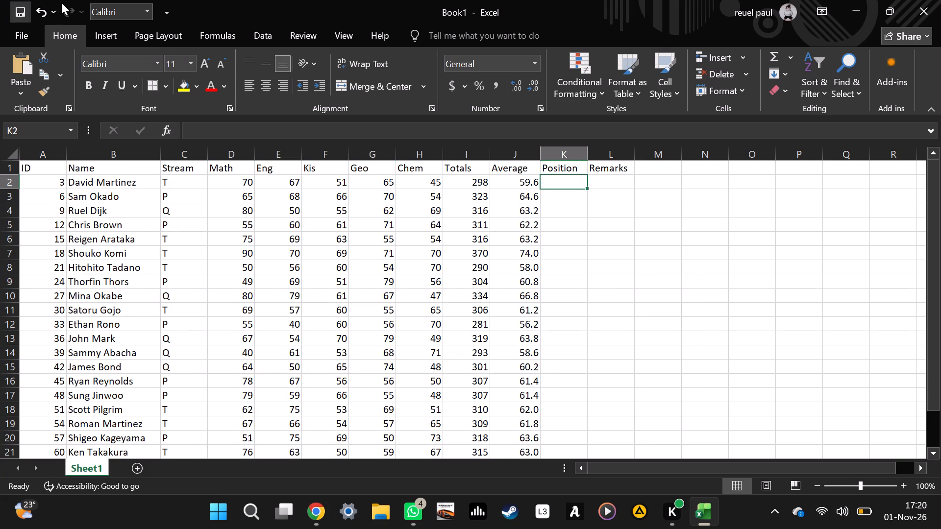
pyautogui.click(163, 32)
pyautogui.click(220, 33)
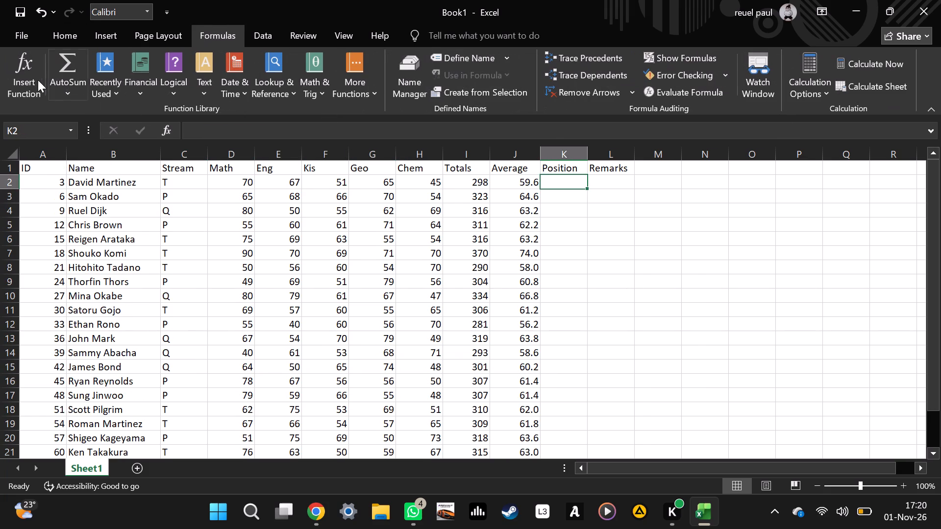
pyautogui.click(65, 98)
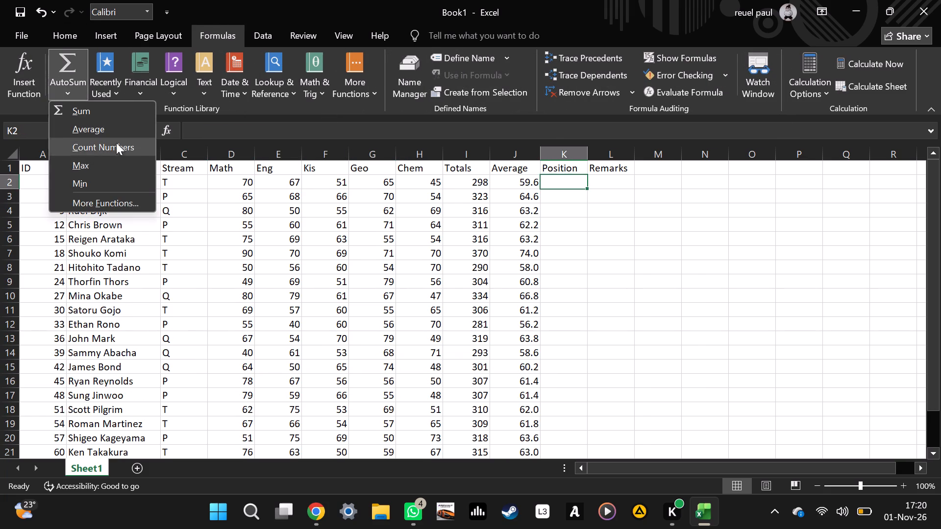
pyautogui.click(104, 200)
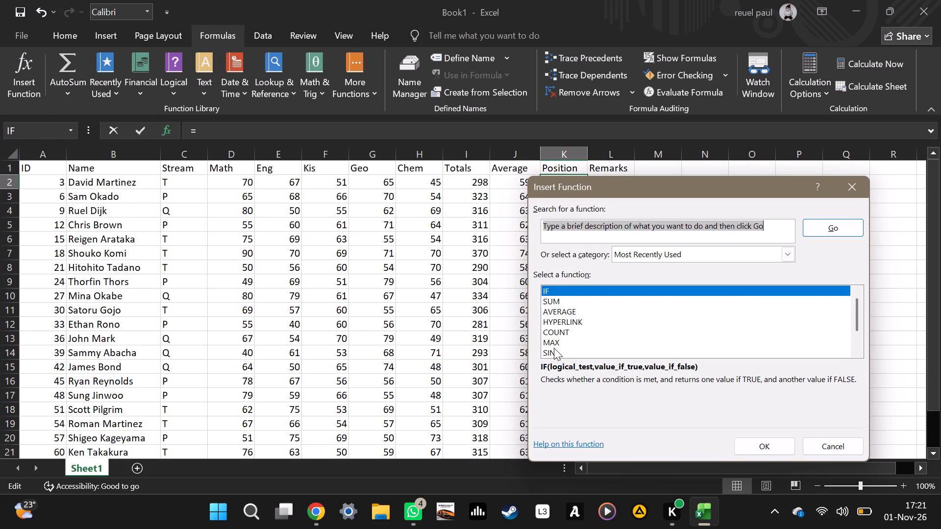
pyautogui.click(849, 183)
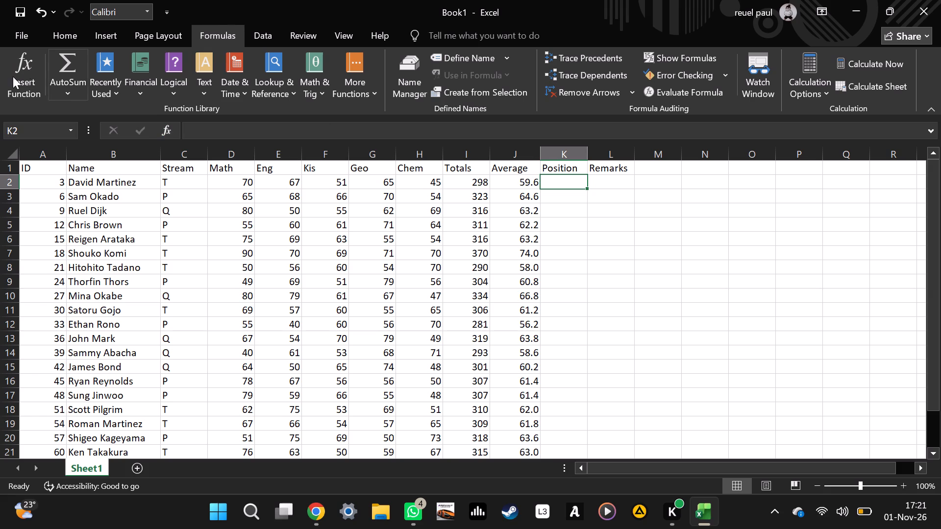
pyautogui.click(13, 76)
pyautogui.scroll(-4, 553, 307)
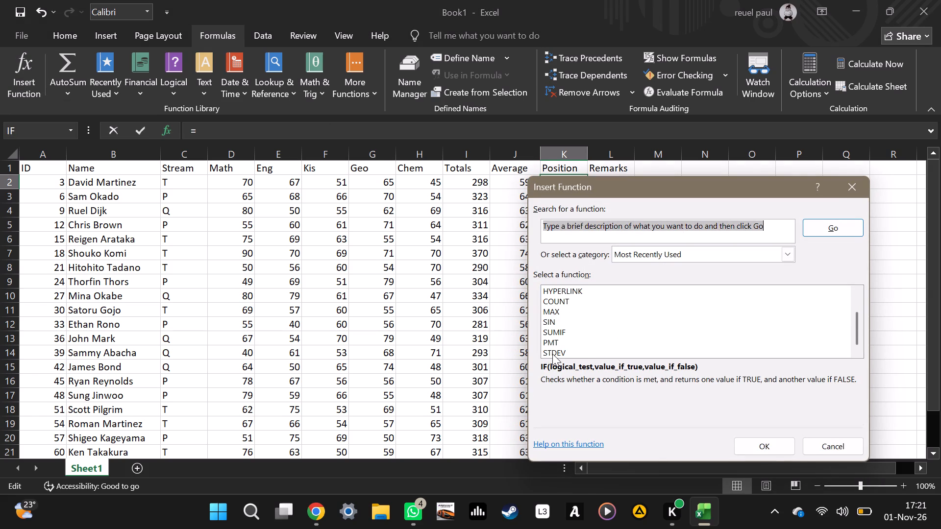
pyautogui.scroll(3, 568, 320)
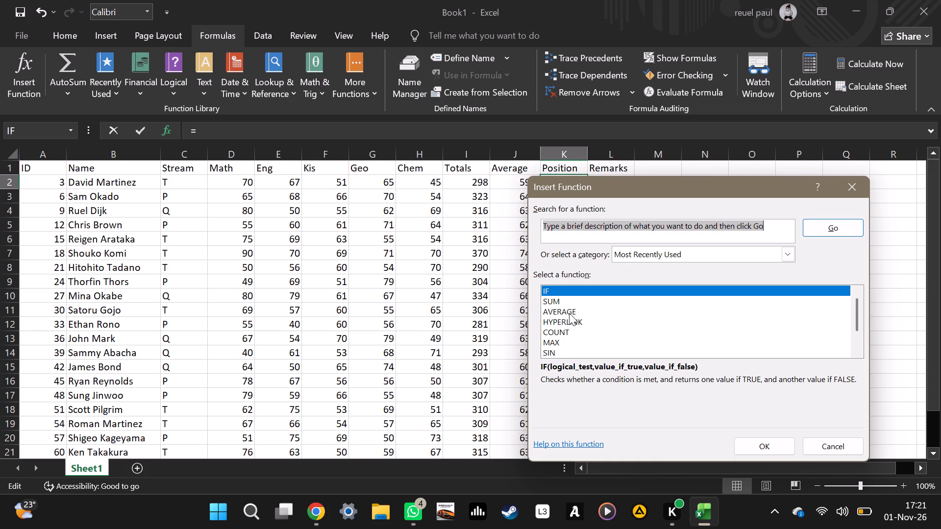
pyautogui.scroll(1, 609, 314)
pyautogui.scroll(-2, 644, 356)
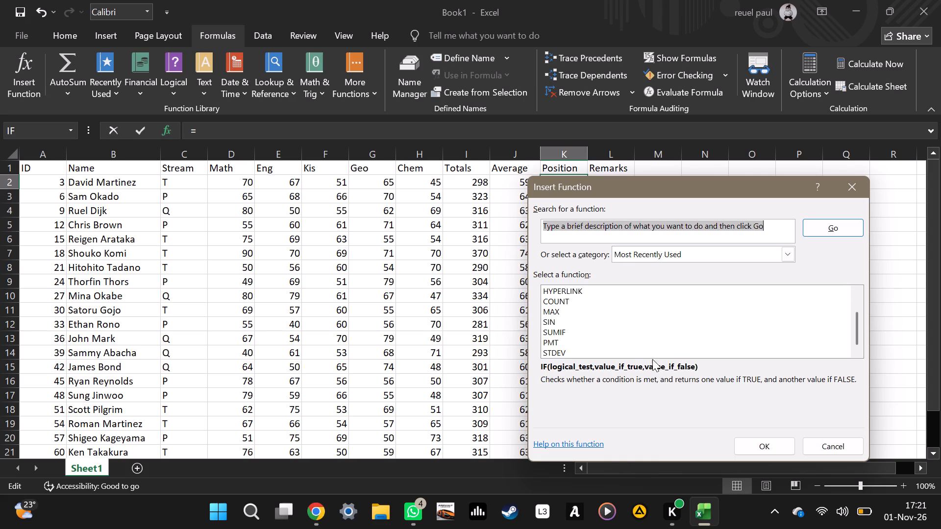
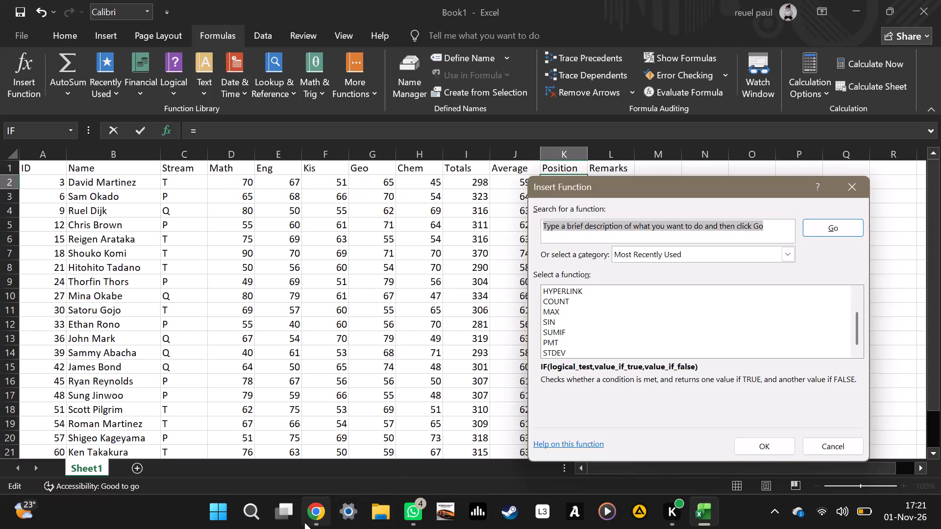
# Switch to Chrome, search Google for "excel formula for position in class", and examine the suggested ranking functions and their syntax.
pyautogui.doubleClick(309, 518)
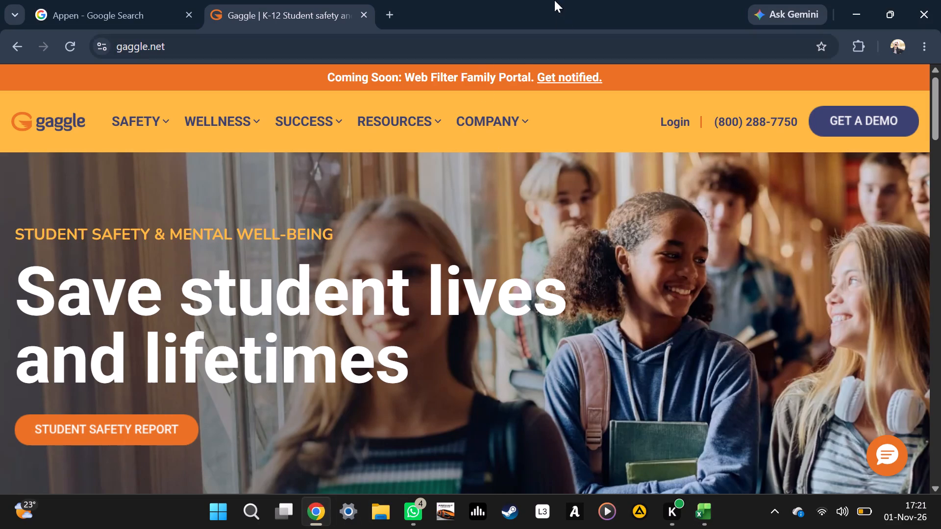
pyautogui.click(392, 8)
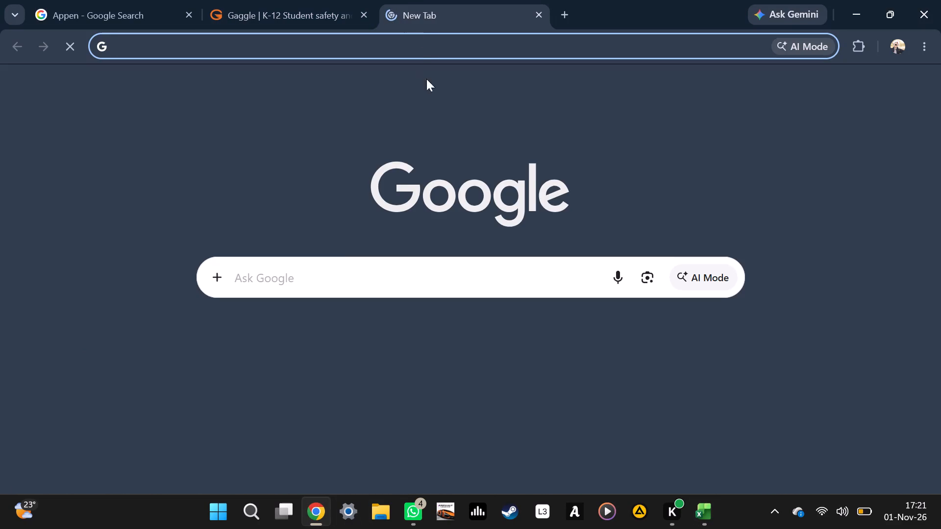
pyautogui.click(327, 266)
pyautogui.click(318, 253)
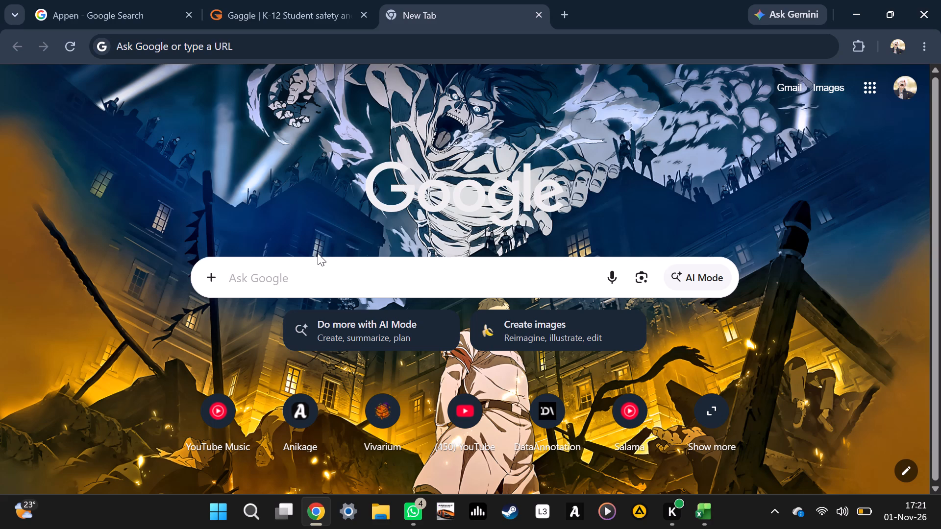
pyautogui.press('e')
pyautogui.click(315, 261)
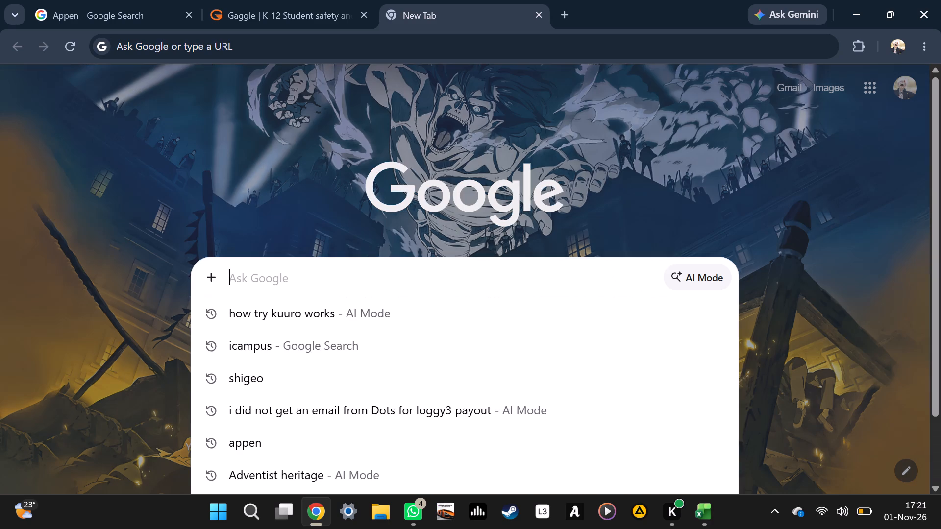
pyautogui.write('exe')
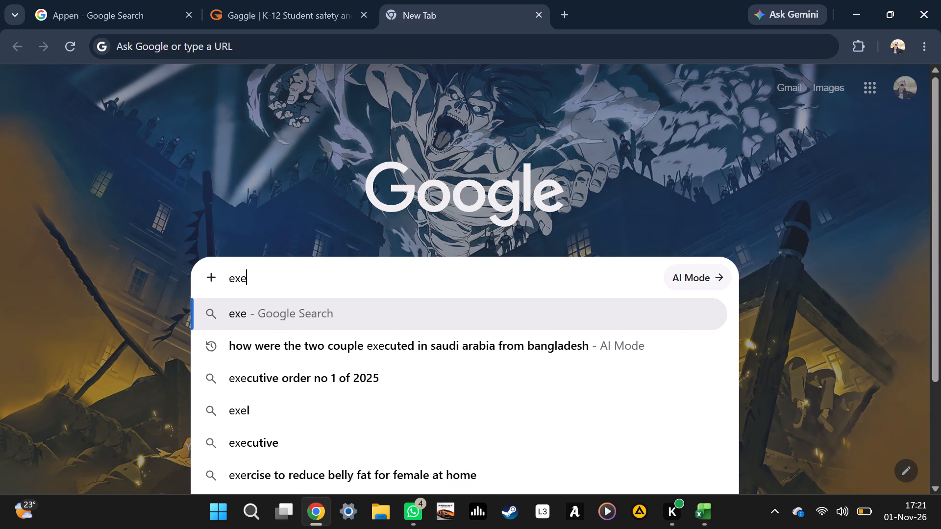
pyautogui.press('BackSpace')
pyautogui.write('cel')
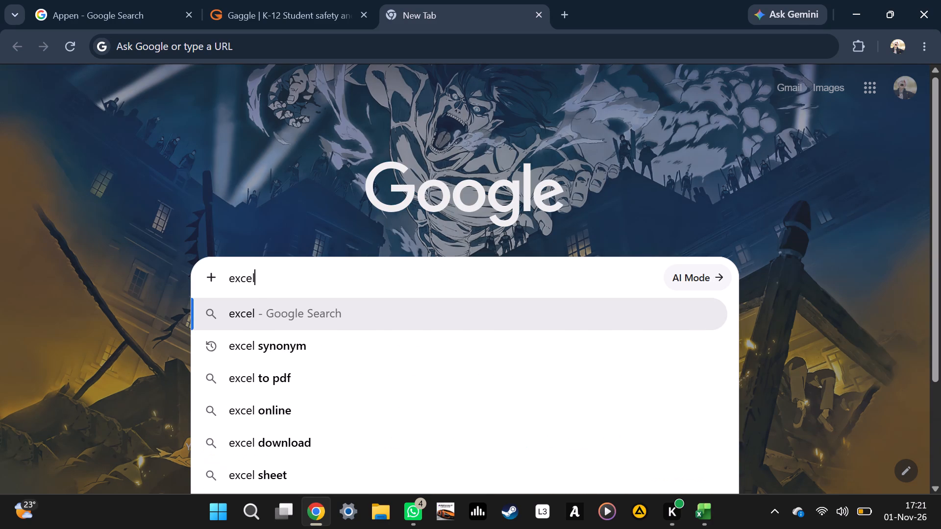
pyautogui.press('space')
pyautogui.write('formular')
pyautogui.press('space')
pyautogui.write('for')
pyautogui.press('space')
pyautogui.write('po')
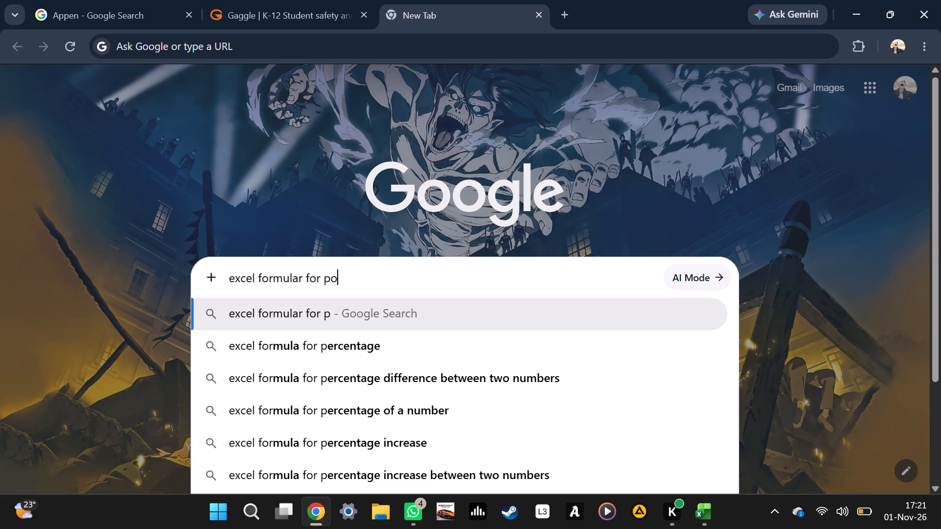
pyautogui.press('s')
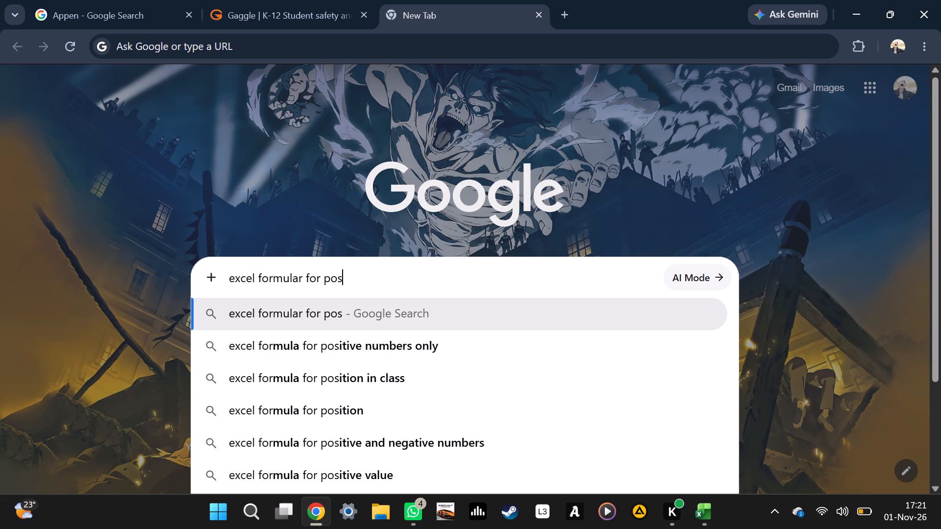
pyautogui.click(385, 392)
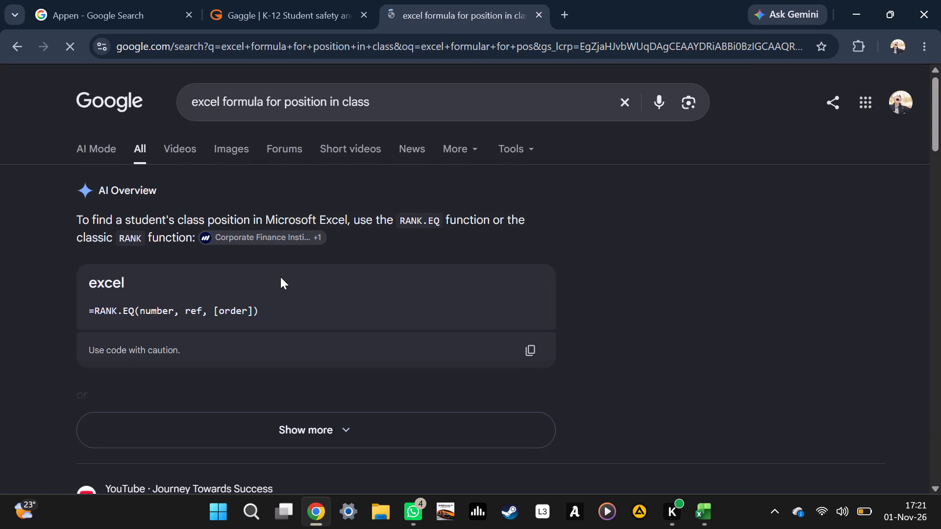
pyautogui.scroll(-1, 279, 279)
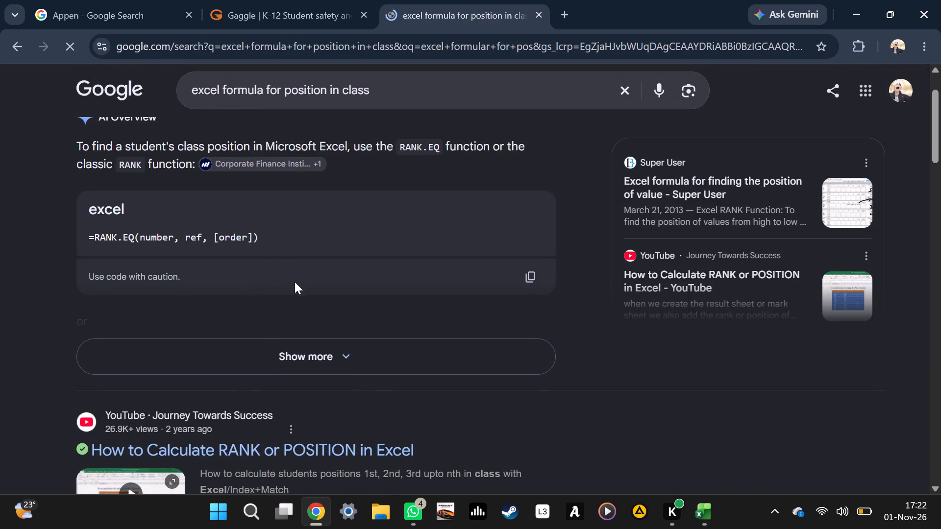
pyautogui.scroll(-1, 304, 304)
pyautogui.click(321, 282)
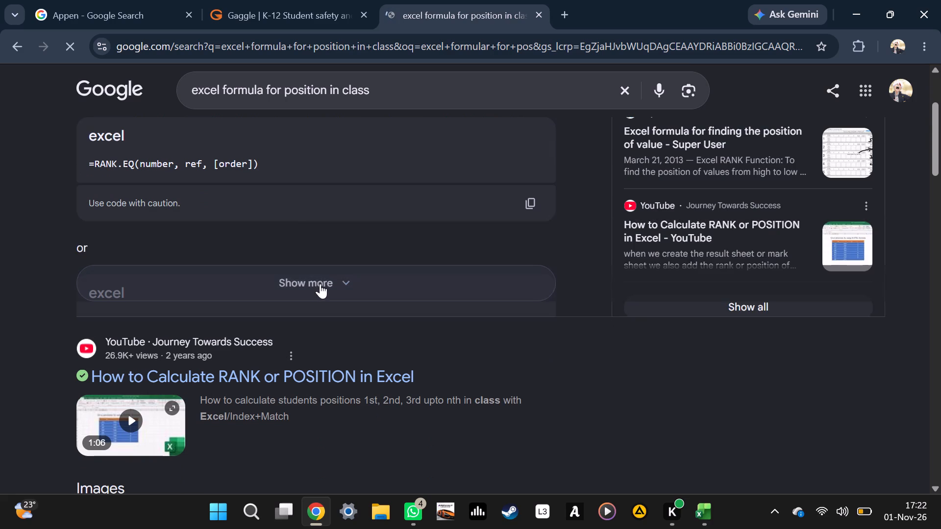
pyautogui.scroll(1, 315, 286)
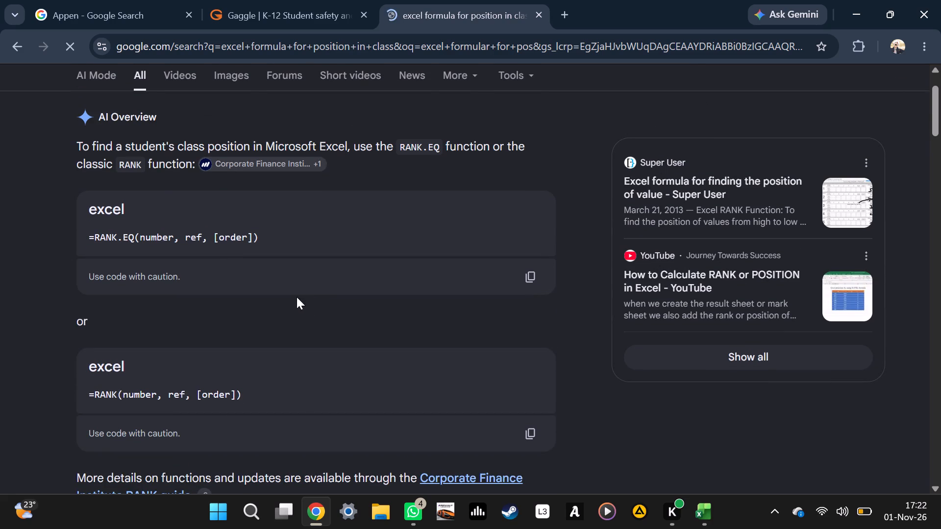
# Return to Excel, dismiss Insert Function, and begin the formula =rank( in K2, the first Position cell.
pyautogui.click(693, 509)
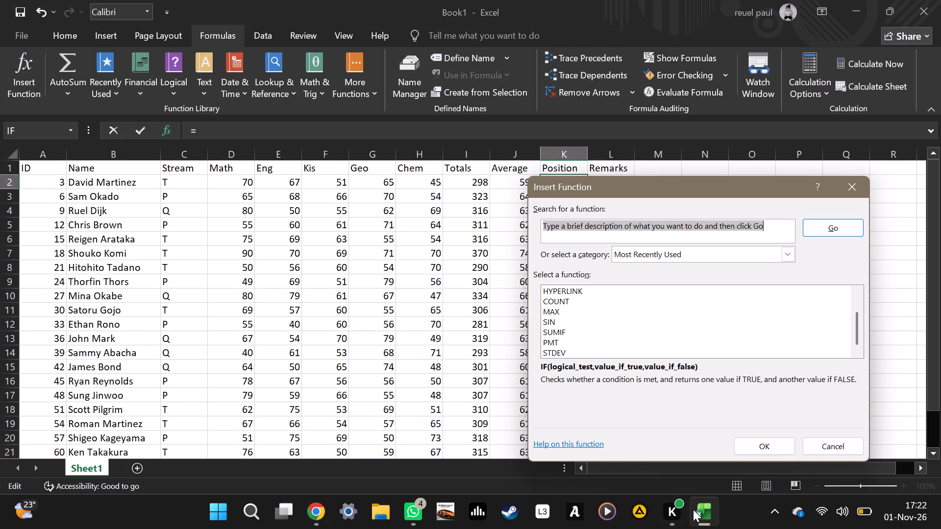
pyautogui.scroll(3, 663, 313)
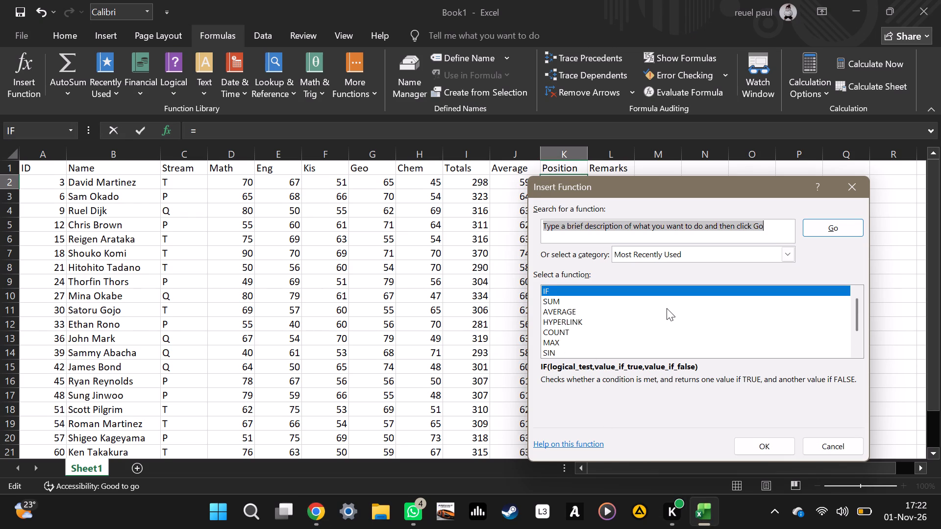
pyautogui.scroll(3, 667, 308)
pyautogui.click(858, 182)
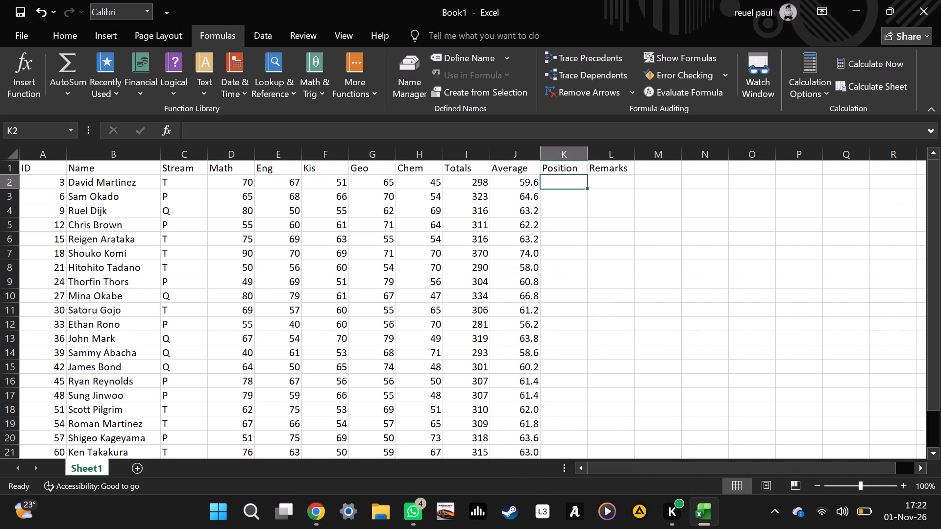
pyautogui.click(571, 183)
pyautogui.write('=ran')
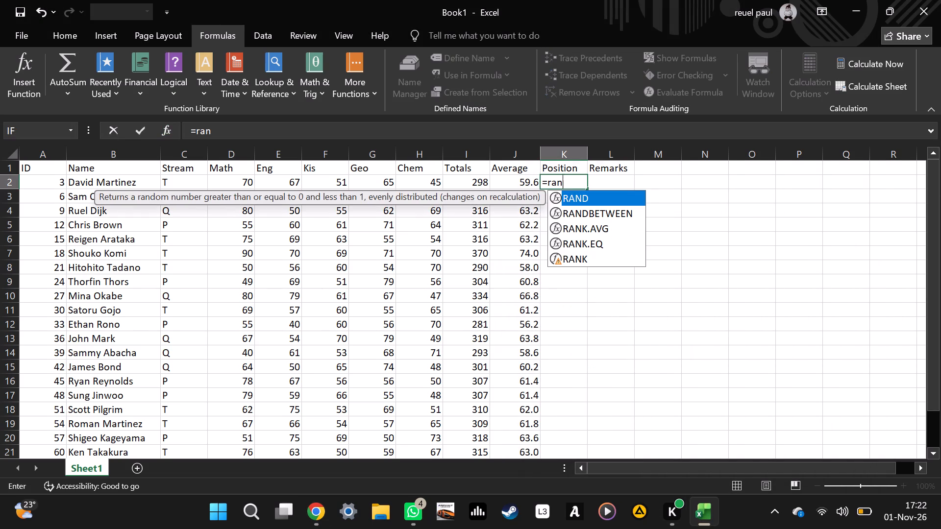
pyautogui.press('k')
pyautogui.hotkey('shift', '(')
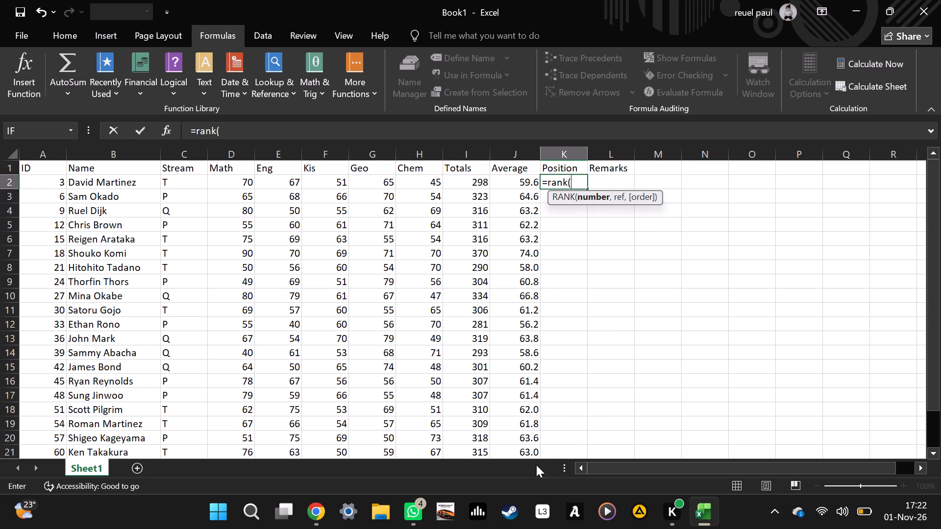
# In Chrome, copy the generic RANK.EQ syntax and read the step-by-step instructions on the number, ref and order arguments.
pyautogui.click(329, 518)
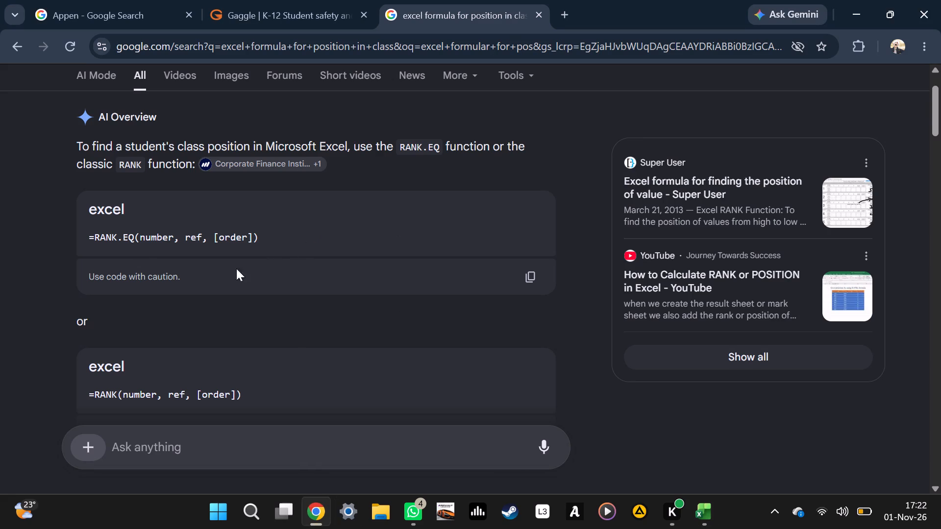
pyautogui.click(223, 272)
pyautogui.click(538, 274)
pyautogui.scroll(-5, 297, 280)
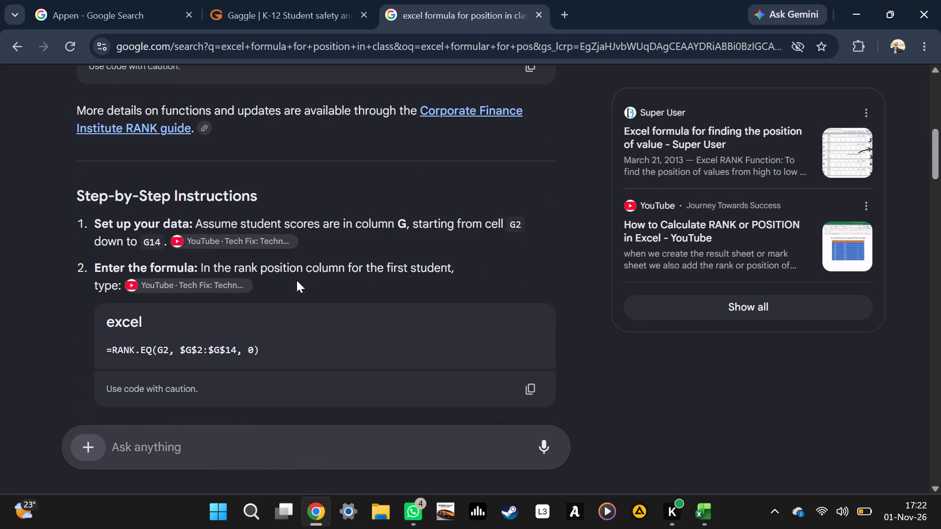
pyautogui.scroll(-2, 440, 307)
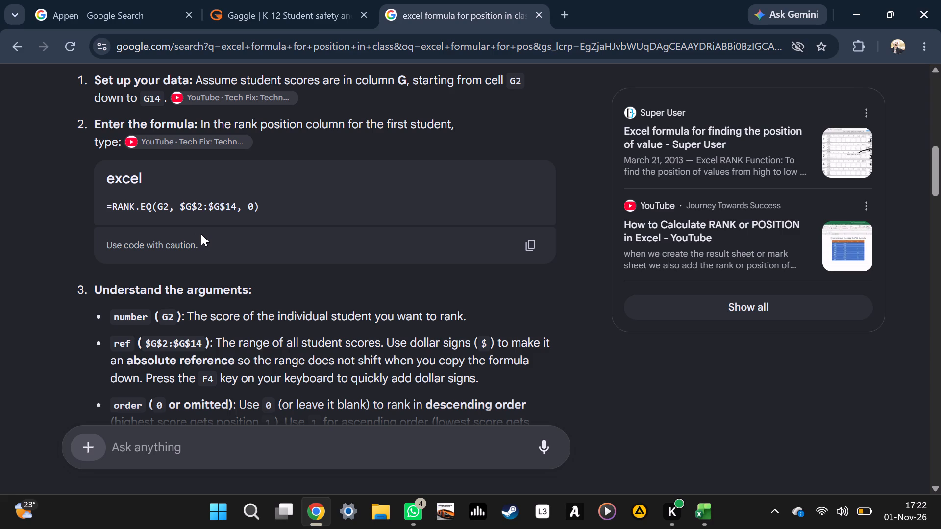
# Return to Excel and extend K2's RANK formula with J2 as the number and $g$:$ as the reference outline, rechecking Chrome's example.
pyautogui.click(705, 510)
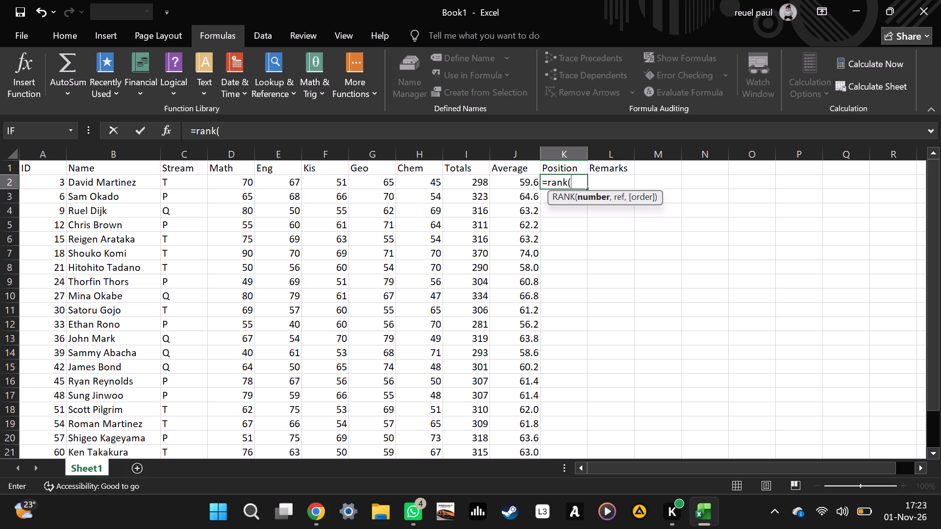
pyautogui.press('j')
pyautogui.press('2')
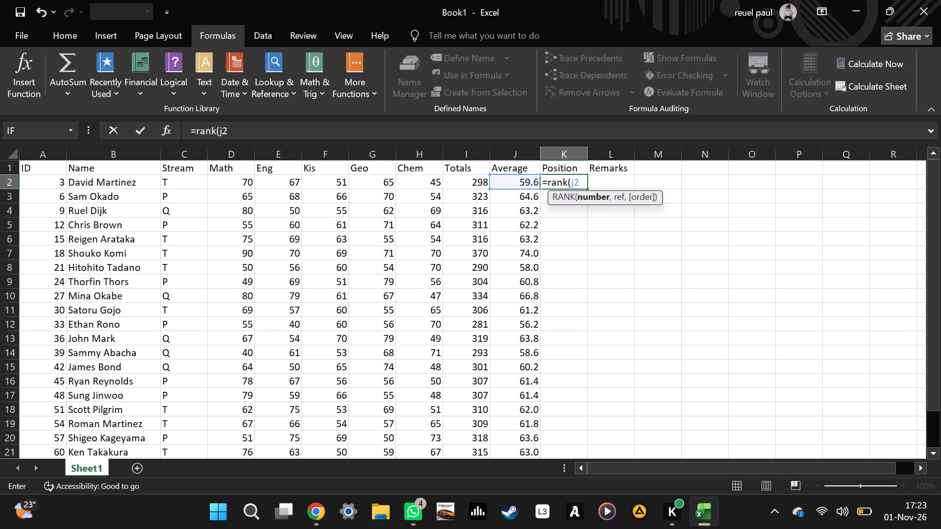
pyautogui.press(',')
pyautogui.hotkey('shift', '$')
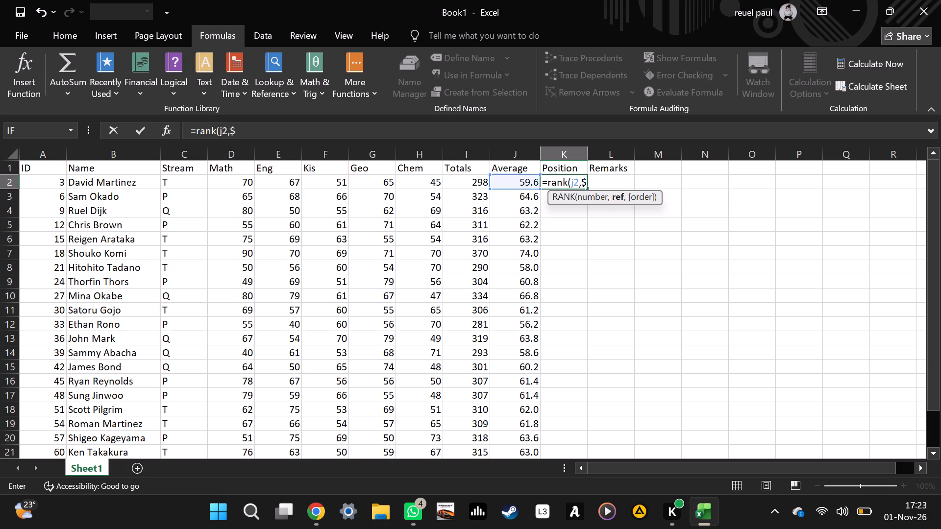
pyautogui.press('g')
pyautogui.hotkey('shift', '$')
pyautogui.click(313, 508)
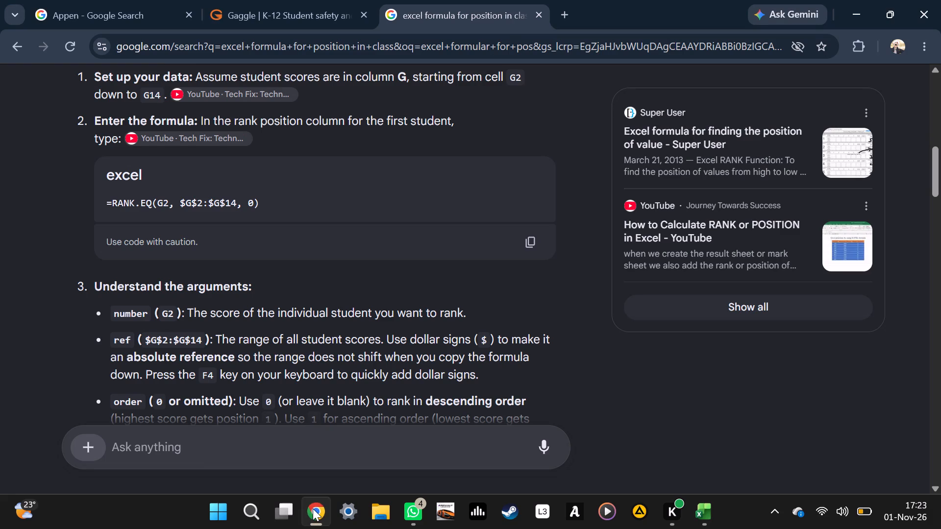
pyautogui.click(317, 511)
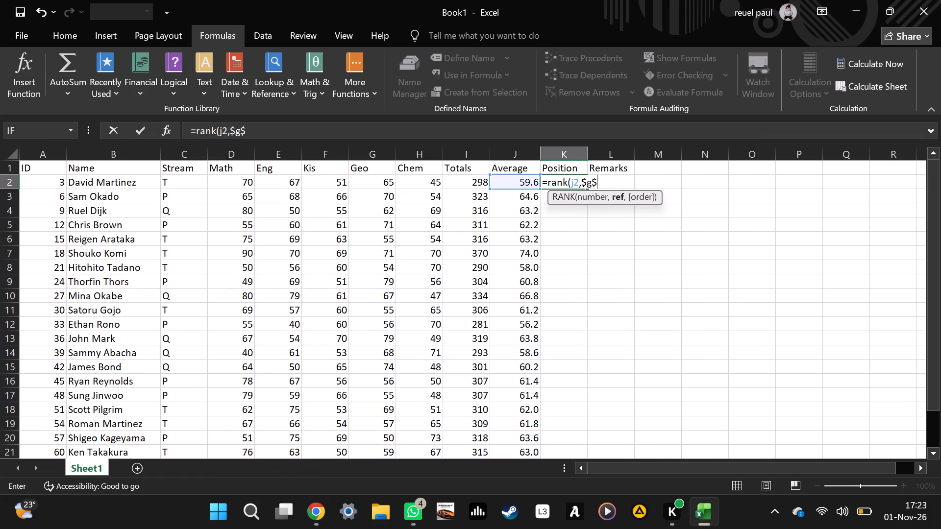
pyautogui.hotkey('shift', ':')
pyautogui.hotkey('shift', '$')
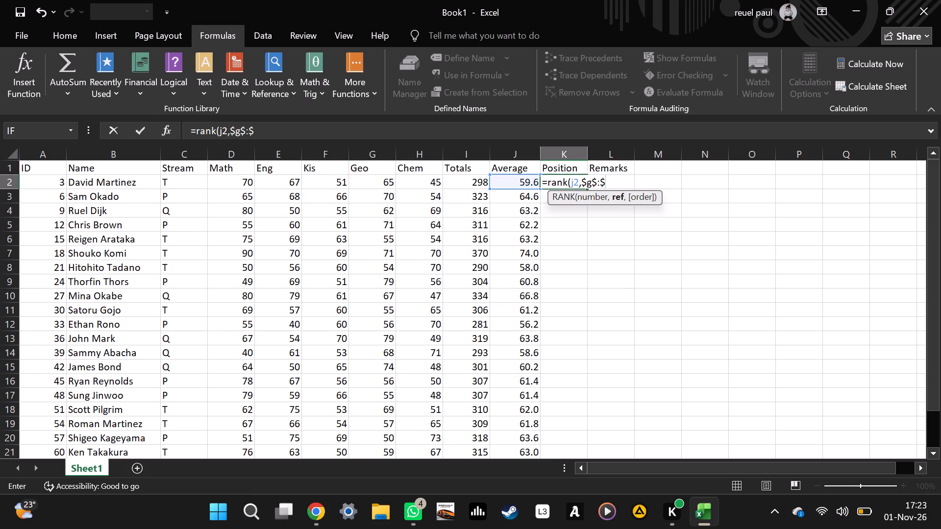
# Correct the reference column to J and complete the absolute range $J$2:$J$21 in K2's RANK formula, consulting the Chrome example.
pyautogui.click(595, 183)
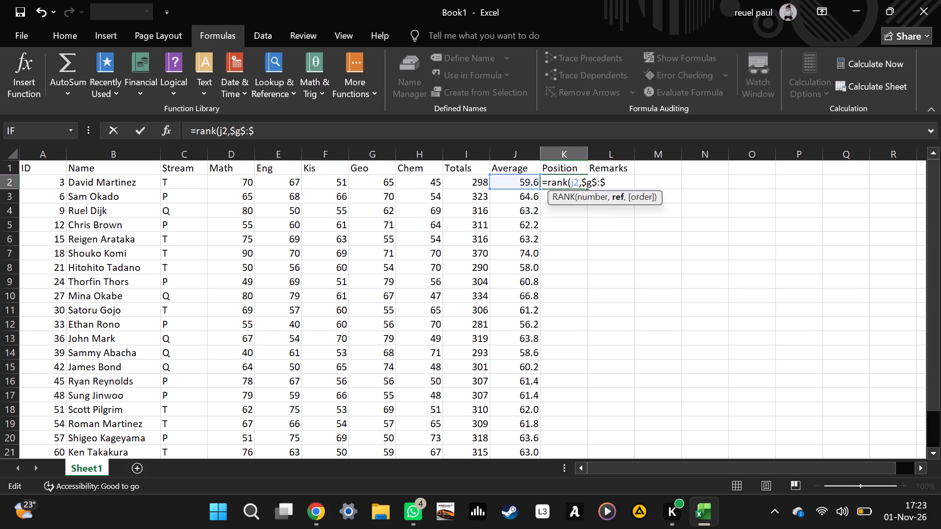
pyautogui.click(590, 184)
pyautogui.press('BackSpace')
pyautogui.press('j')
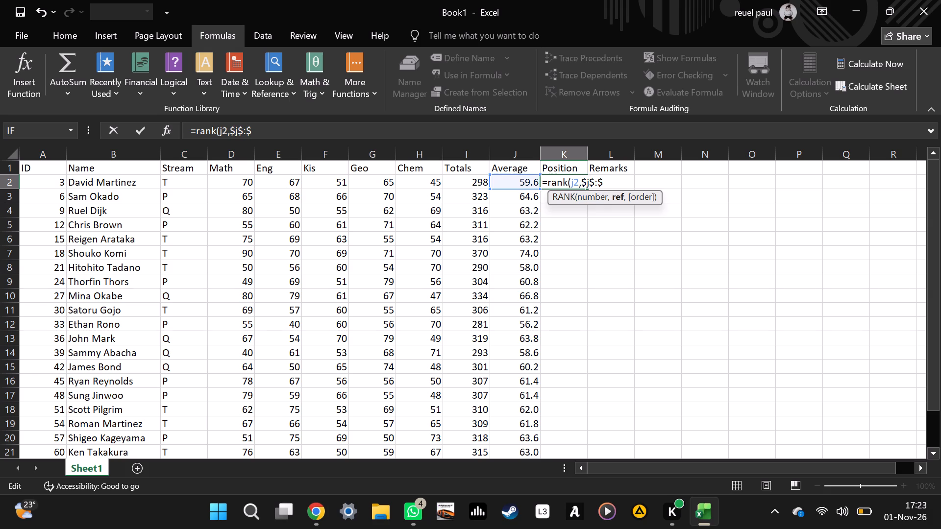
pyautogui.click(594, 183)
pyautogui.press('2')
pyautogui.click(315, 510)
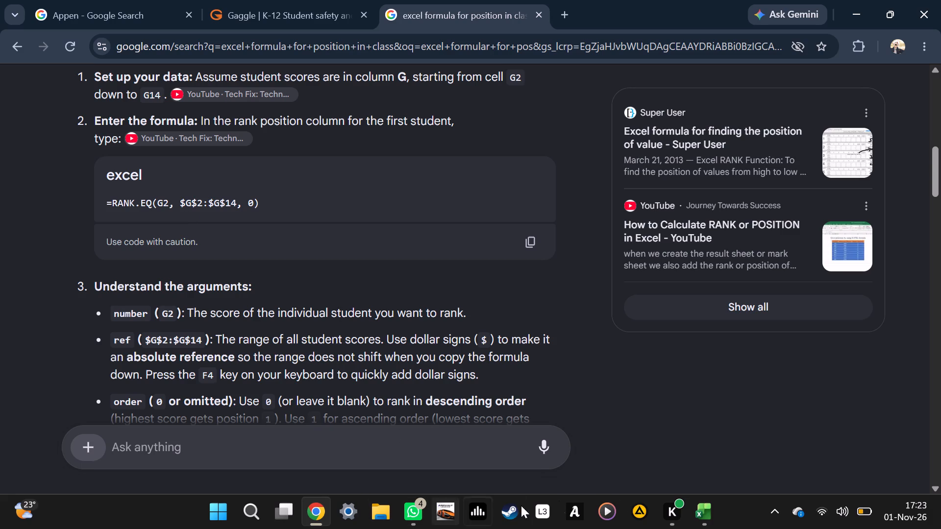
pyautogui.click(705, 509)
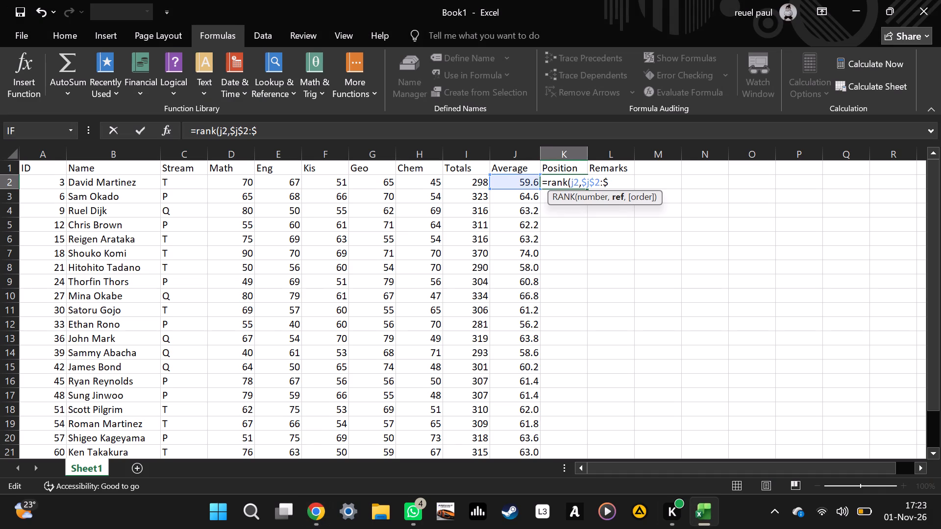
pyautogui.click(614, 183)
pyautogui.press('j')
pyautogui.hotkey('shift', '$')
pyautogui.write('21')
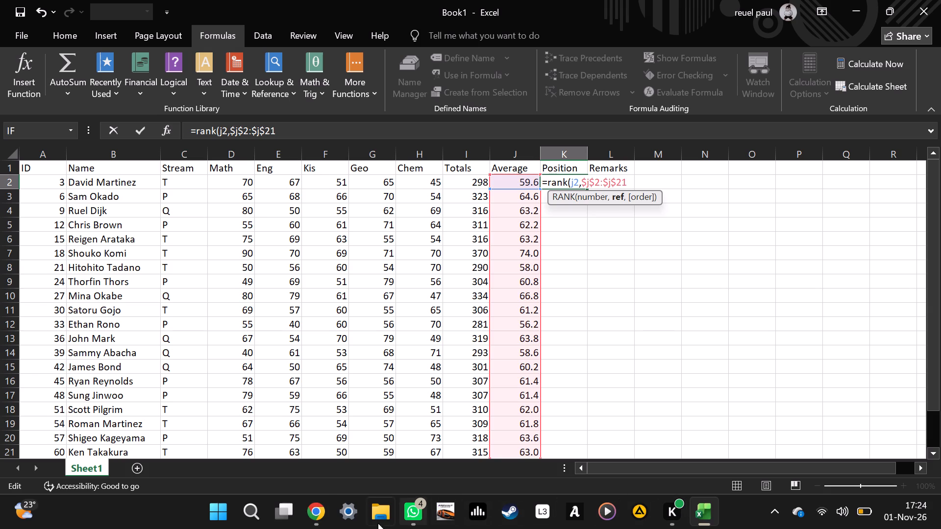
# Recheck the RANK.EQ example in Chrome, set the order argument to 1 (Ascending) in Excel, and complete K2's formula.
pyautogui.click(318, 516)
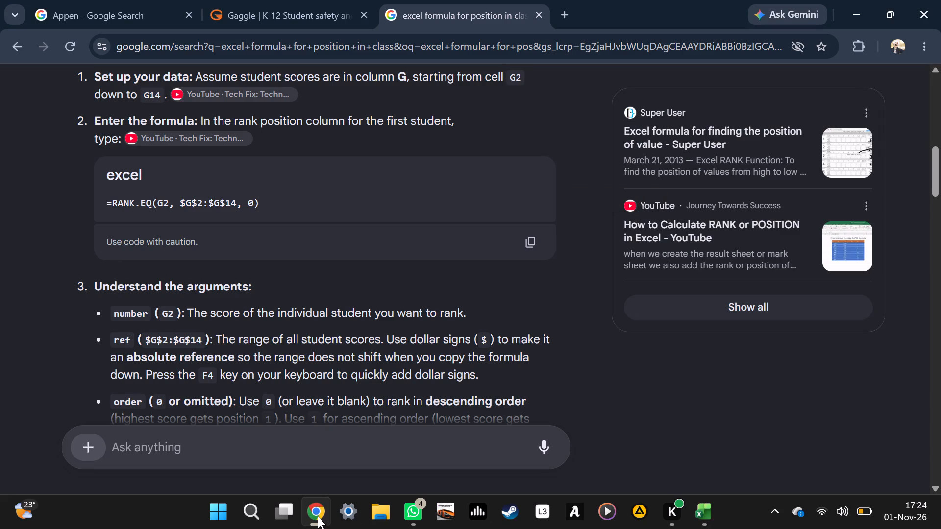
pyautogui.click(707, 508)
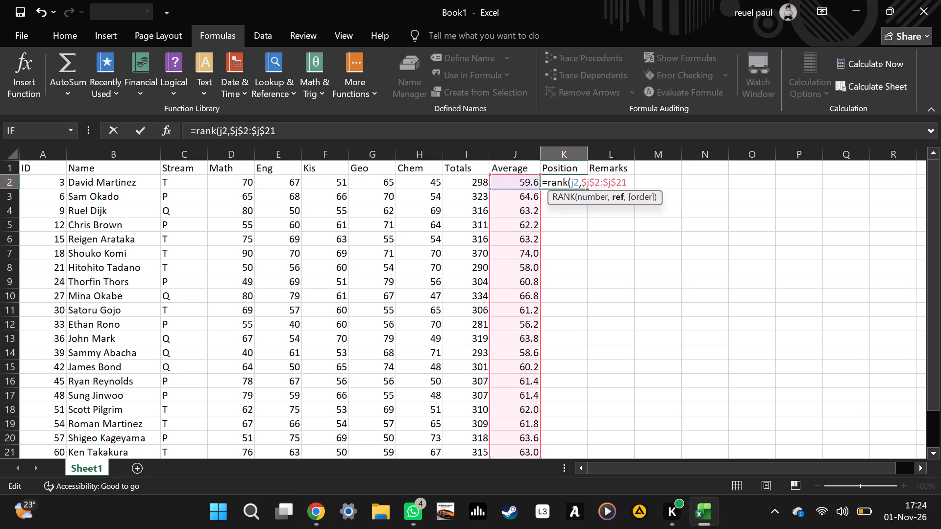
pyautogui.press(',')
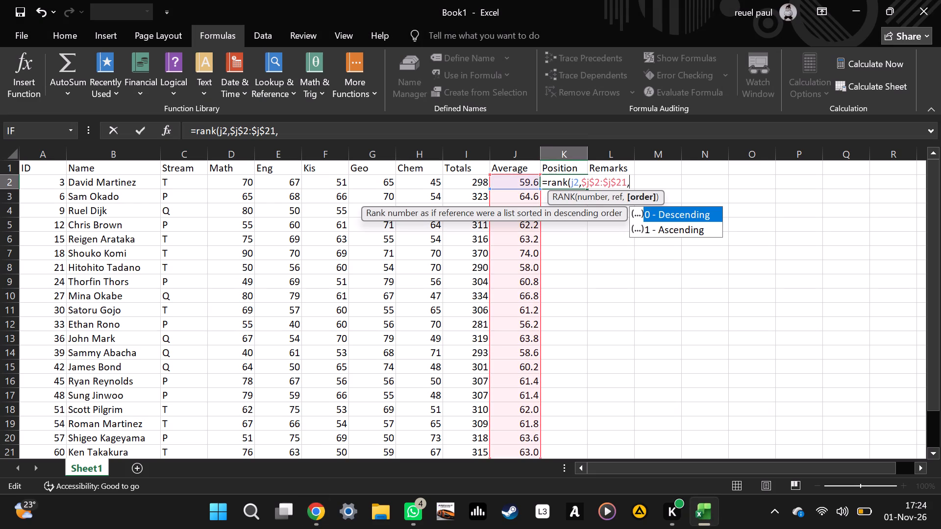
pyautogui.press('1')
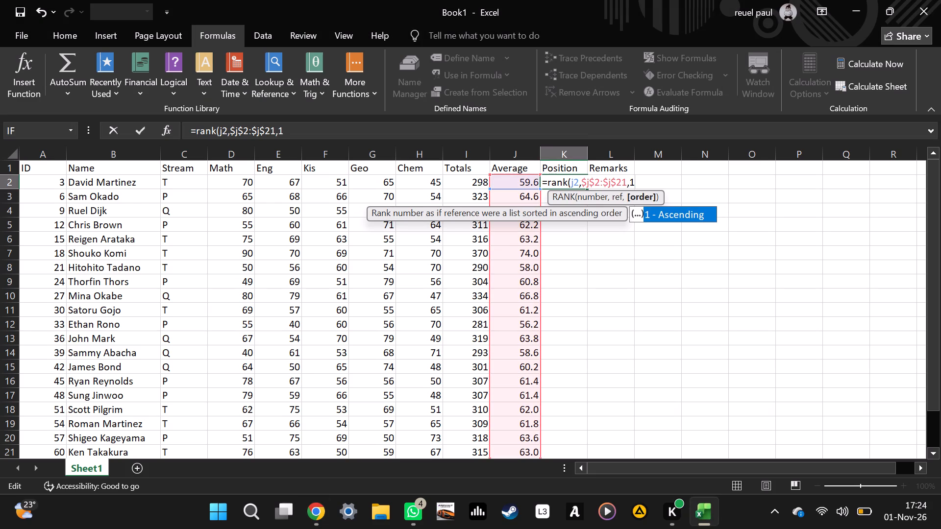
pyautogui.hotkey('shift', ')')
pyautogui.press('Return')
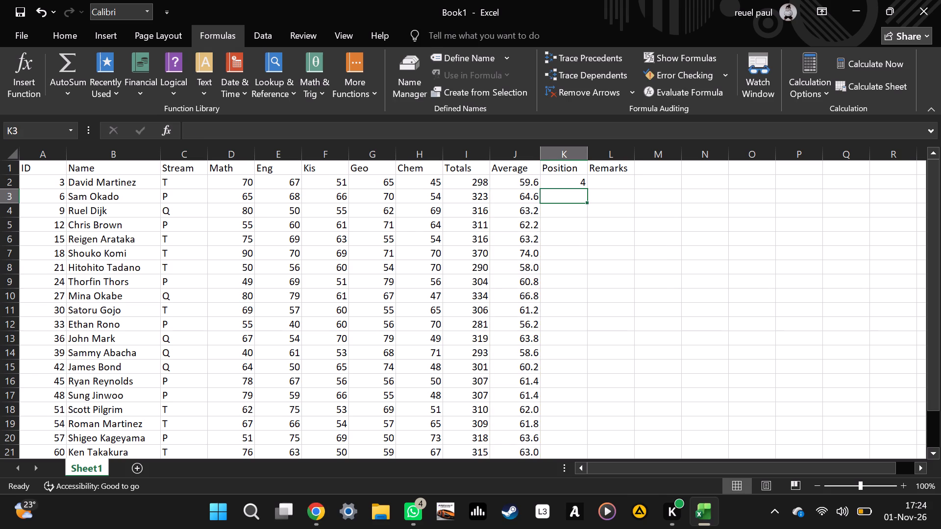
# Fill the RANK formula from K2 down to K21 and review the Position column.
pyautogui.click(559, 176)
pyautogui.moveTo(586, 187); pyautogui.dragTo(603, 446)
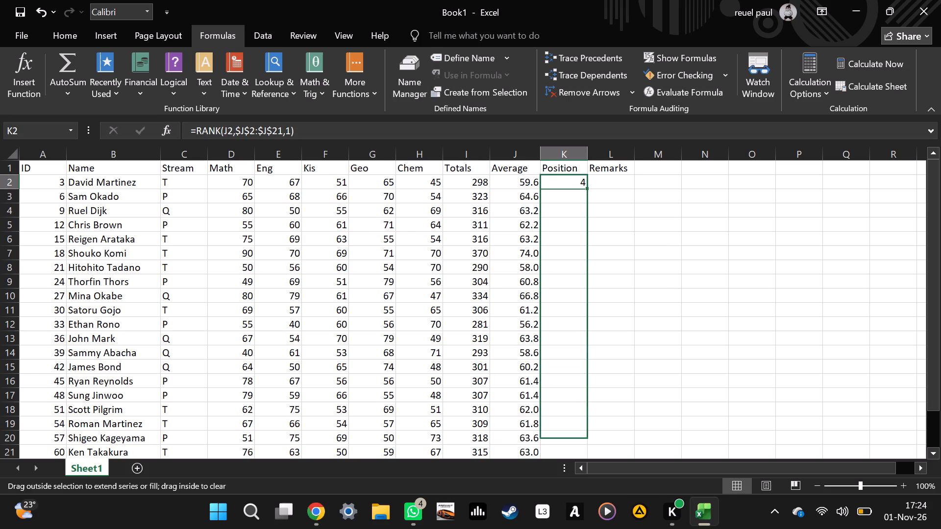
pyautogui.moveTo(603, 446); pyautogui.dragTo(581, 381)
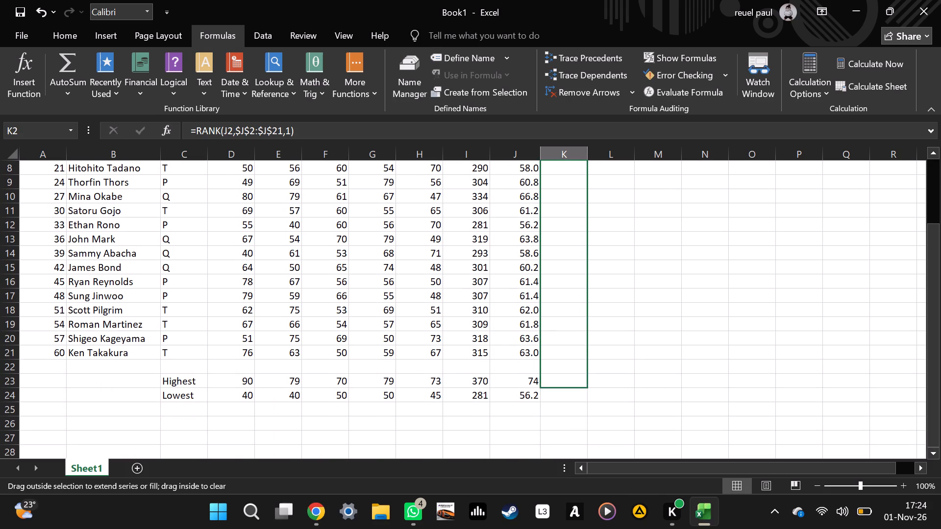
pyautogui.moveTo(581, 381); pyautogui.dragTo(587, 398)
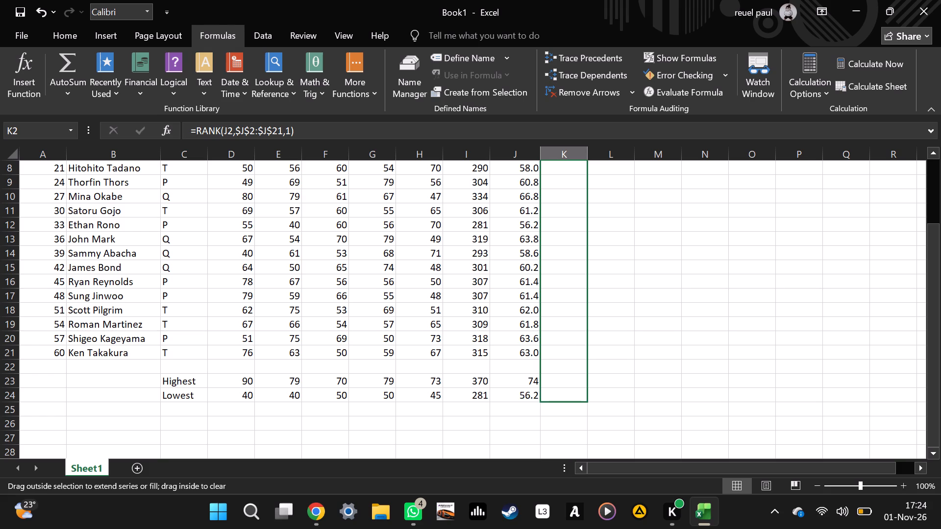
pyautogui.moveTo(587, 398); pyautogui.dragTo(575, 353)
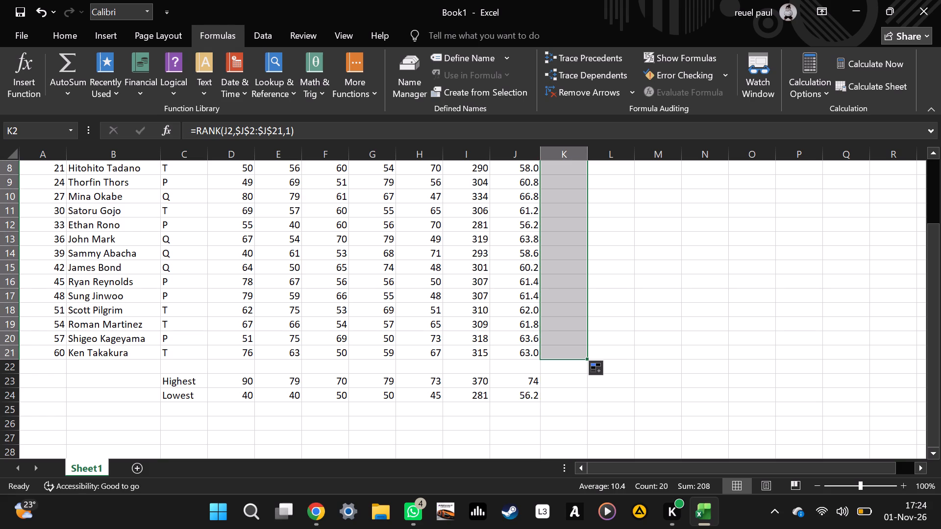
pyautogui.click(514, 368)
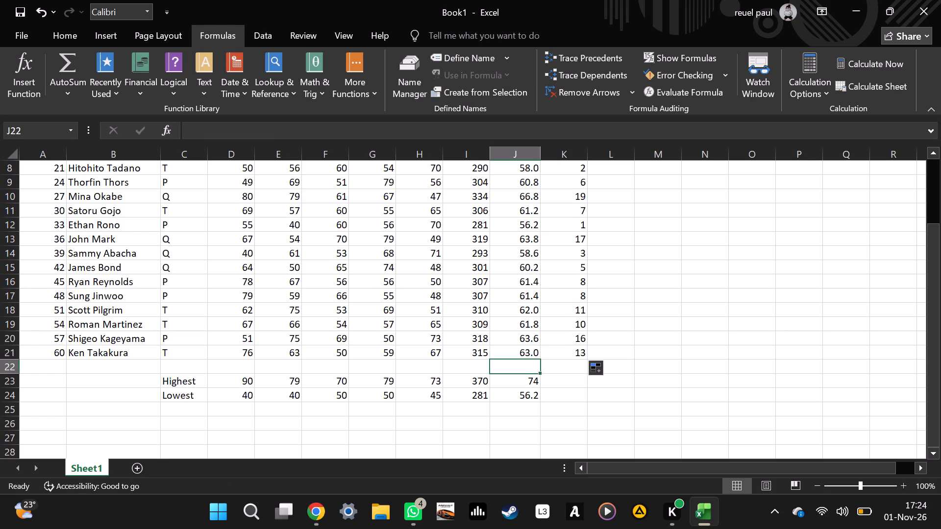
pyautogui.click(540, 350)
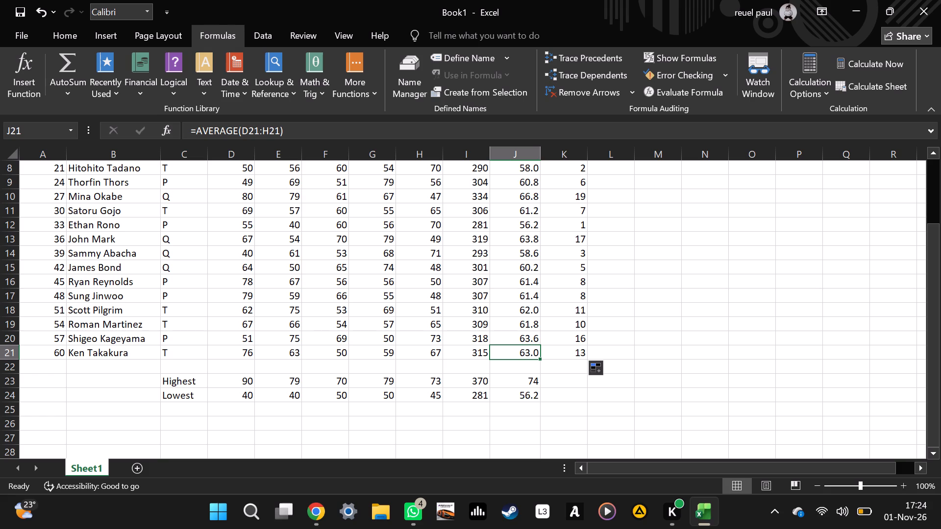
pyautogui.scroll(1, 524, 313)
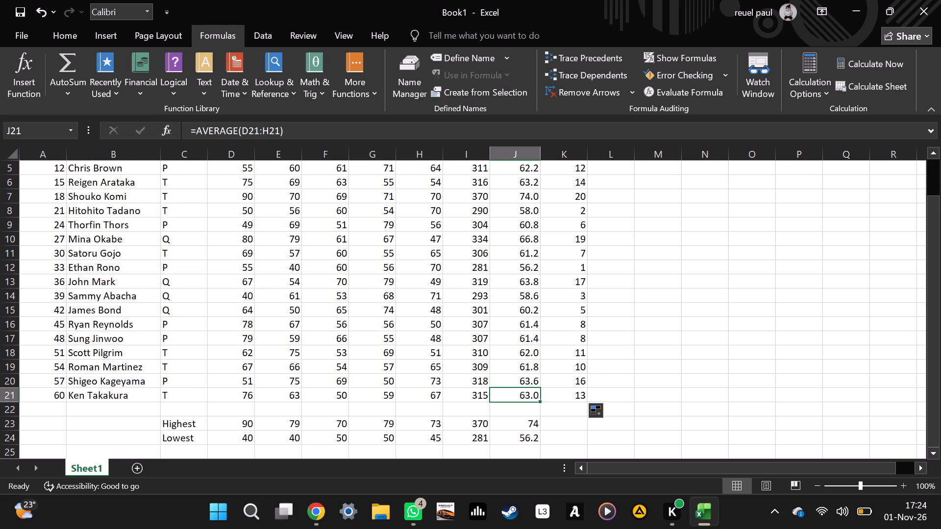
pyautogui.scroll(3, 481, 335)
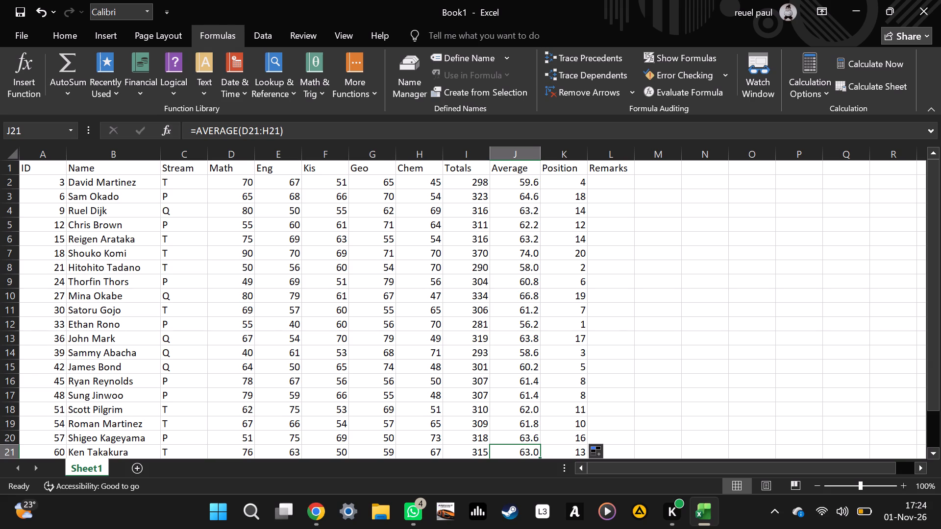
# Change the order argument of K2's RANK formula to 0 (Descending).
pyautogui.click(566, 181)
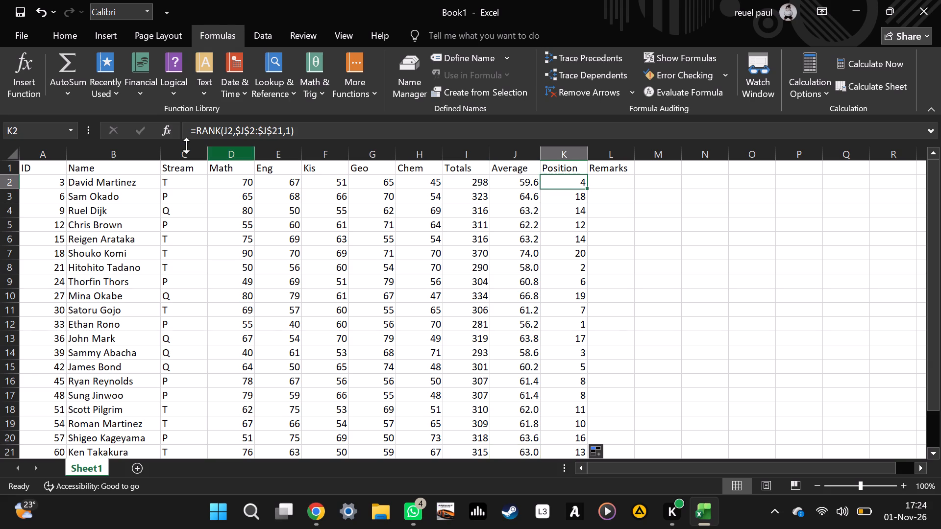
pyautogui.click(290, 130)
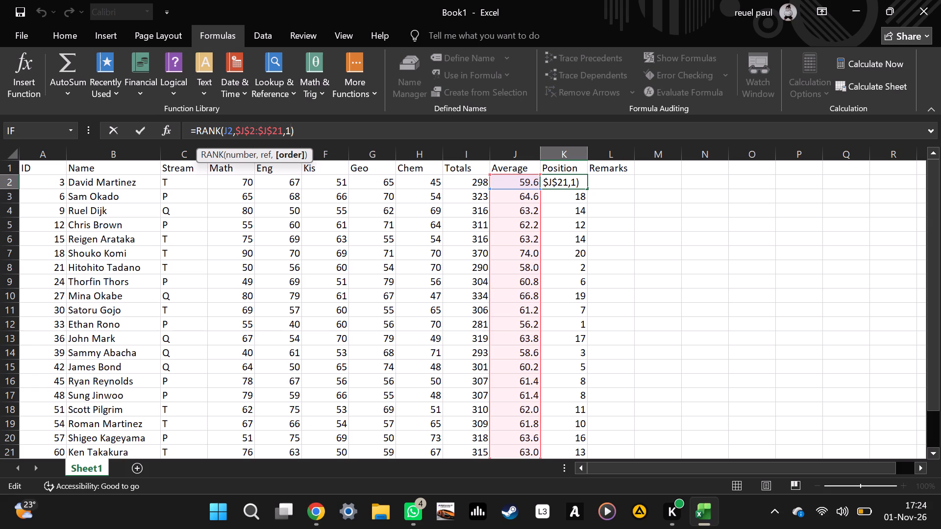
pyautogui.press('BackSpace')
pyautogui.press('0')
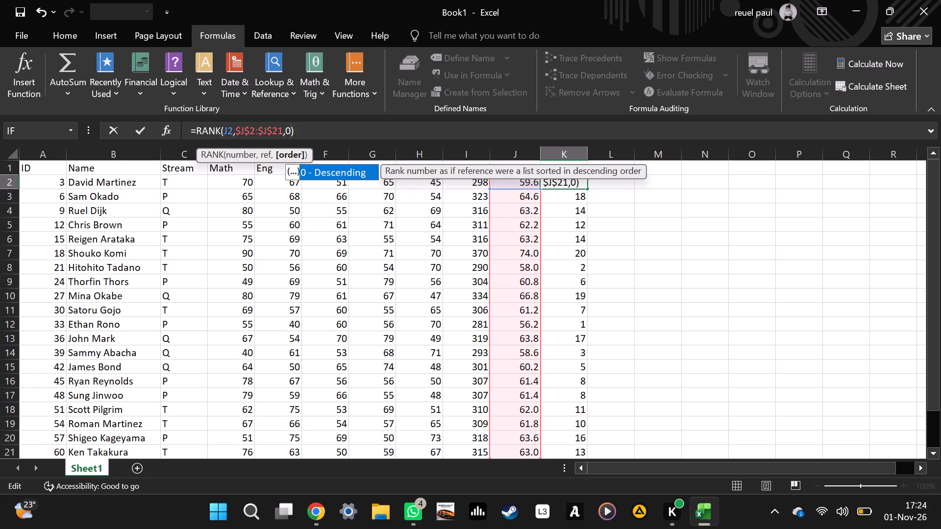
pyautogui.press('Return')
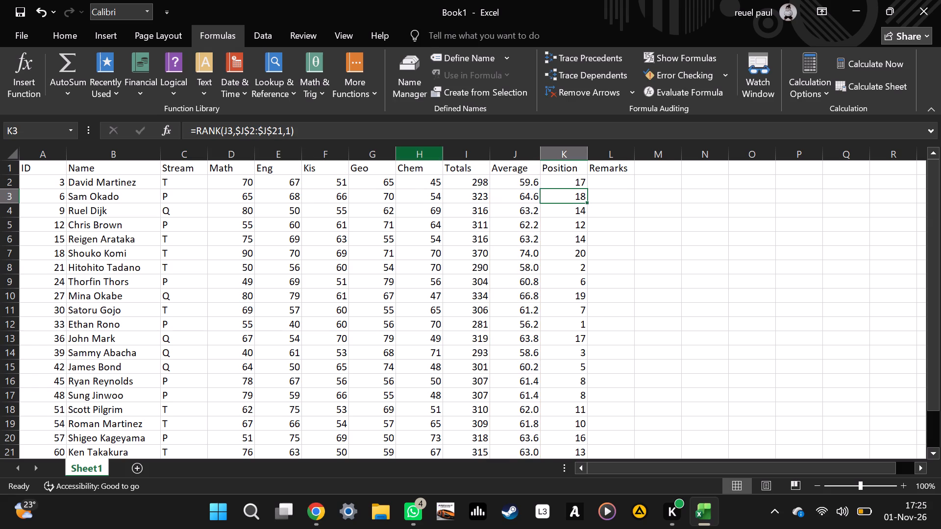
# Fill the updated RANK formula from K2 down to K21 and review the Position column.
pyautogui.click(555, 184)
pyautogui.moveTo(585, 188); pyautogui.dragTo(583, 222)
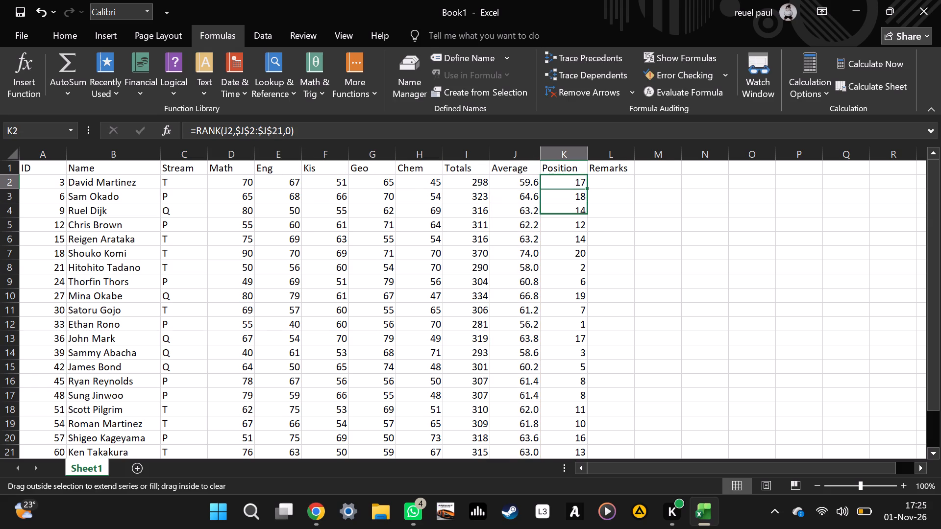
pyautogui.moveTo(583, 222); pyautogui.dragTo(560, 396)
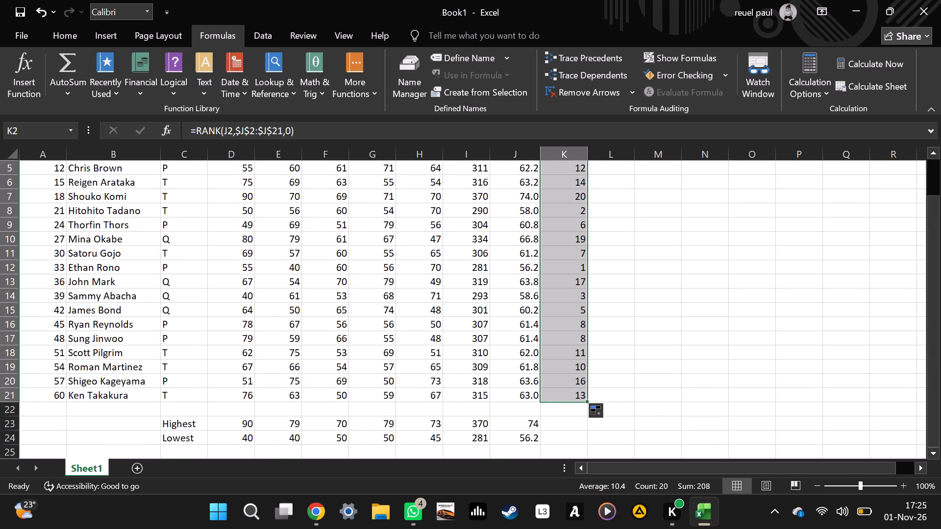
pyautogui.scroll(3, 506, 359)
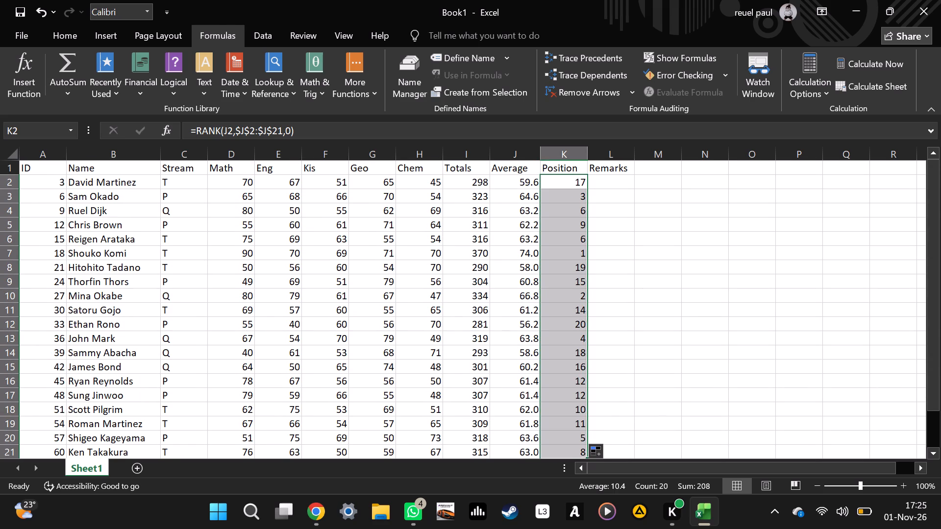
pyautogui.click(602, 248)
# Extend the header in K1 to read "Position acending".
pyautogui.click(576, 175)
pyautogui.click(577, 168)
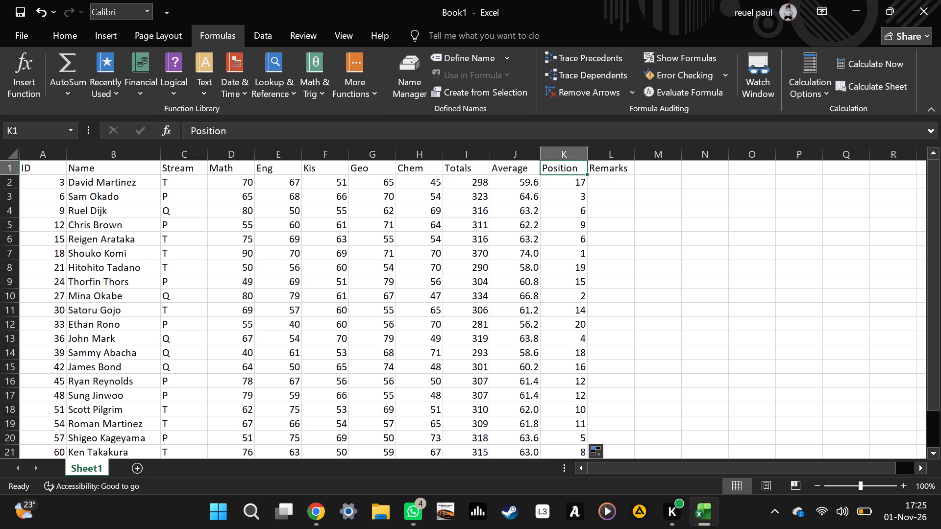
pyautogui.doubleClick(582, 167)
pyautogui.press('space')
pyautogui.write('ace')
pyautogui.press('n')
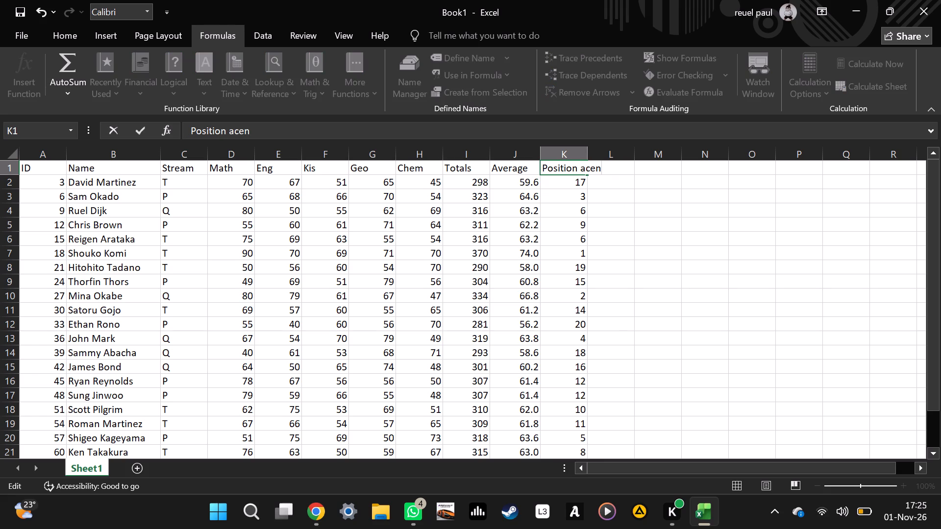
pyautogui.write('ding')
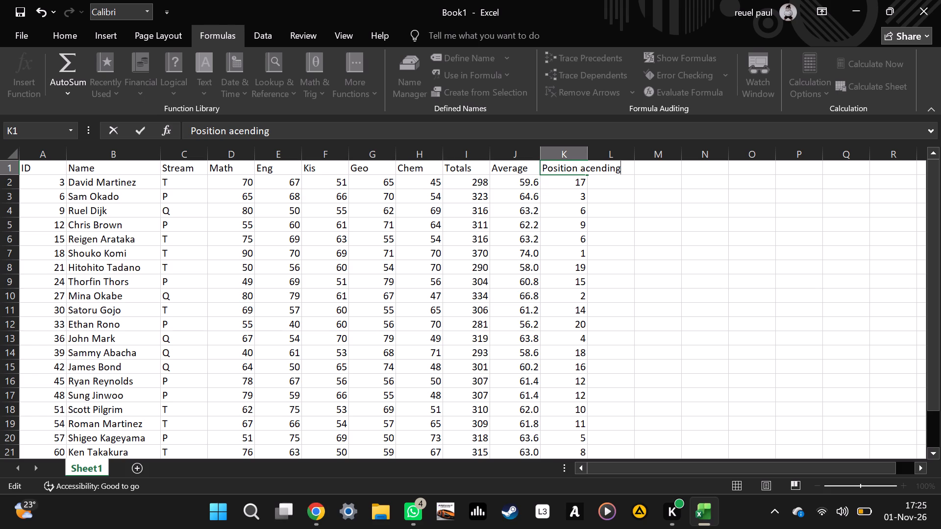
# Widen column K until its full header fits within the column.
pyautogui.click(586, 160)
pyautogui.moveTo(589, 155); pyautogui.dragTo(651, 159)
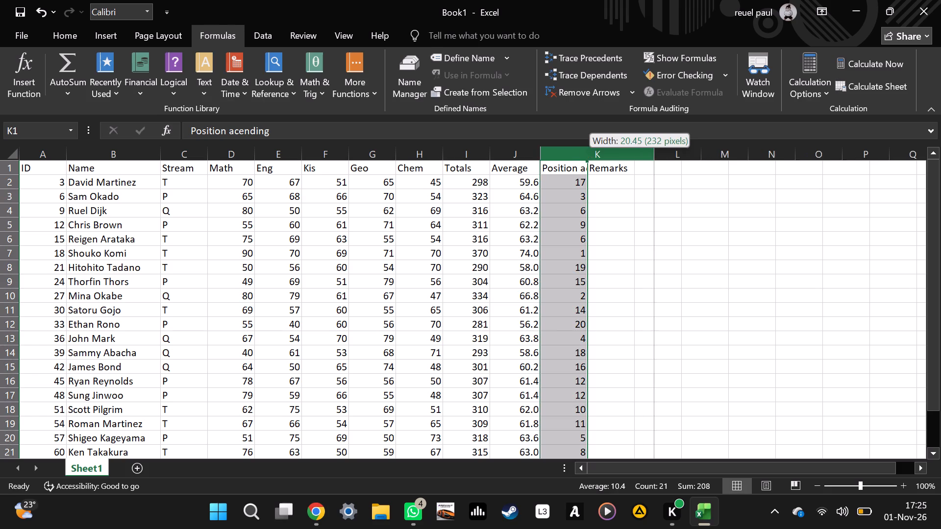
pyautogui.moveTo(651, 159); pyautogui.dragTo(613, 160)
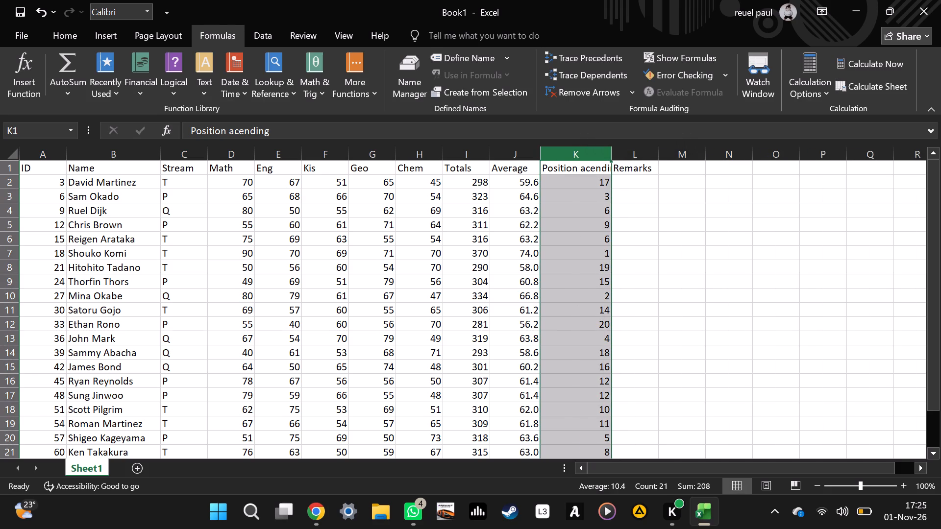
pyautogui.moveTo(614, 158); pyautogui.dragTo(638, 156)
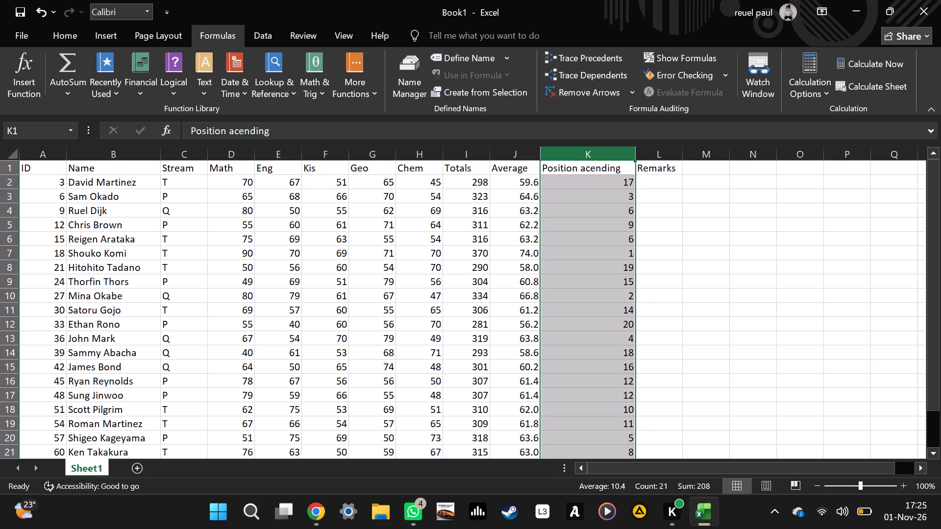
# Replace the Remarks header in L1 with "Position decending".
pyautogui.click(656, 168)
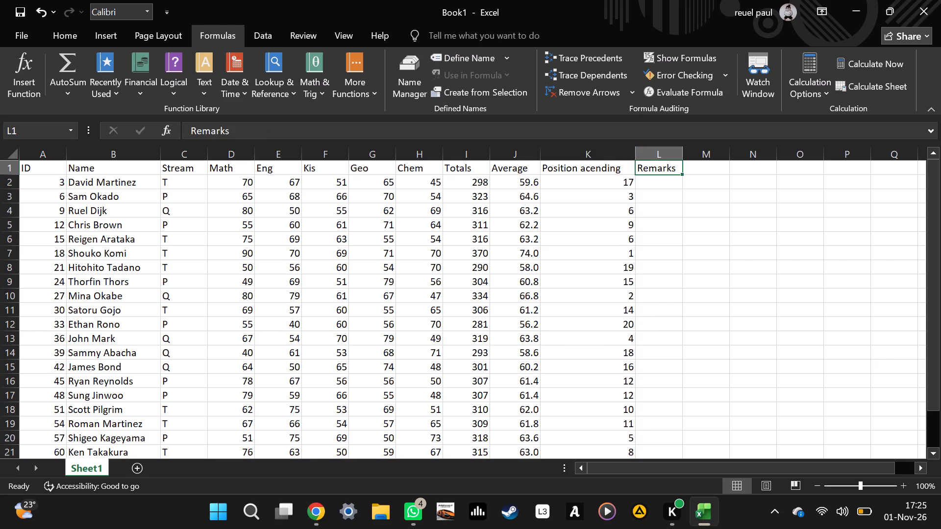
pyautogui.press('BackSpace')
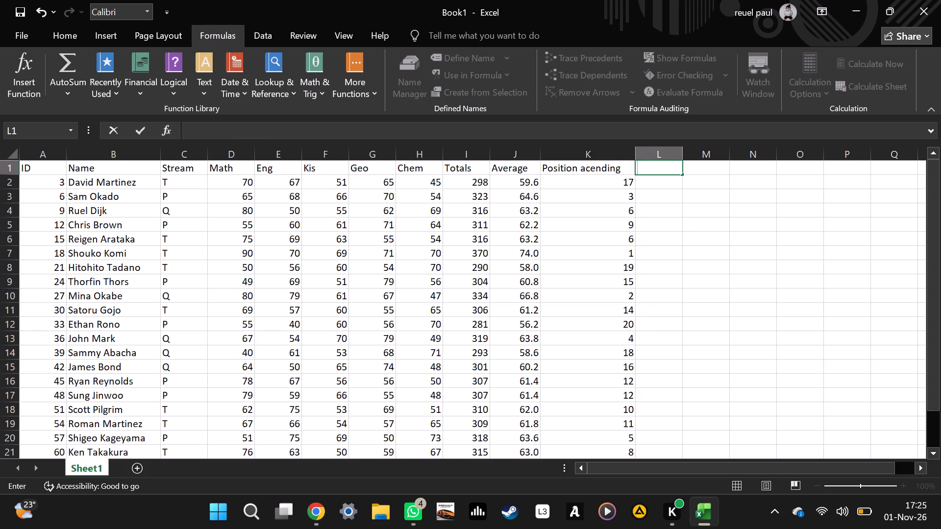
pyautogui.hotkey('shift', 'p')
pyautogui.press('o')
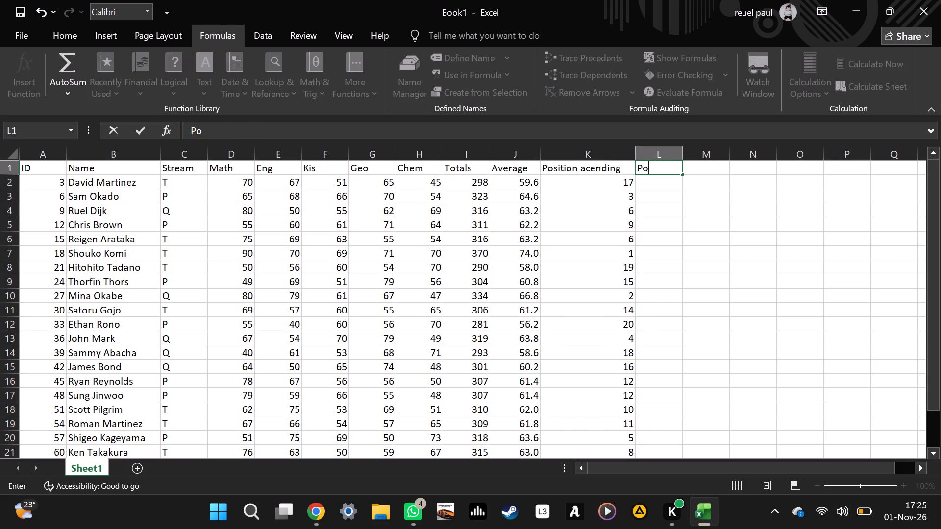
pyautogui.write('sitio')
pyautogui.write('n D')
pyautogui.press('BackSpace')
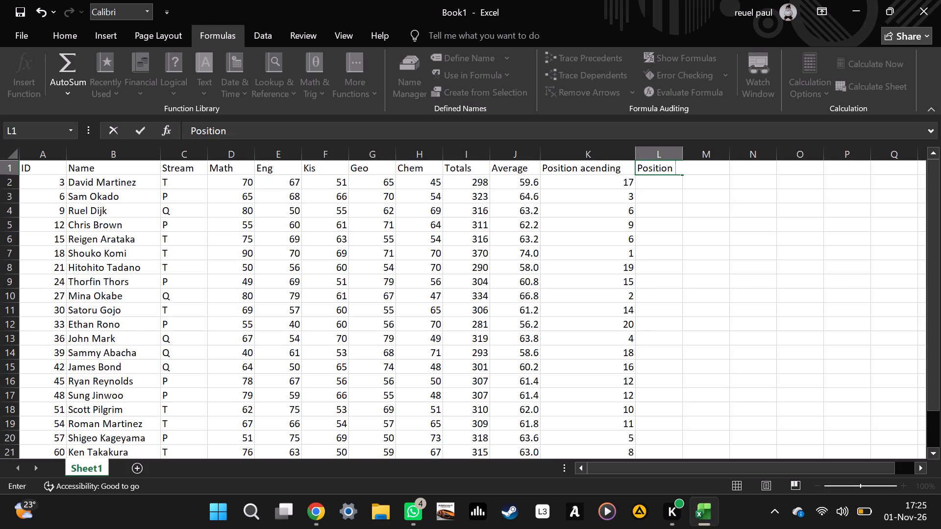
pyautogui.write('decending')
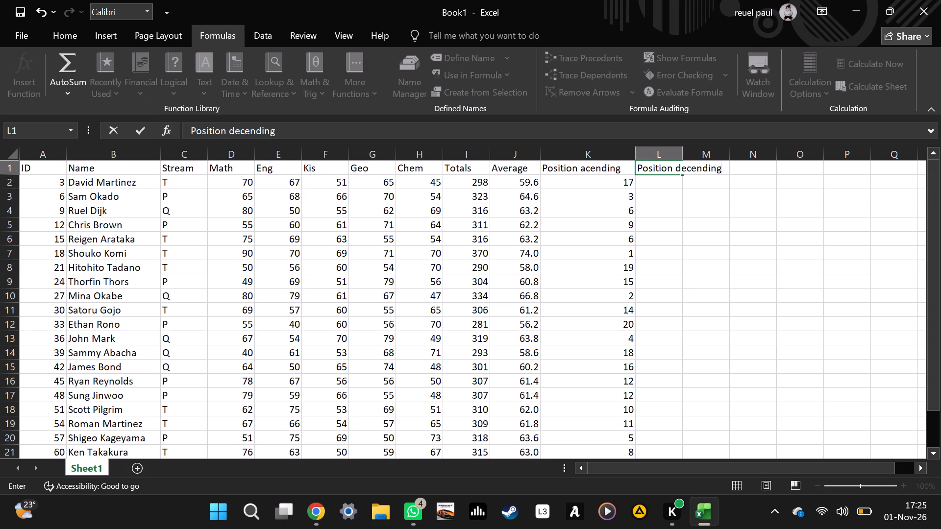
# Widen column L to about 17 characters so its full header fits.
pyautogui.click(666, 156)
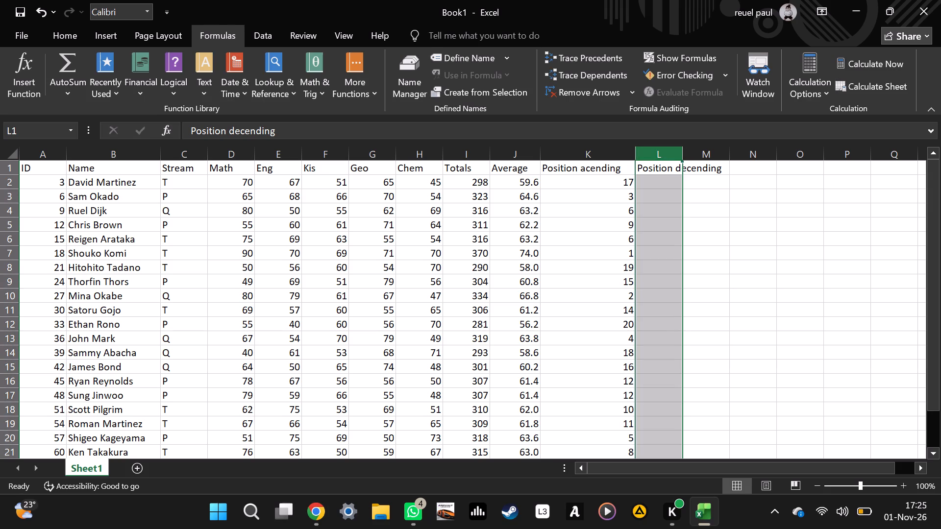
pyautogui.moveTo(683, 156); pyautogui.dragTo(734, 151)
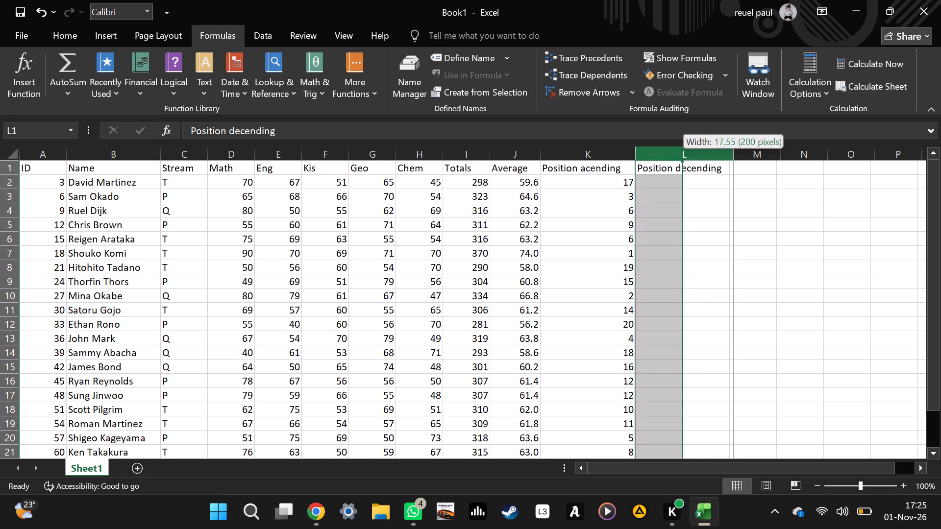
pyautogui.moveTo(734, 151); pyautogui.dragTo(730, 153)
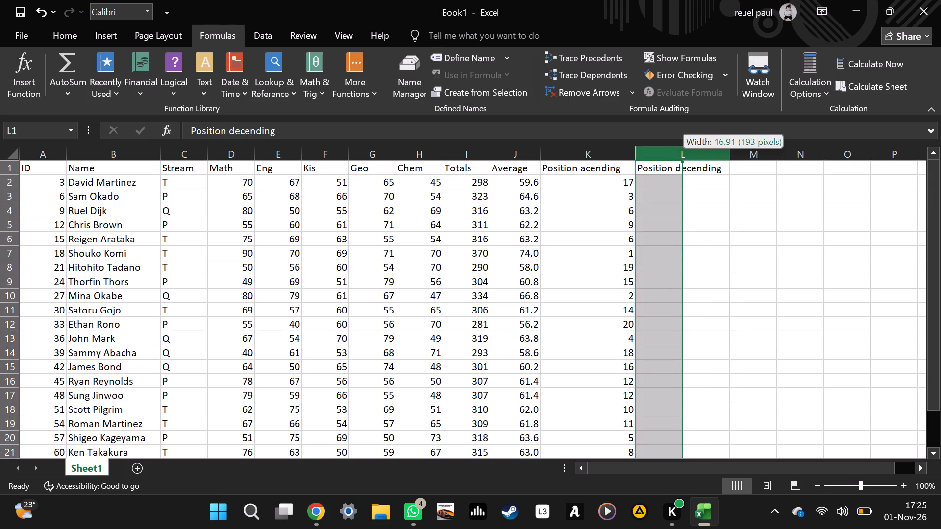
pyautogui.moveTo(730, 153); pyautogui.dragTo(729, 153)
# Enter the formula =RANK(J2,$J$2:$J$21,1) in L2 to rank the first student's average under Position decending.
pyautogui.click(665, 182)
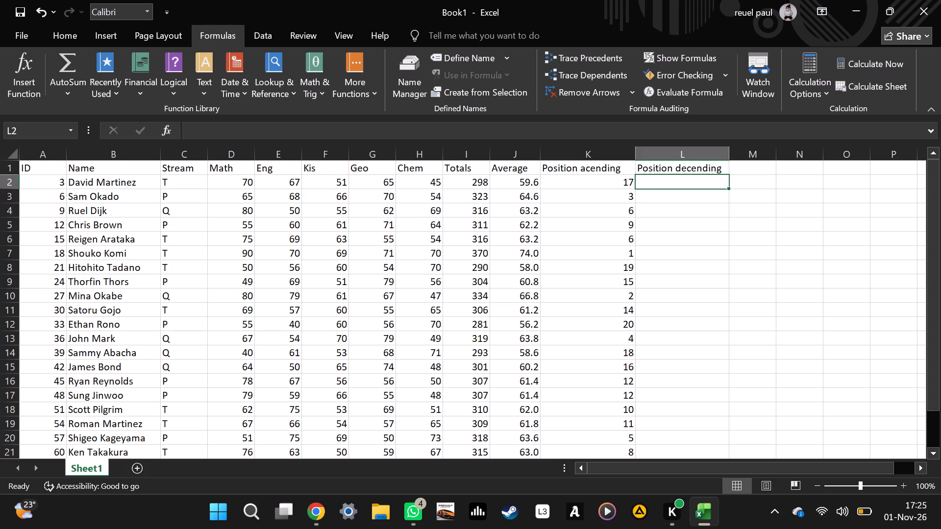
pyautogui.press('=')
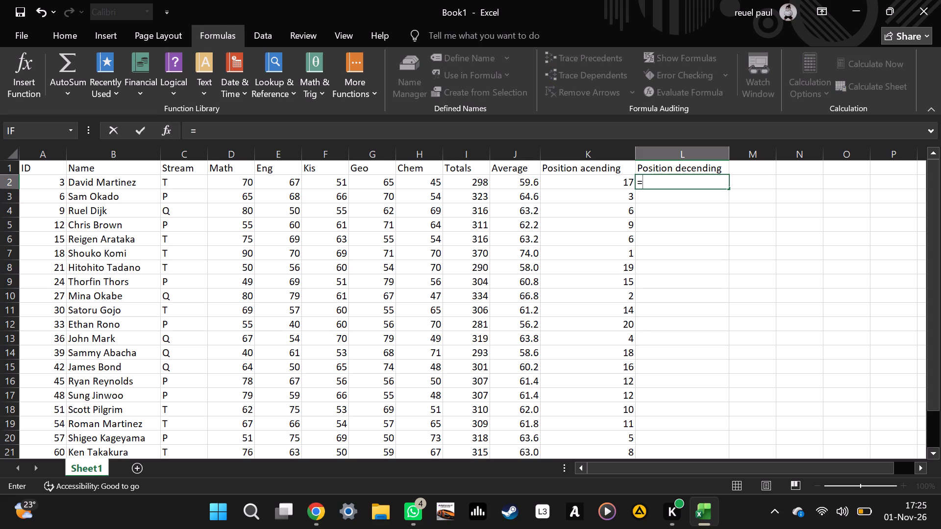
pyautogui.hotkey('shift', 'r')
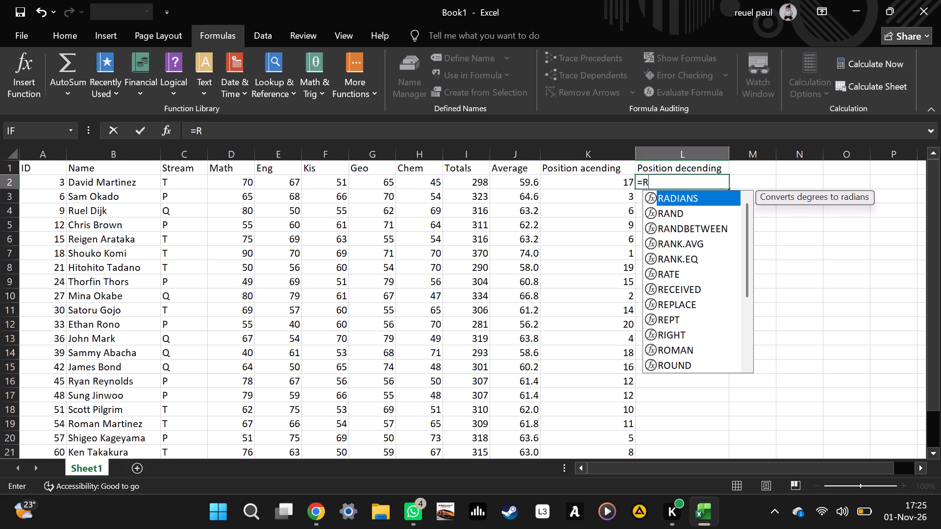
pyautogui.press('BackSpace')
pyautogui.write('rank')
pyautogui.hotkey('shift', '(')
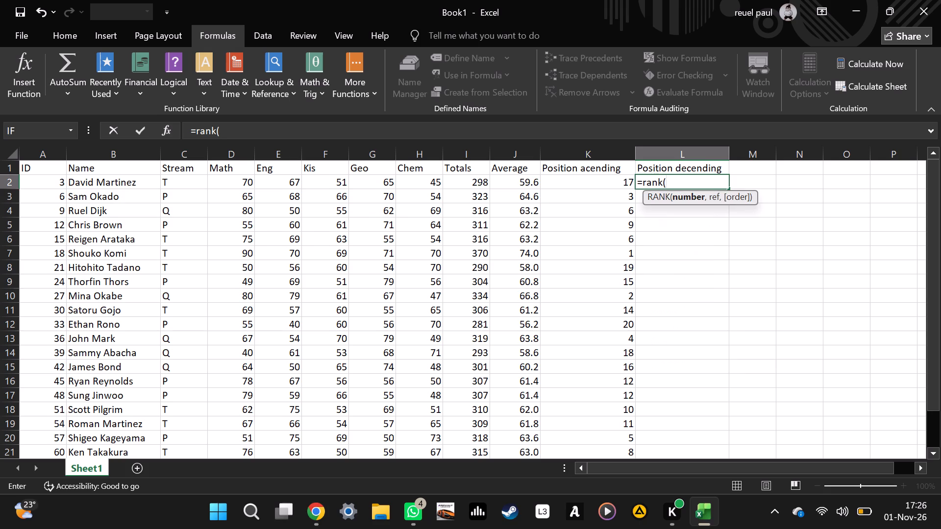
pyautogui.write('j2')
pyautogui.press(',')
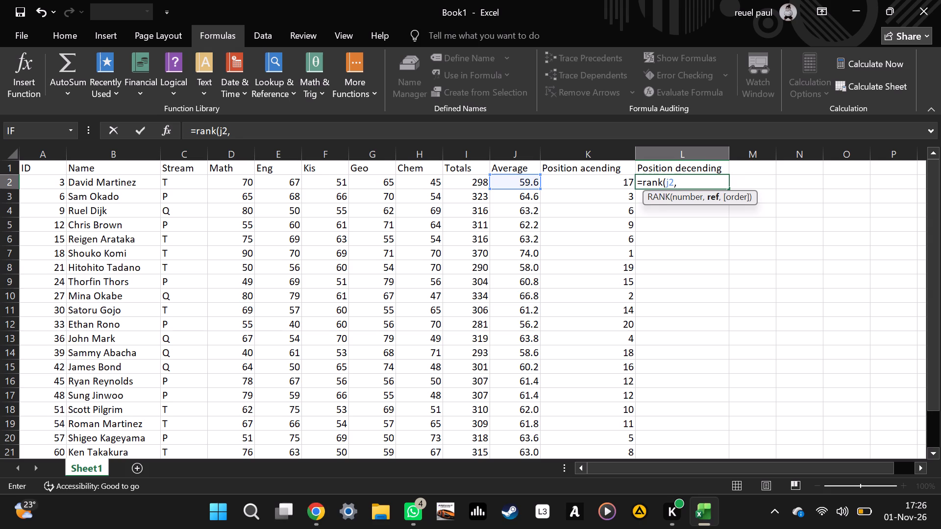
pyautogui.hotkey('shift', '$')
pyautogui.press('j')
pyautogui.hotkey('shift', '$')
pyautogui.press('2')
pyautogui.hotkey('shift', ':')
pyautogui.hotkey('shift', '$')
pyautogui.write('j$')
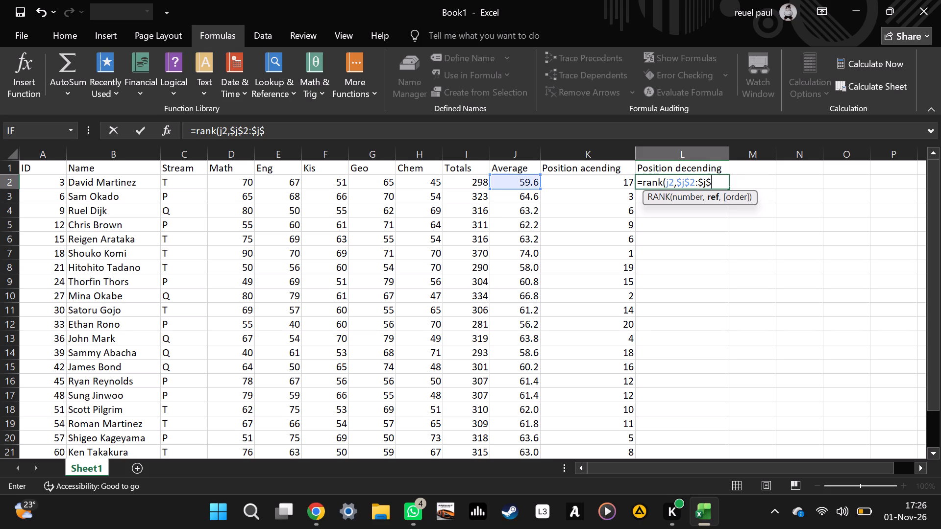
pyautogui.write('21')
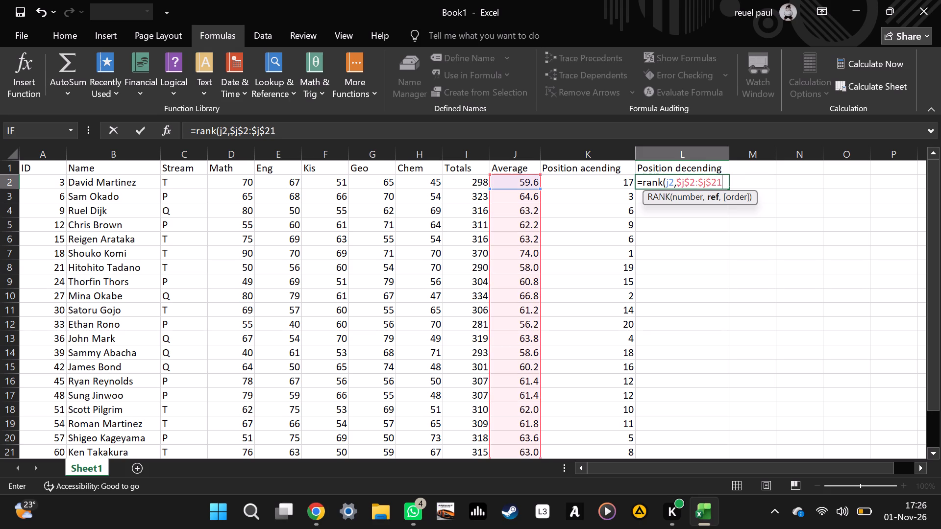
pyautogui.press(',')
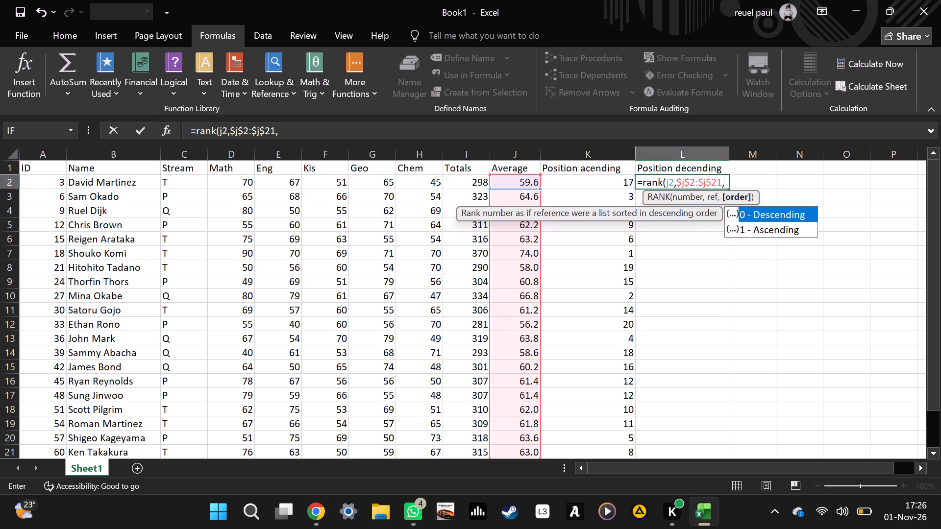
pyautogui.press('1')
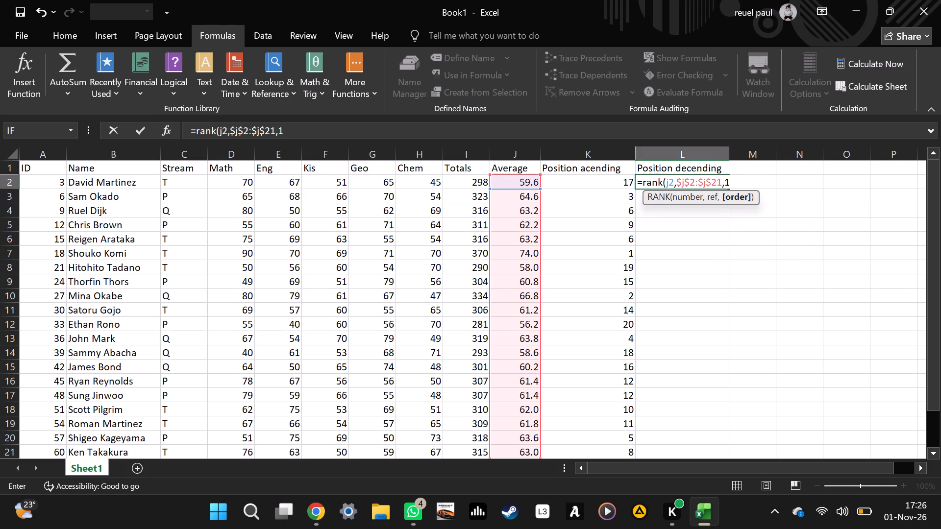
pyautogui.hotkey('shift', ')')
pyautogui.press('Return')
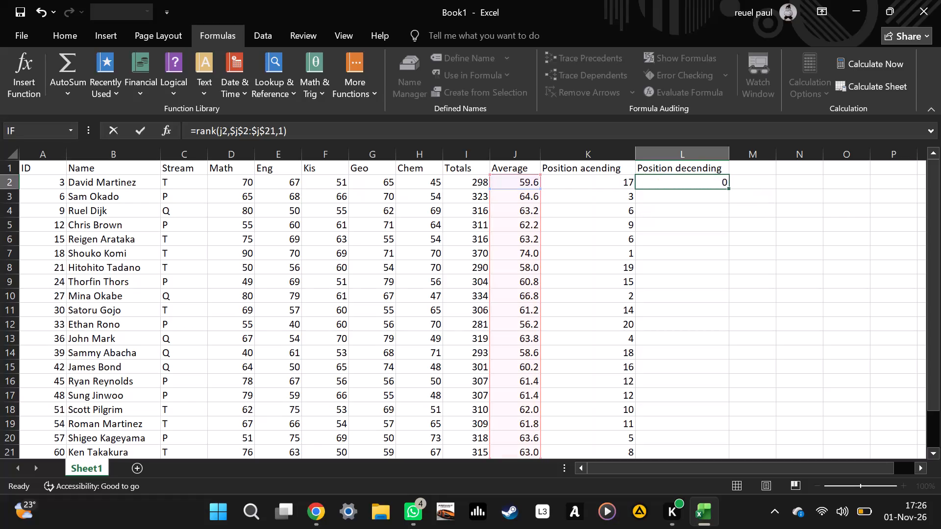
# Fill the RANK formula from L2 down through L21 so every student gets a position.
pyautogui.click(687, 179)
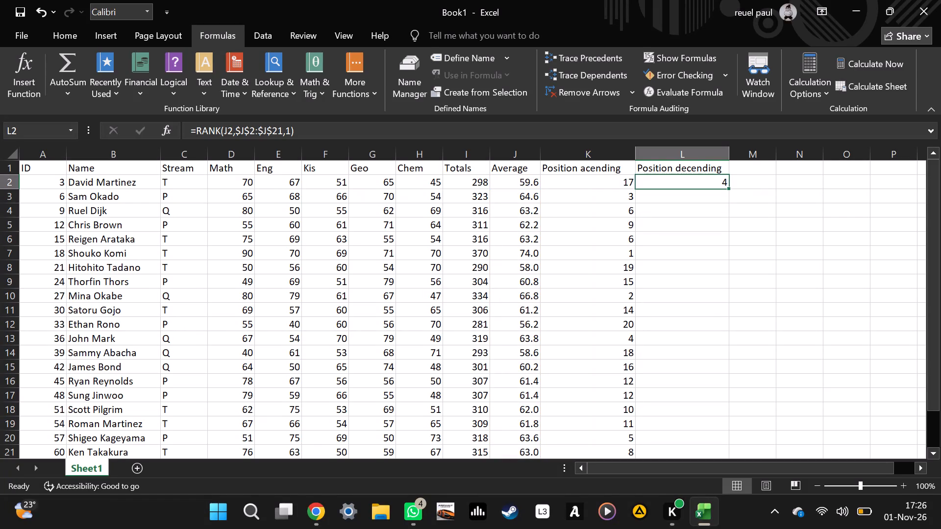
pyautogui.moveTo(729, 188); pyautogui.dragTo(729, 188)
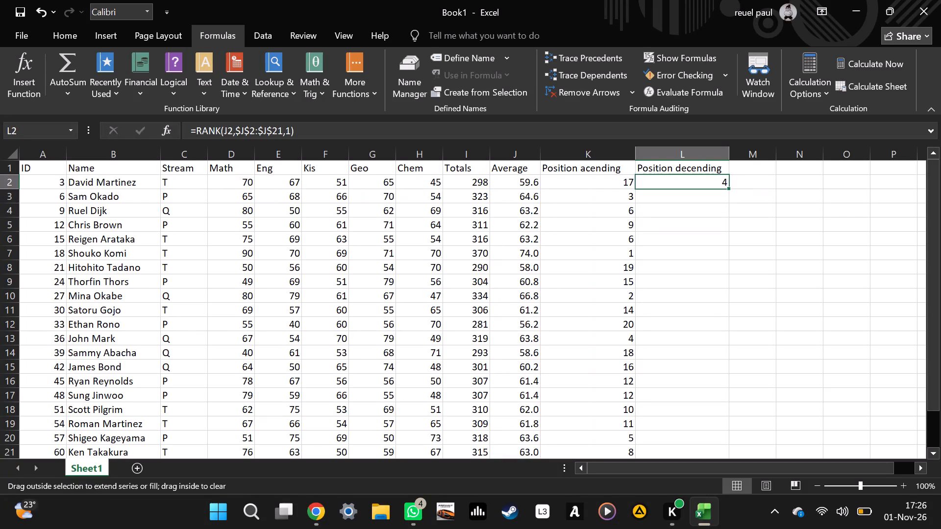
pyautogui.moveTo(729, 188); pyautogui.dragTo(717, 476)
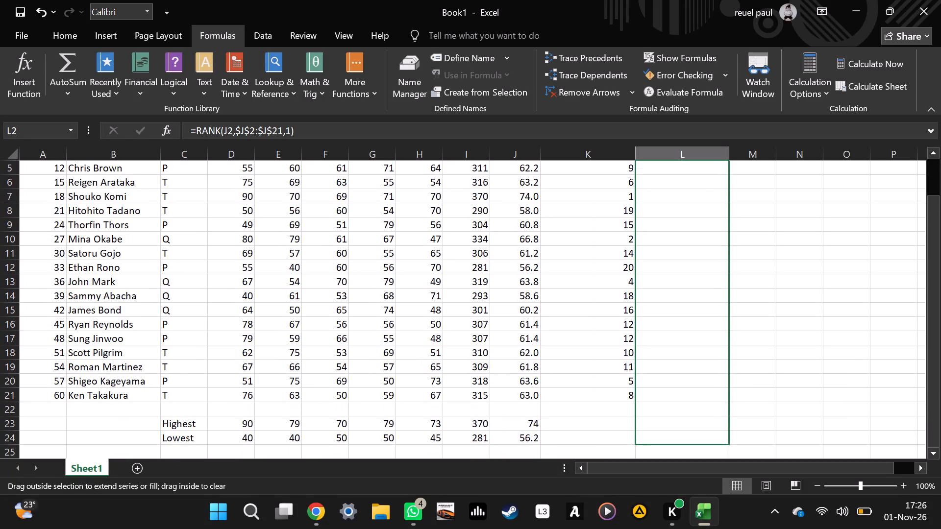
pyautogui.moveTo(717, 476); pyautogui.dragTo(707, 342)
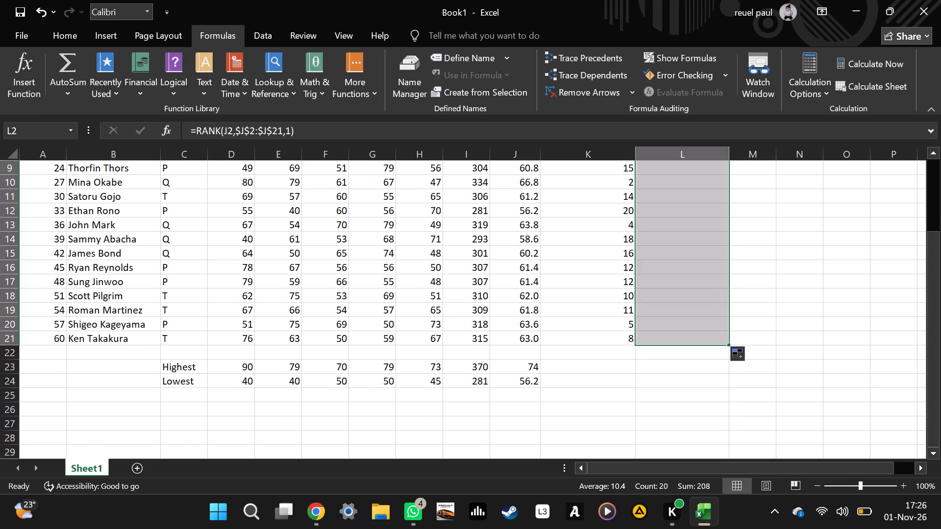
pyautogui.scroll(3, 679, 336)
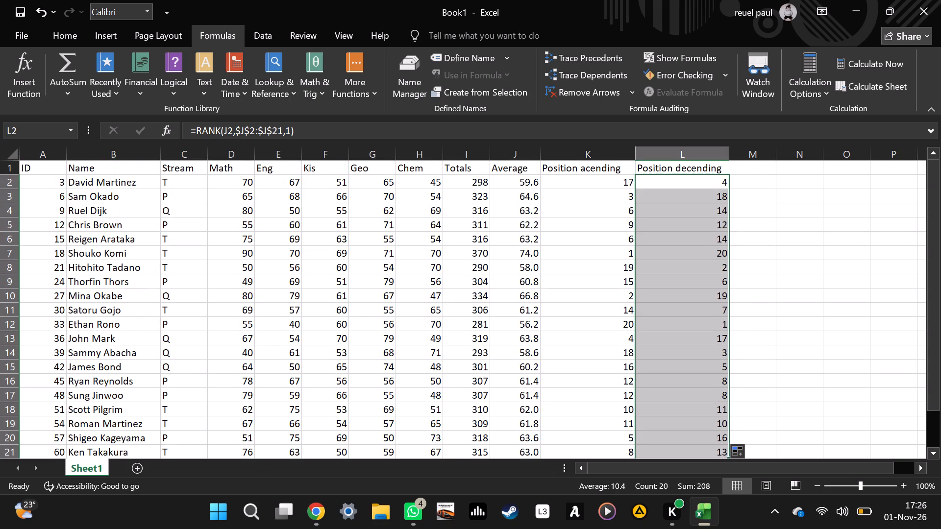
pyautogui.scroll(1, 660, 256)
# Add a "Remarks" column header in M1.
pyautogui.click(768, 171)
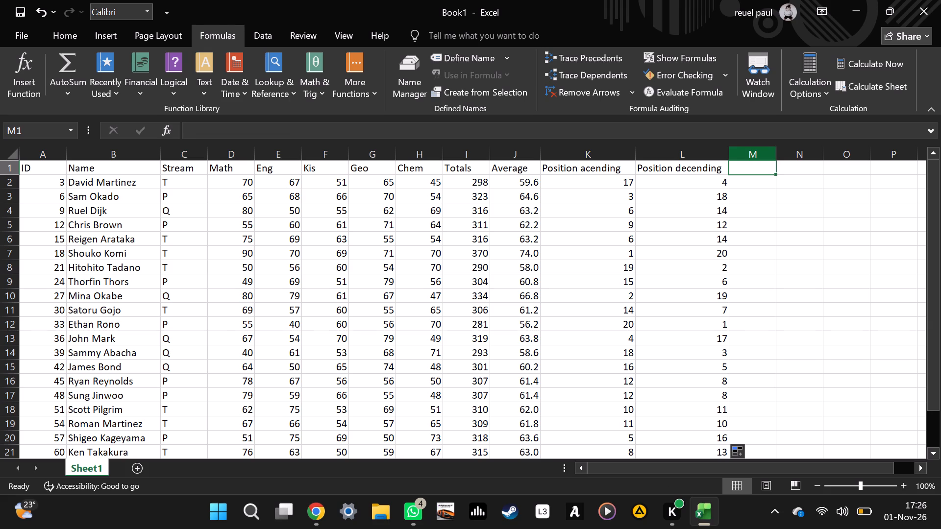
pyautogui.write('Re')
pyautogui.write('marl')
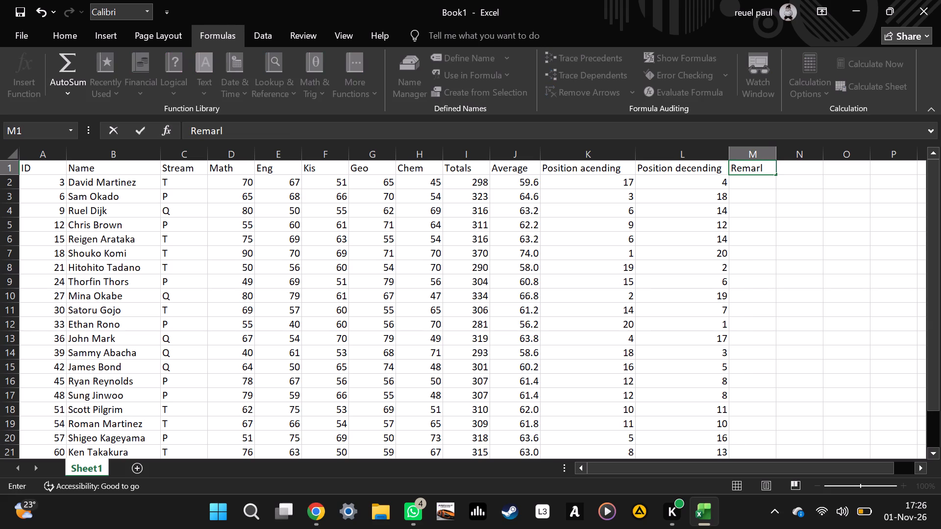
pyautogui.press('BackSpace')
pyautogui.write('ks')
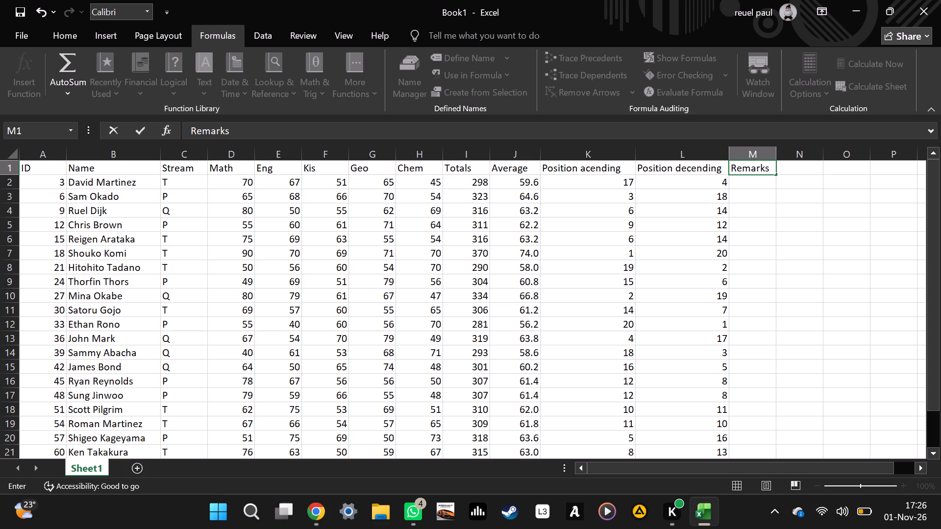
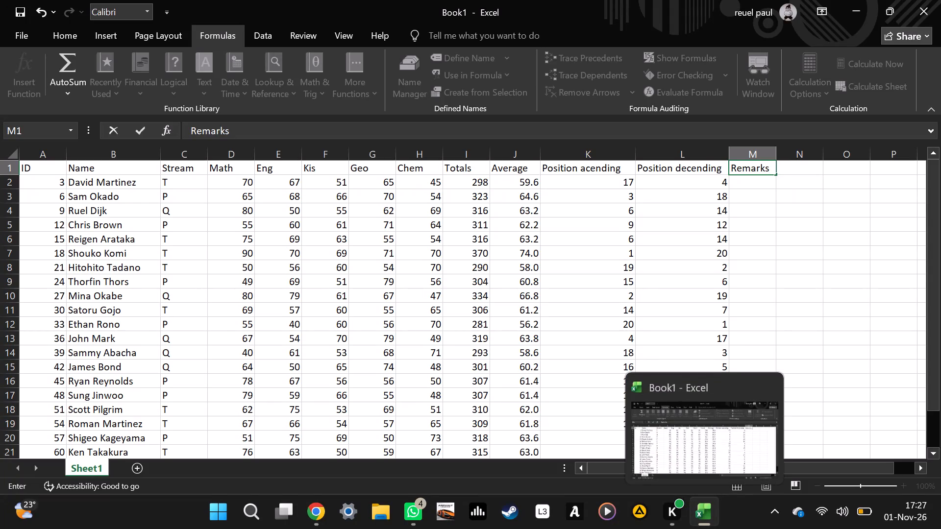
# Look over the students' marks and averages together with the Highest and Lowest rows below them.
pyautogui.click(752, 180)
pyautogui.scroll(-2, 512, 299)
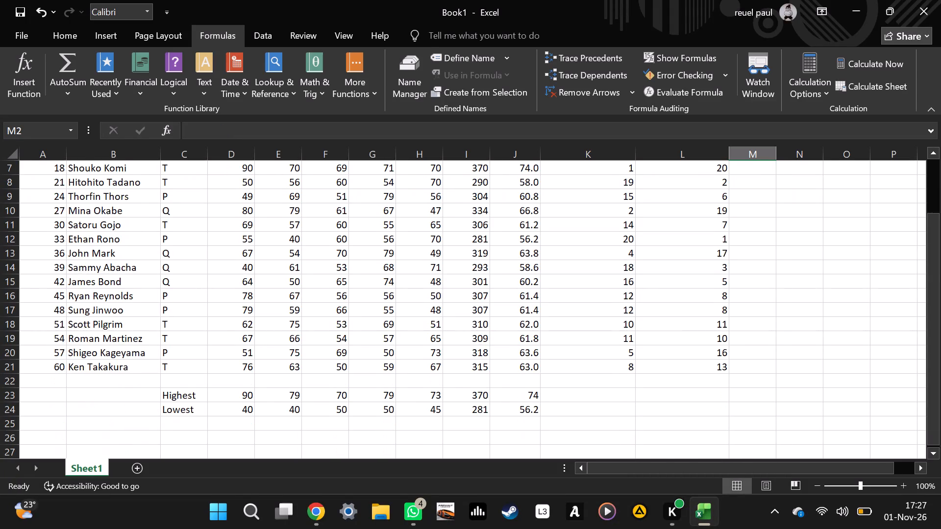
pyautogui.scroll(-3, 512, 299)
pyautogui.scroll(11, 512, 300)
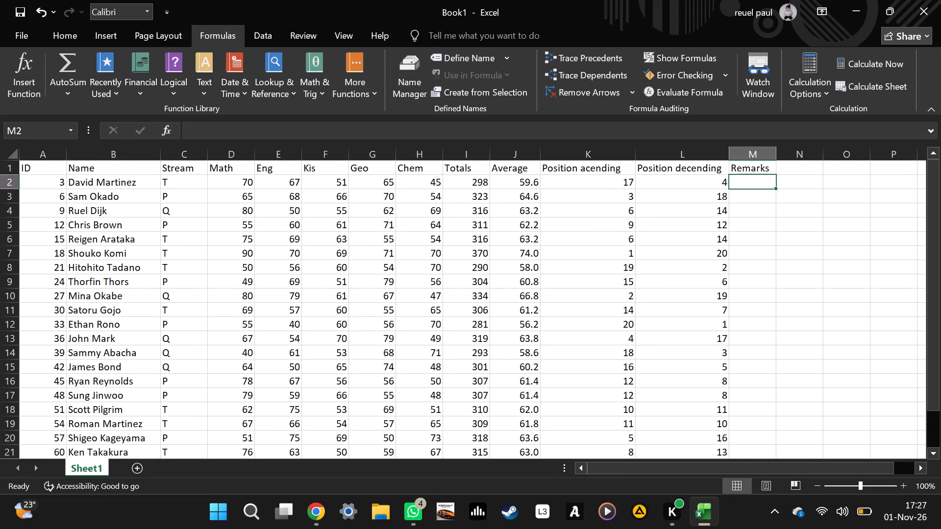
pyautogui.scroll(2, 528, 300)
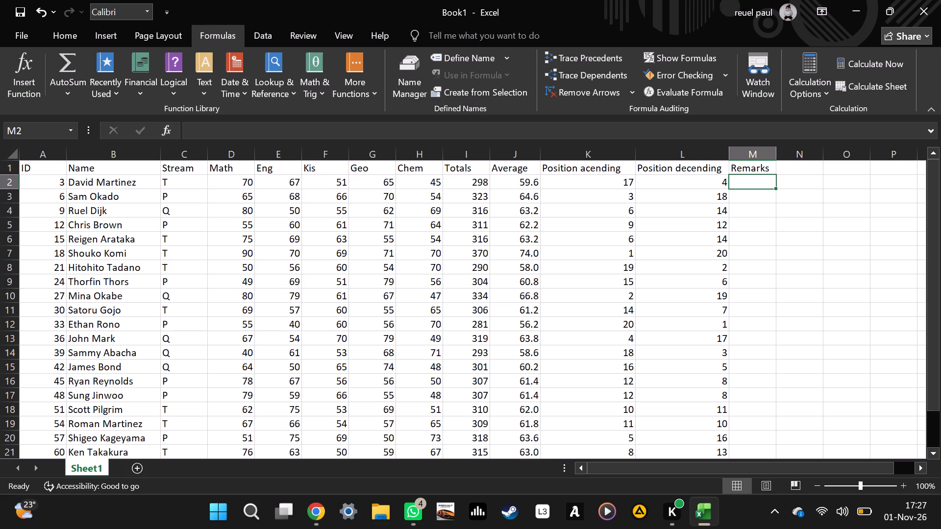
pyautogui.scroll(-1, 525, 201)
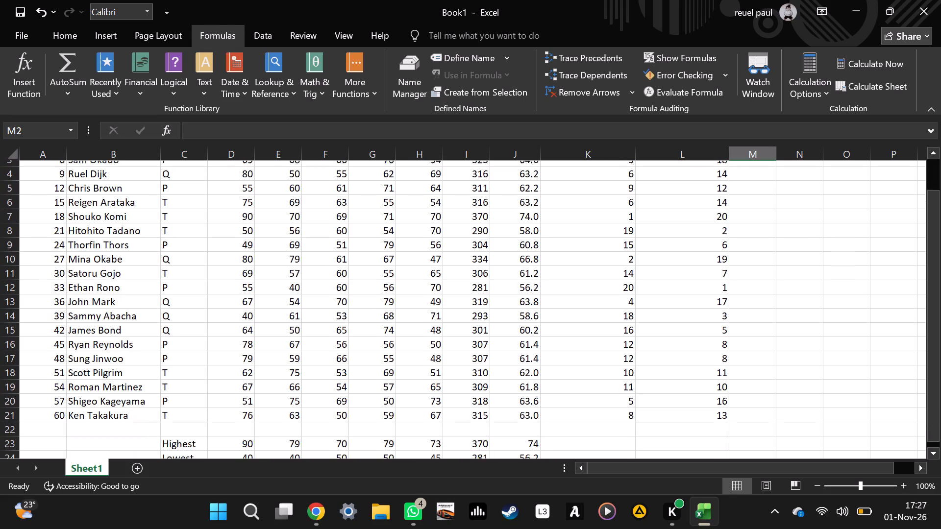
pyautogui.scroll(-1, 532, 344)
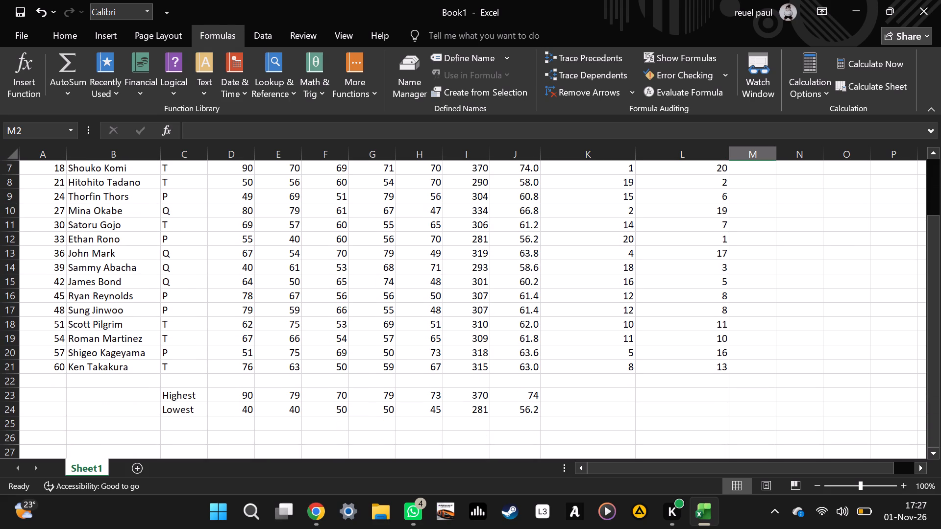
pyautogui.scroll(3, 518, 362)
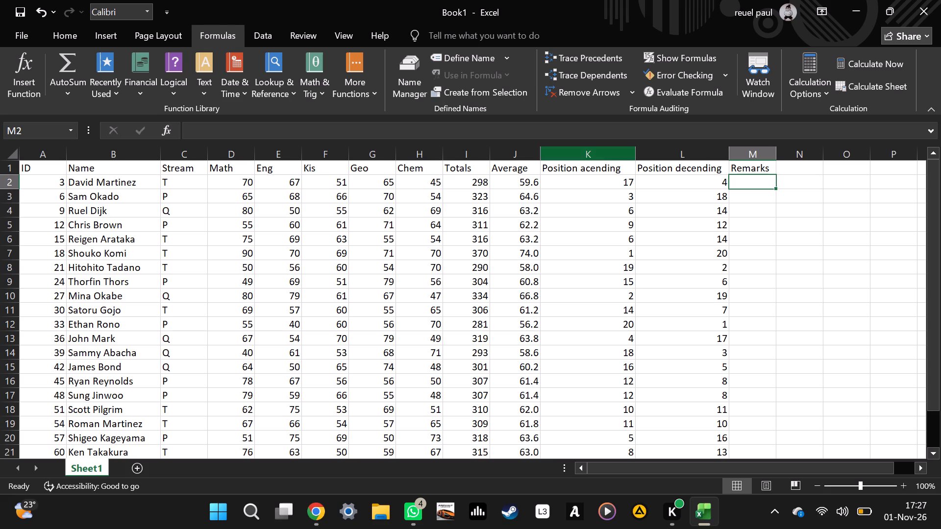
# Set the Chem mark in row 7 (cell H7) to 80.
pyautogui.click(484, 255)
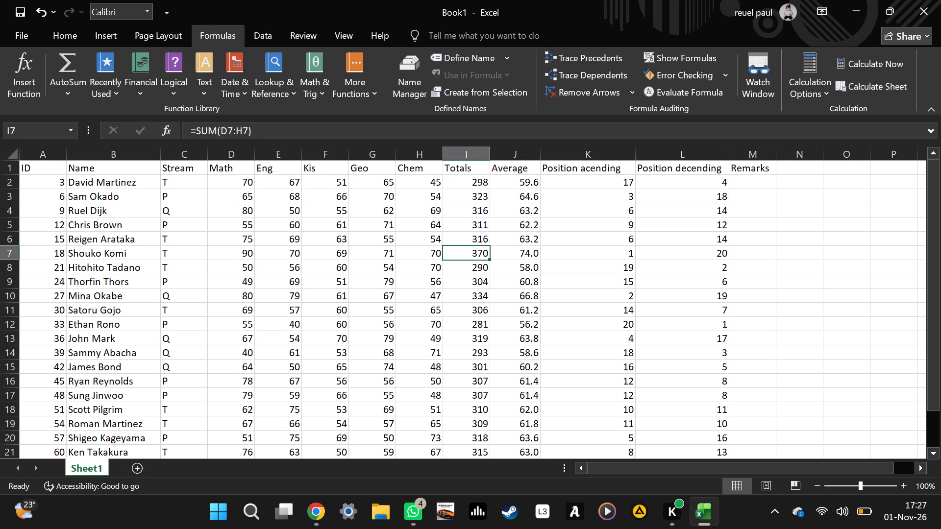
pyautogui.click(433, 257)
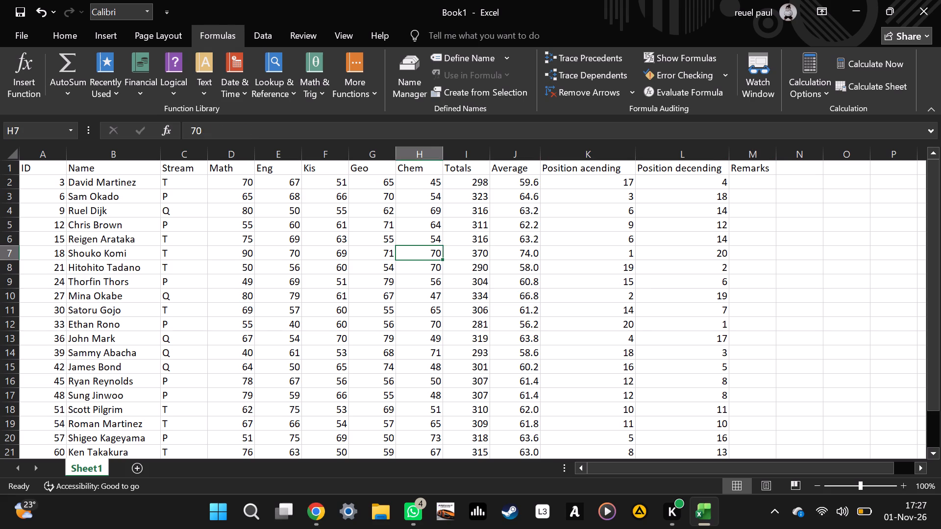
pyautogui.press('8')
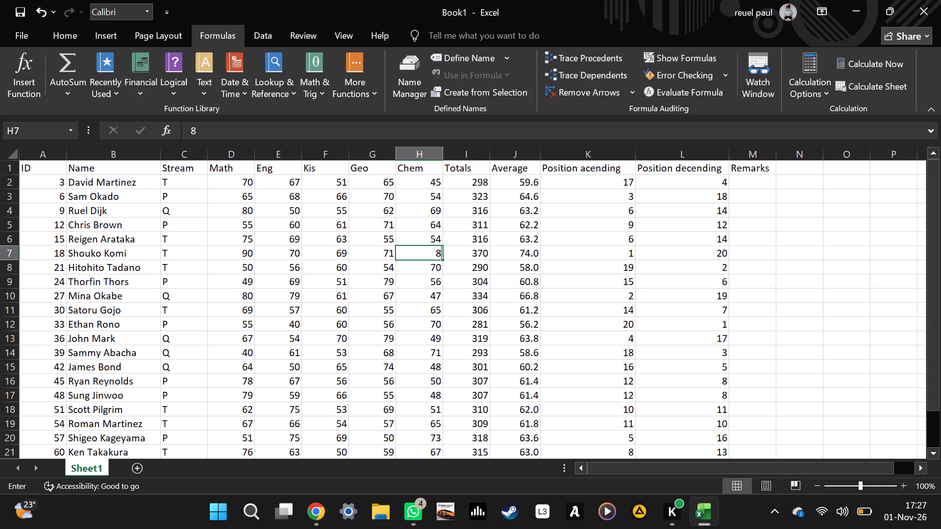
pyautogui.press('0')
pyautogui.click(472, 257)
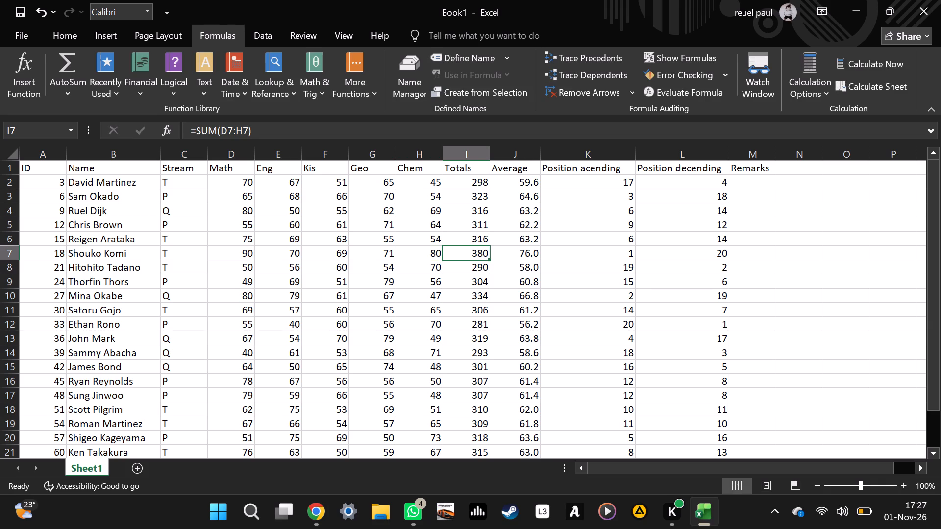
# Set the marks in row 7 to 80 for Geo (G7) and 85 for Kis (F7).
pyautogui.click(380, 255)
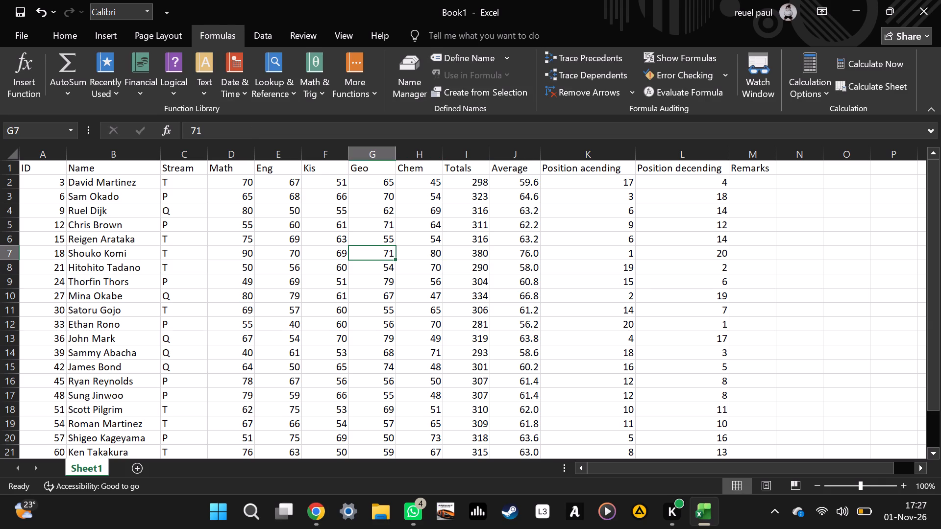
pyautogui.write('80')
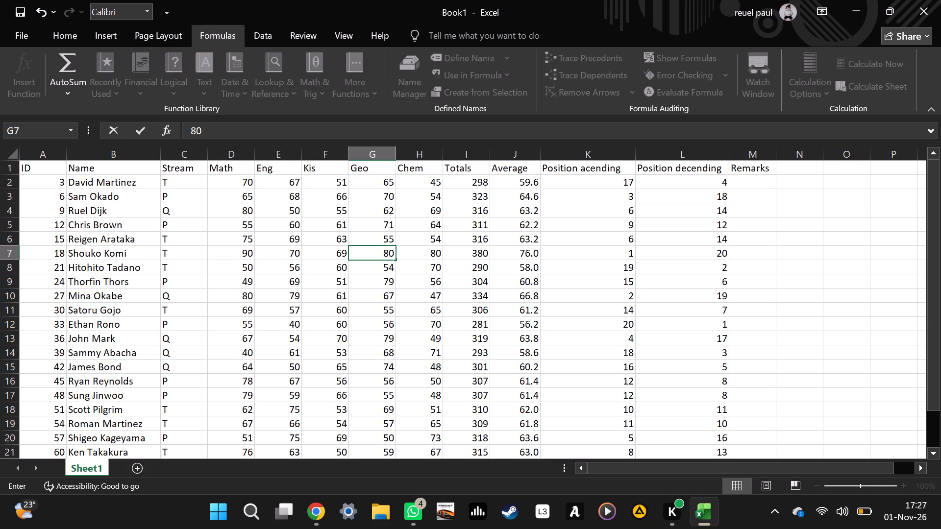
pyautogui.click(415, 279)
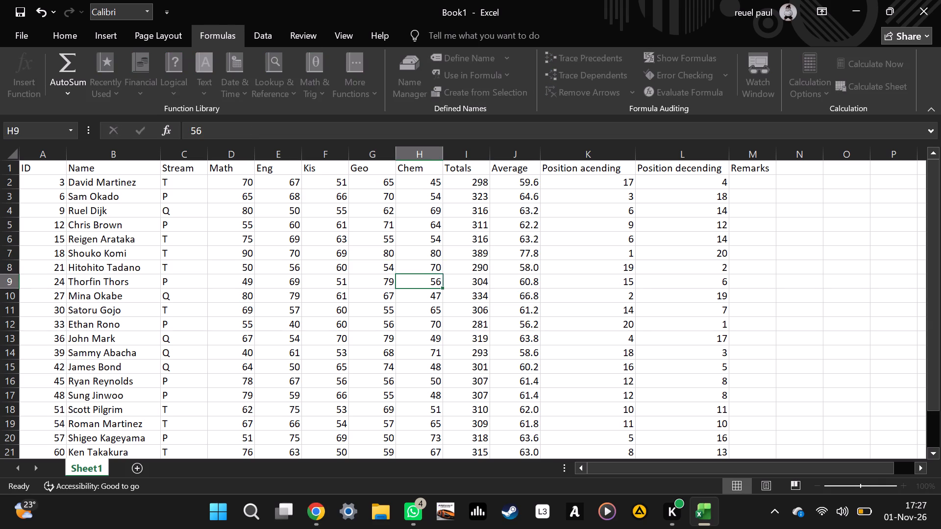
pyautogui.click(334, 254)
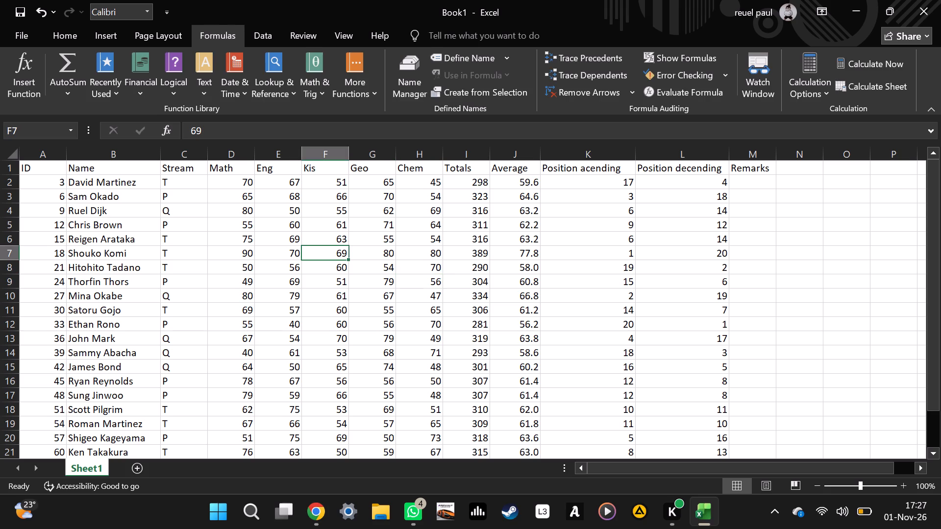
pyautogui.press('8')
pyautogui.press('5')
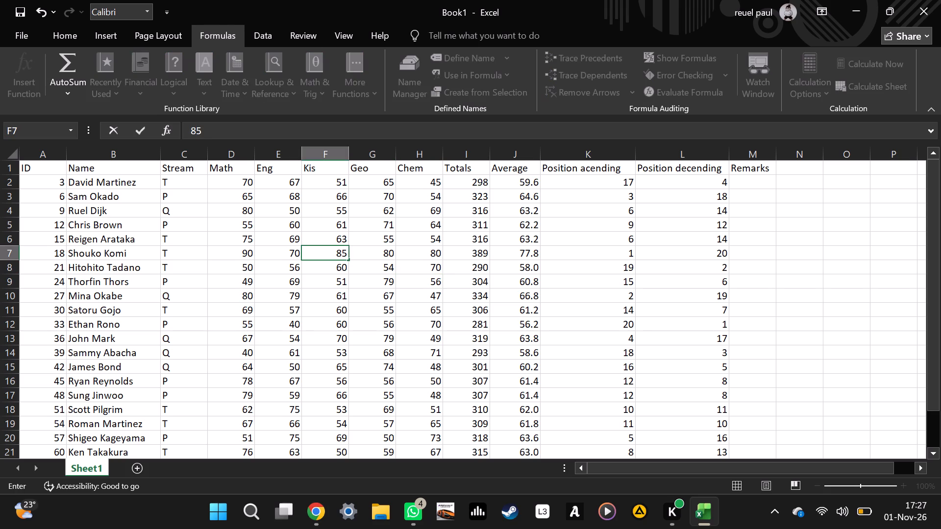
pyautogui.click(343, 269)
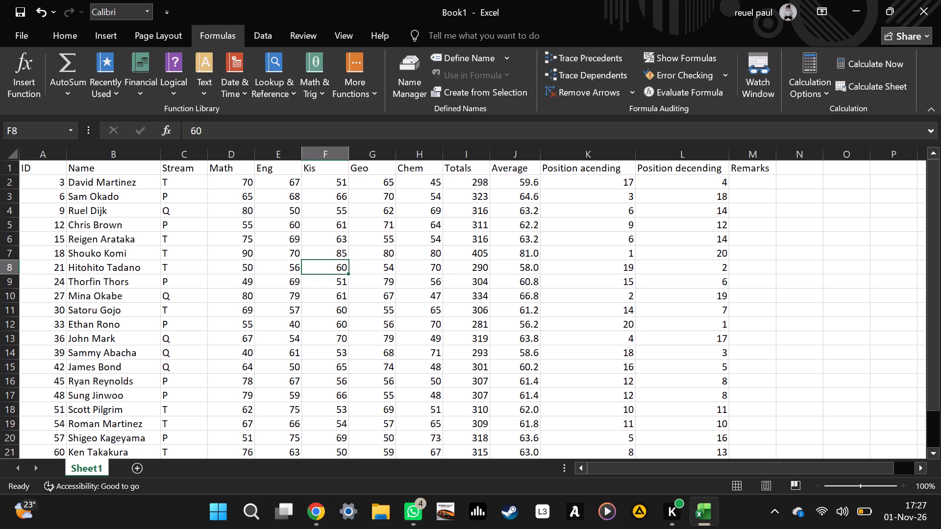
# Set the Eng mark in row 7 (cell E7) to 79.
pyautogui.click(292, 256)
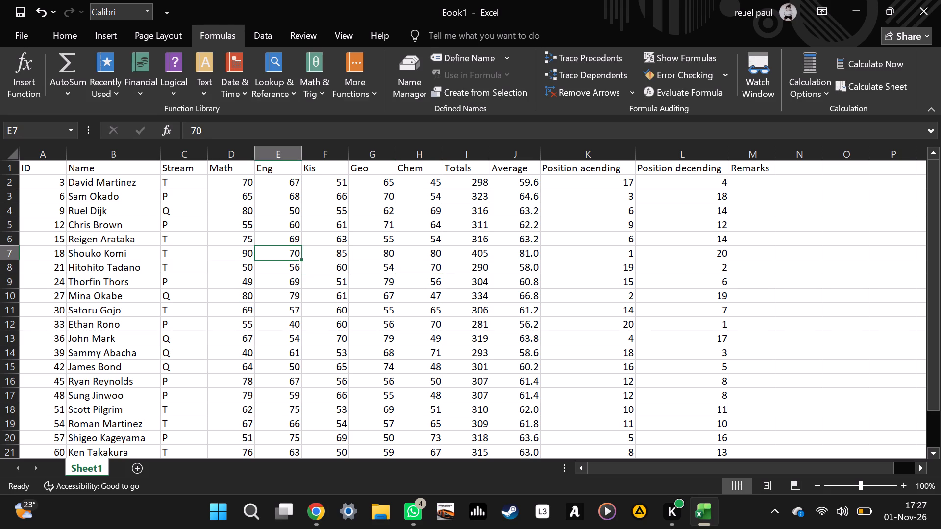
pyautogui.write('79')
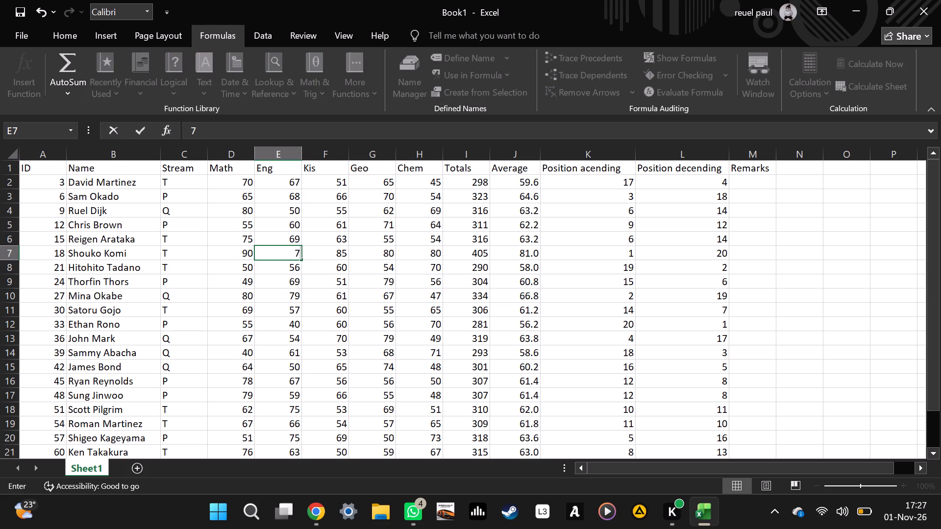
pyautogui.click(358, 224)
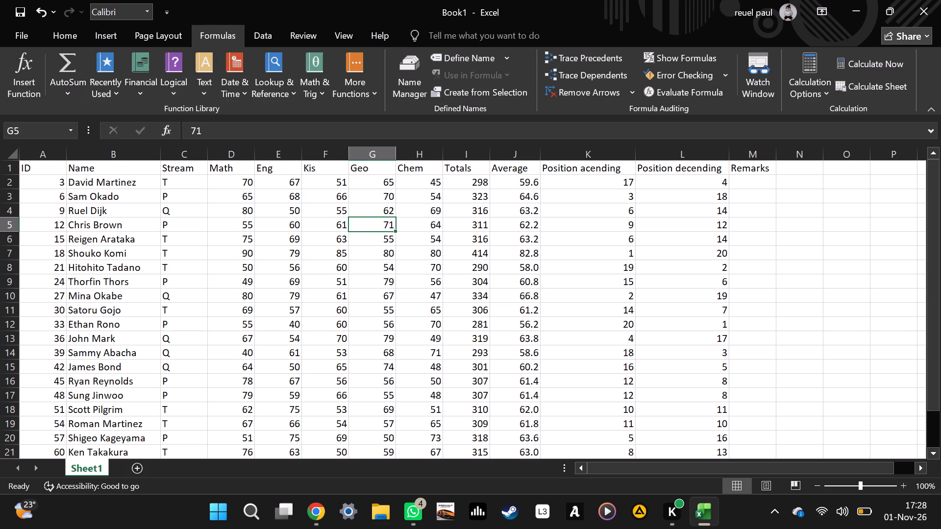
# Set the marks in row 7 to 96 for Chem (H7) and 88 for Eng (E7).
pyautogui.click(430, 256)
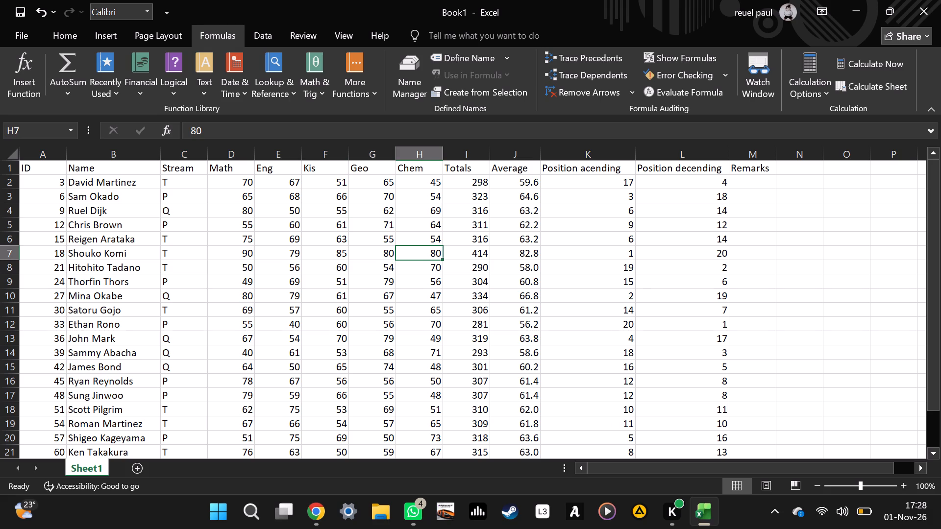
pyautogui.write('96')
pyautogui.click(434, 214)
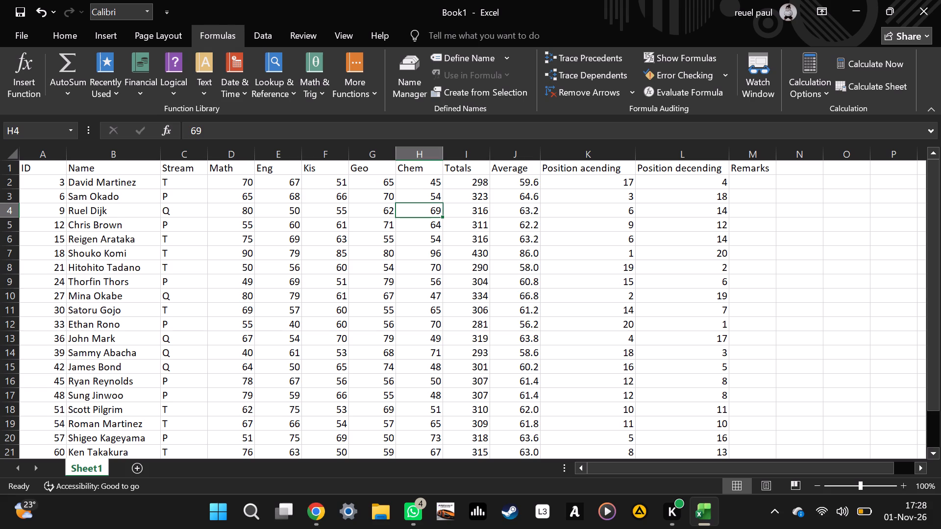
pyautogui.click(290, 255)
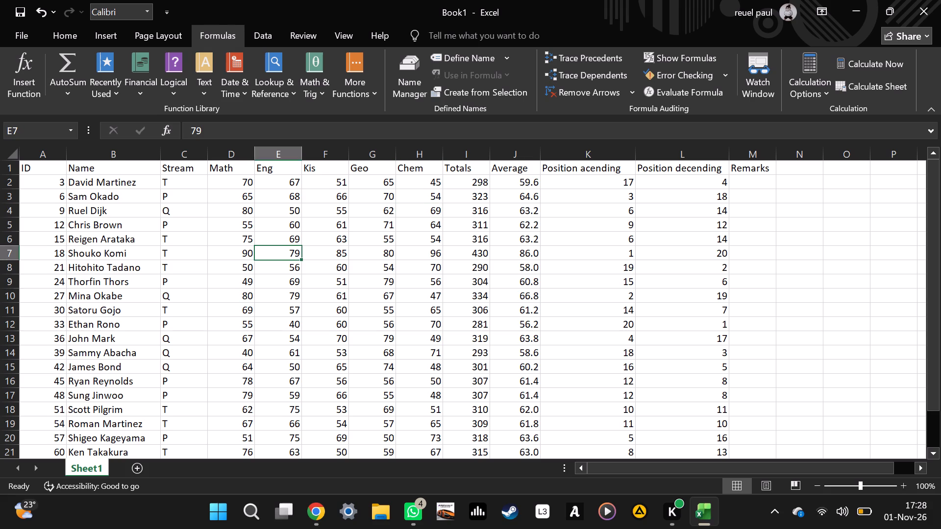
pyautogui.press('8')
pyautogui.press('8')
pyautogui.click(367, 268)
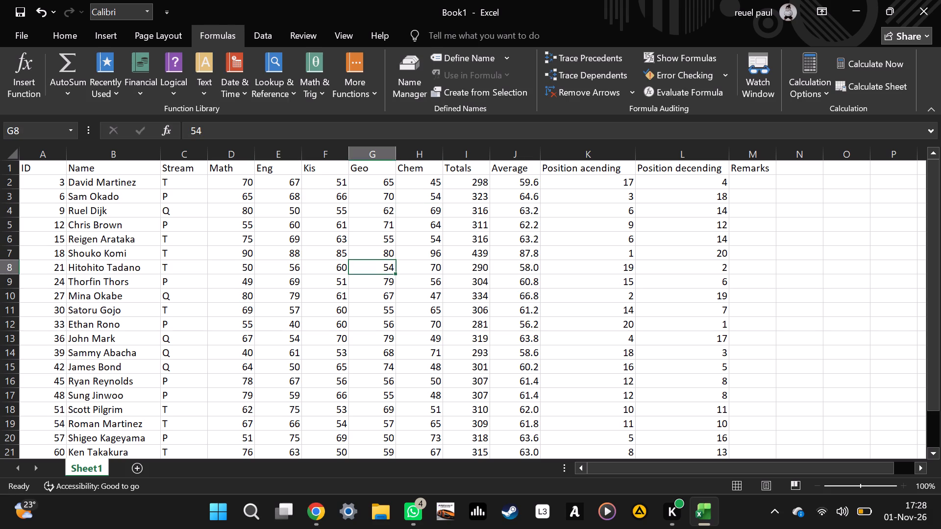
# Set the marks in row 12 to 43 for Chem (H12) and 33 for Kis (F12).
pyautogui.scroll(-2, 520, 264)
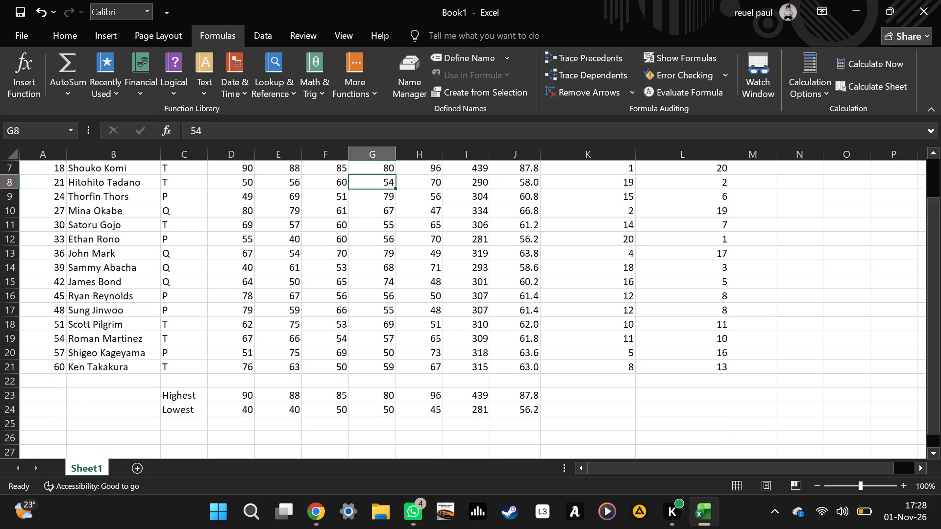
pyautogui.scroll(-3, 510, 286)
pyautogui.scroll(2, 464, 291)
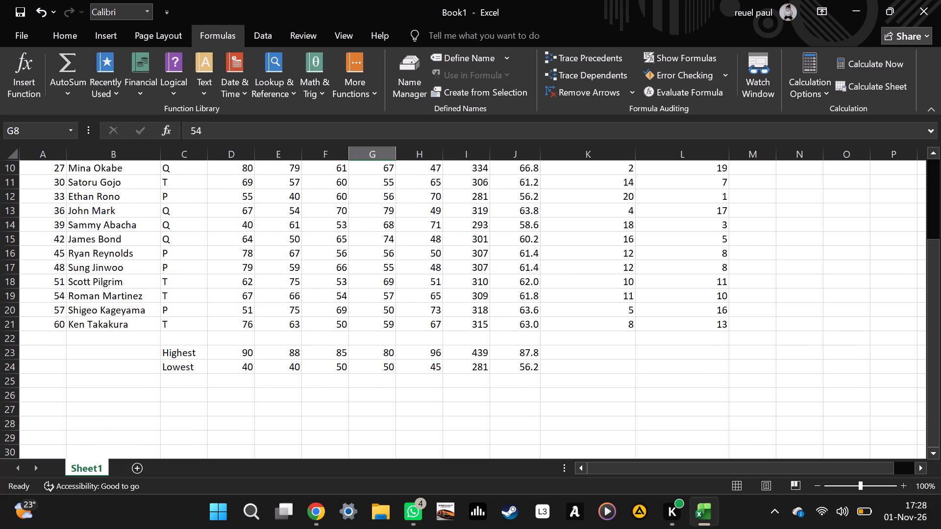
pyautogui.scroll(2, 333, 333)
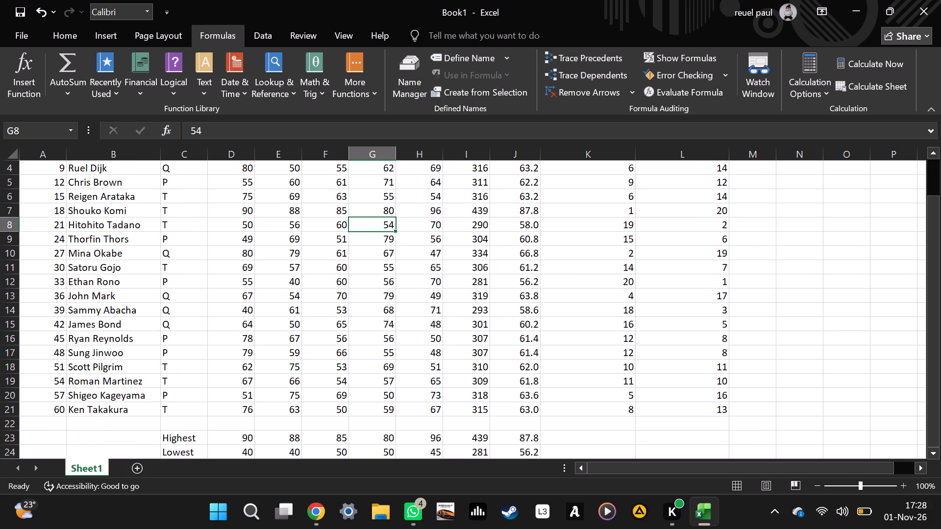
pyautogui.scroll(1, 610, 355)
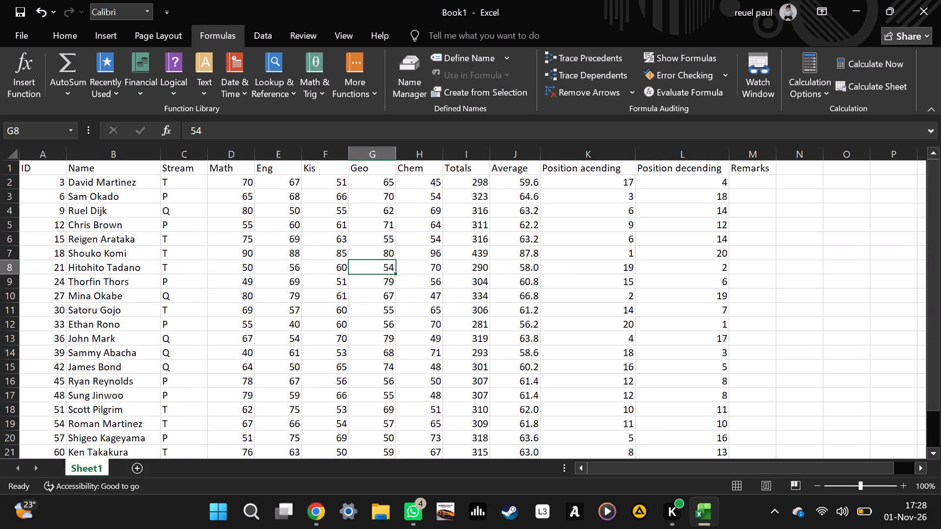
pyautogui.click(510, 253)
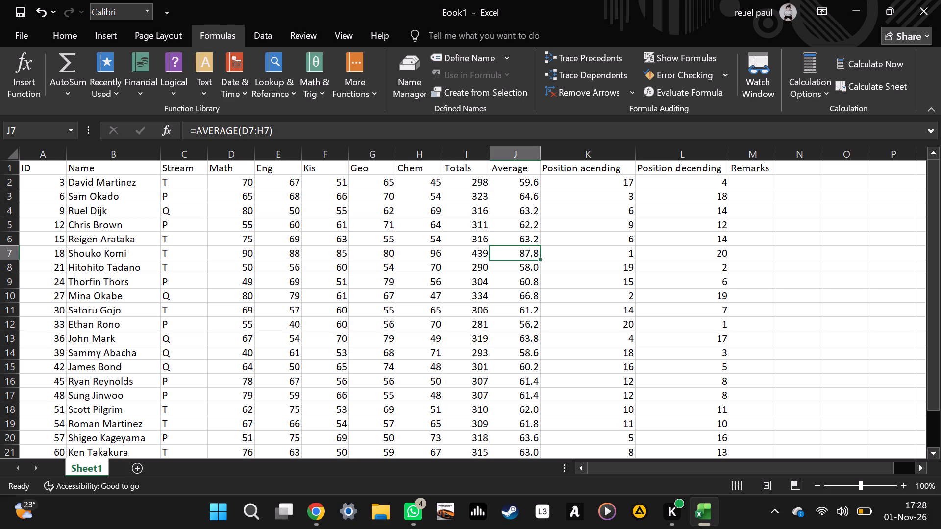
pyautogui.click(425, 326)
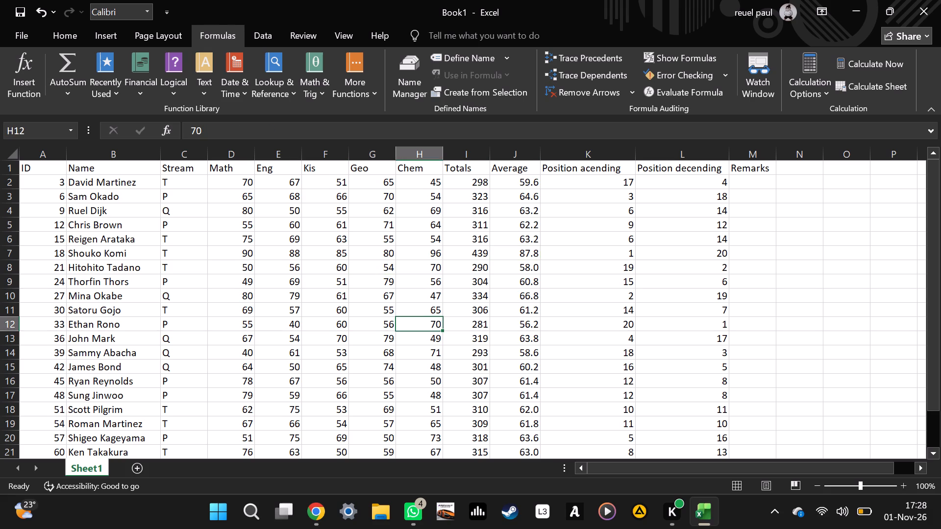
pyautogui.press('4')
pyautogui.press('3')
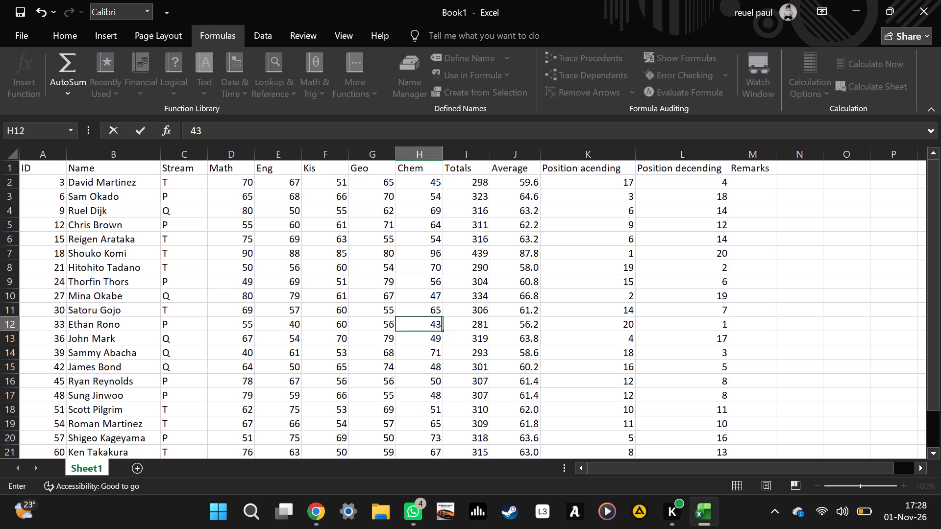
pyautogui.click(406, 364)
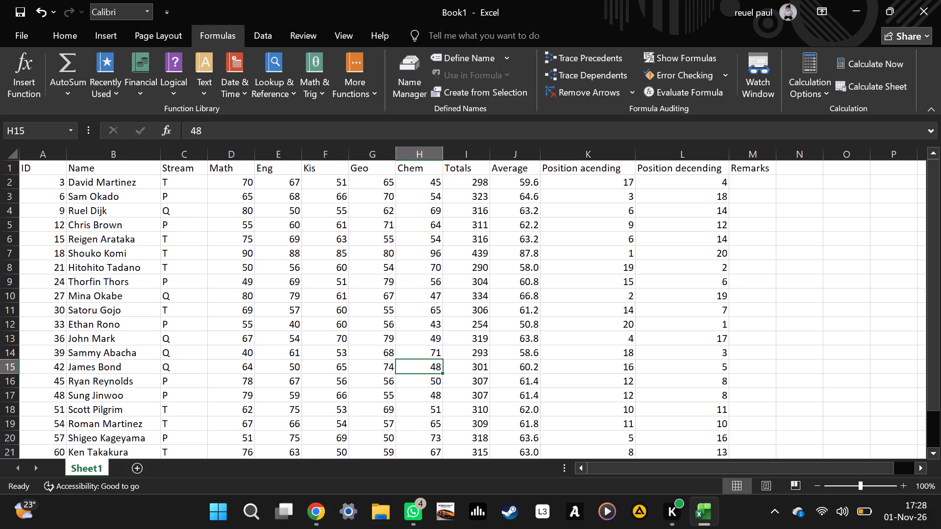
pyautogui.click(341, 329)
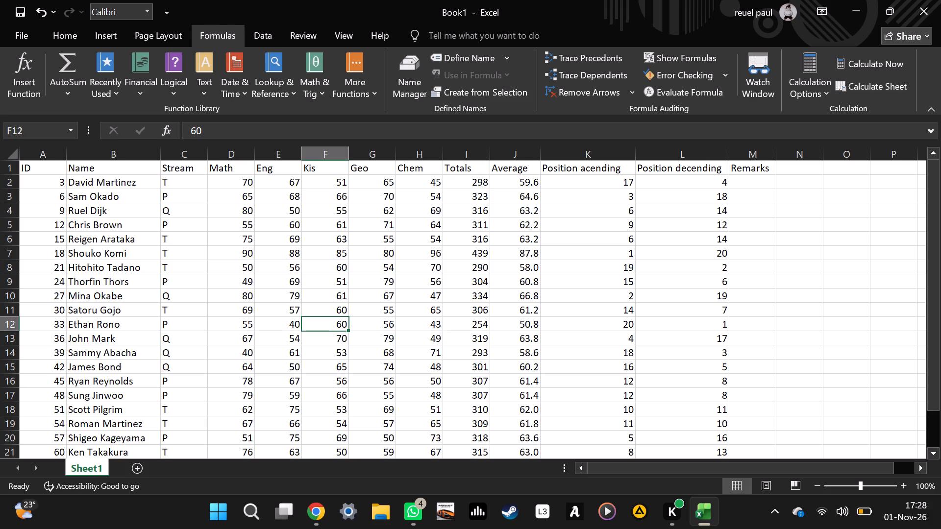
pyautogui.write('33')
pyautogui.click(358, 361)
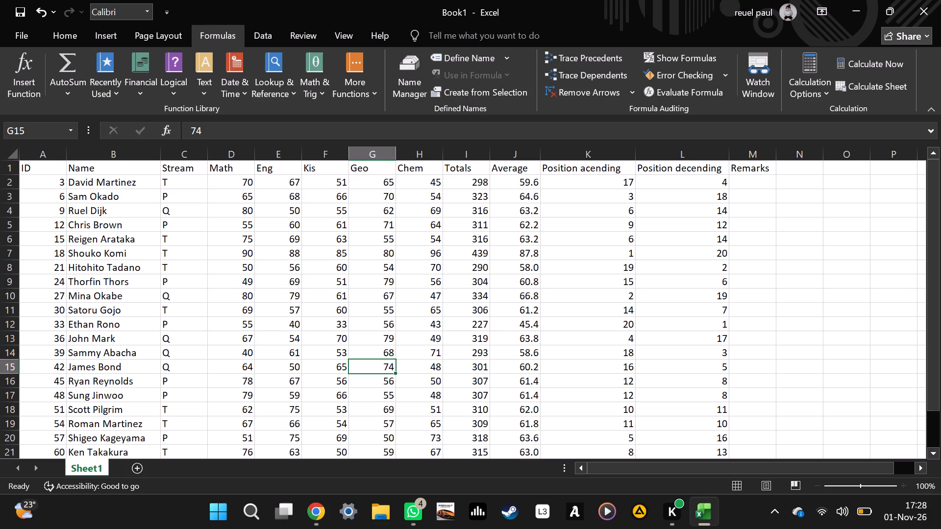
# Select the empty cell B26, two rows below the Lowest row.
pyautogui.scroll(-1, 537, 379)
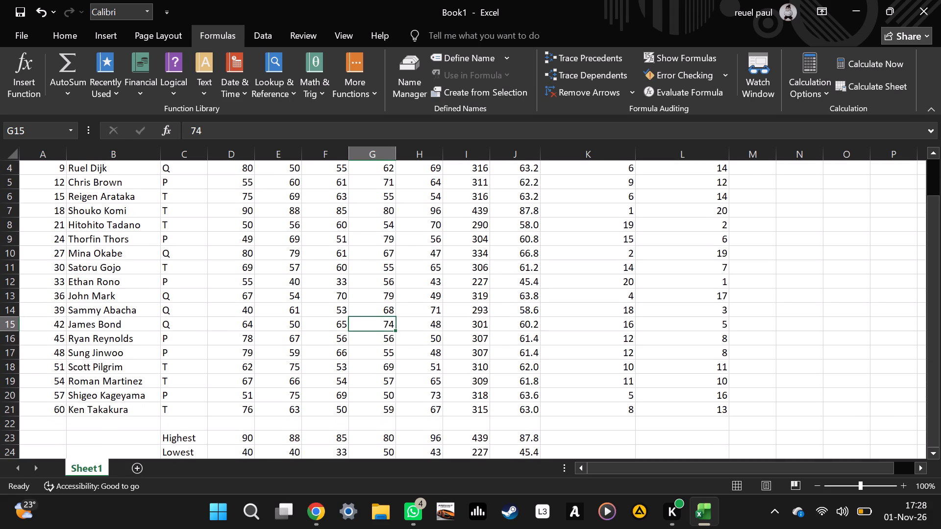
pyautogui.scroll(3, 432, 403)
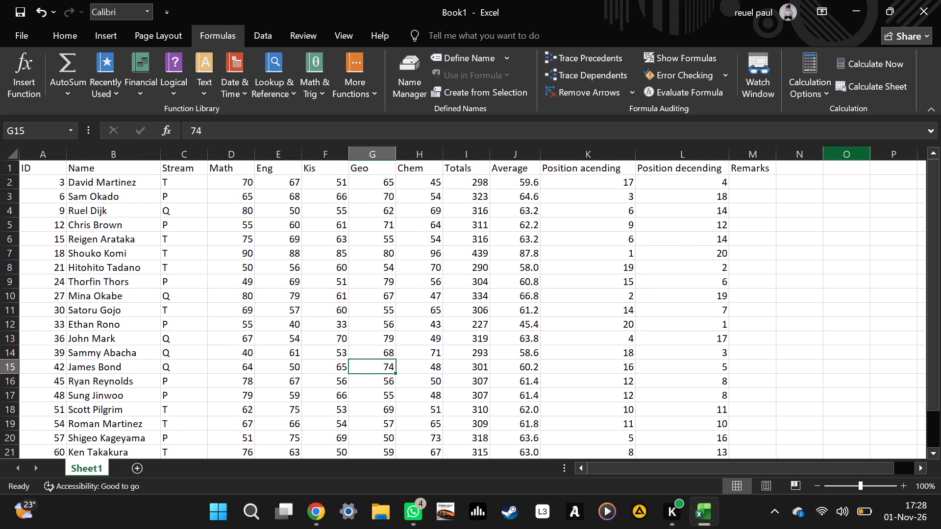
pyautogui.scroll(-4, 807, 227)
pyautogui.scroll(-4, 648, 262)
pyautogui.scroll(2, 517, 275)
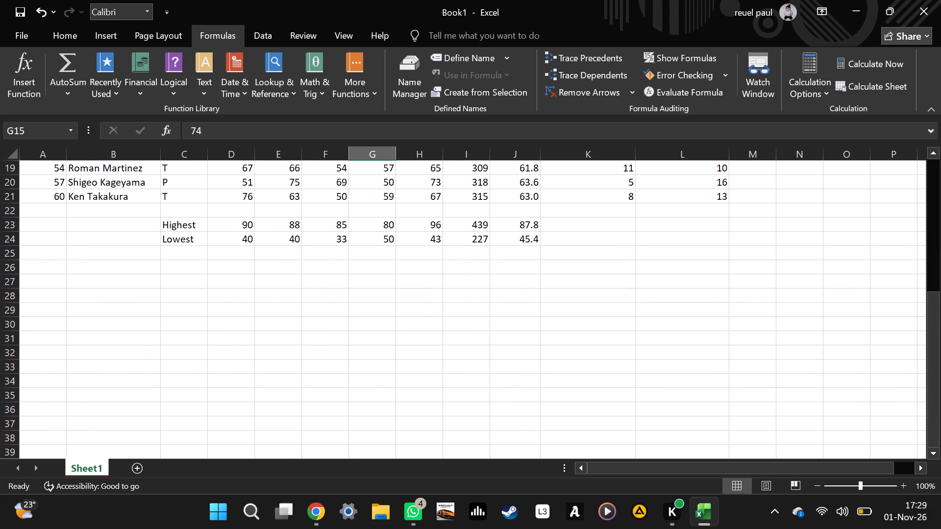
pyautogui.click(99, 269)
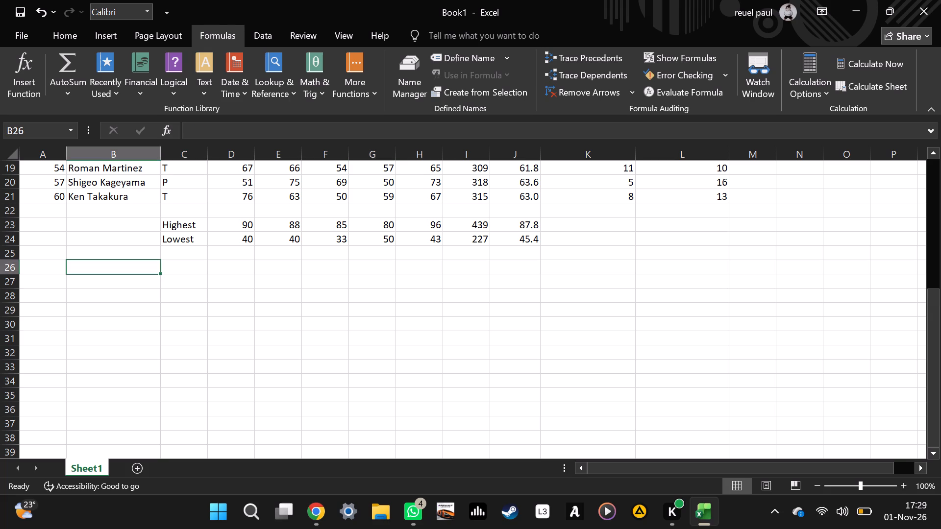
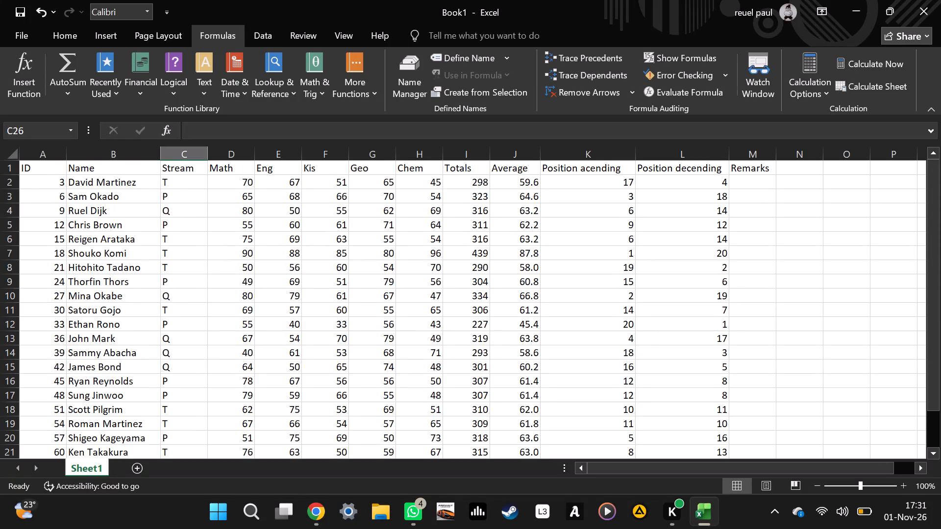
# Select the first empty Remarks cell, M2.
pyautogui.click(601, 183)
pyautogui.click(667, 184)
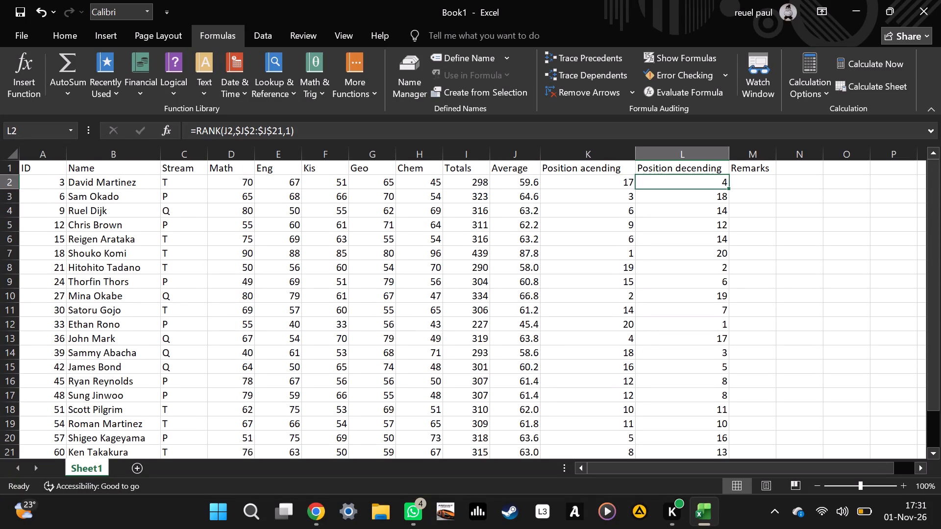
pyautogui.click(743, 174)
pyautogui.click(744, 182)
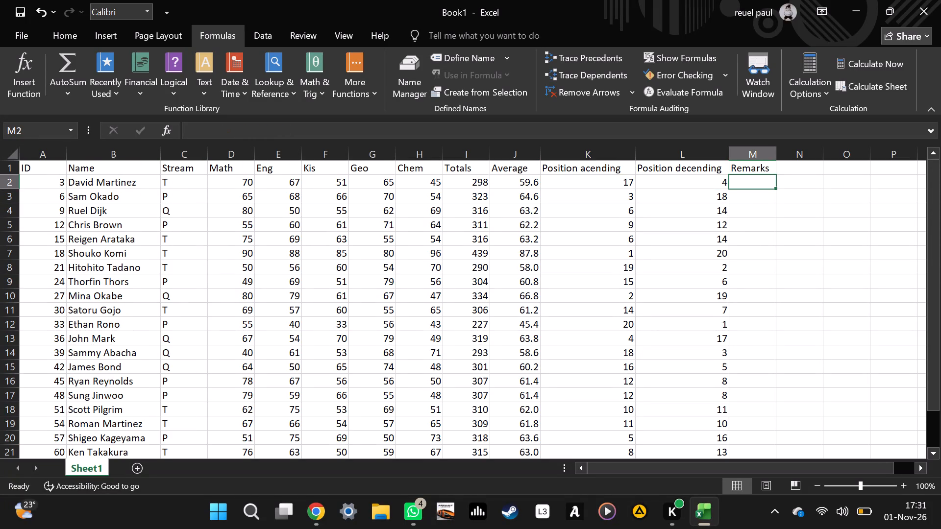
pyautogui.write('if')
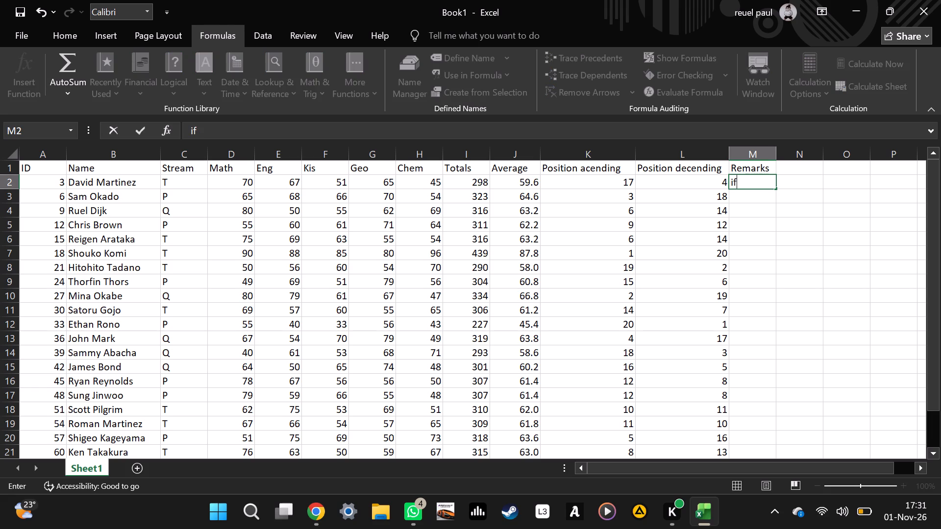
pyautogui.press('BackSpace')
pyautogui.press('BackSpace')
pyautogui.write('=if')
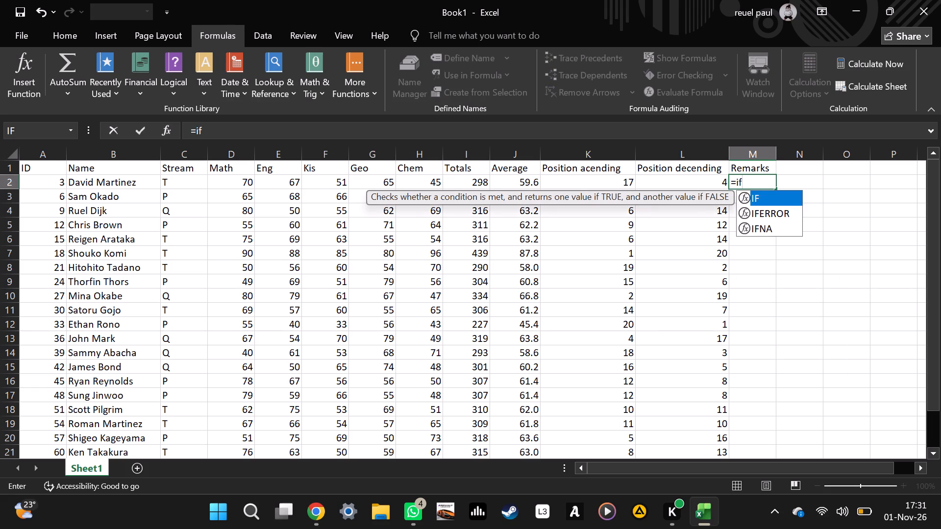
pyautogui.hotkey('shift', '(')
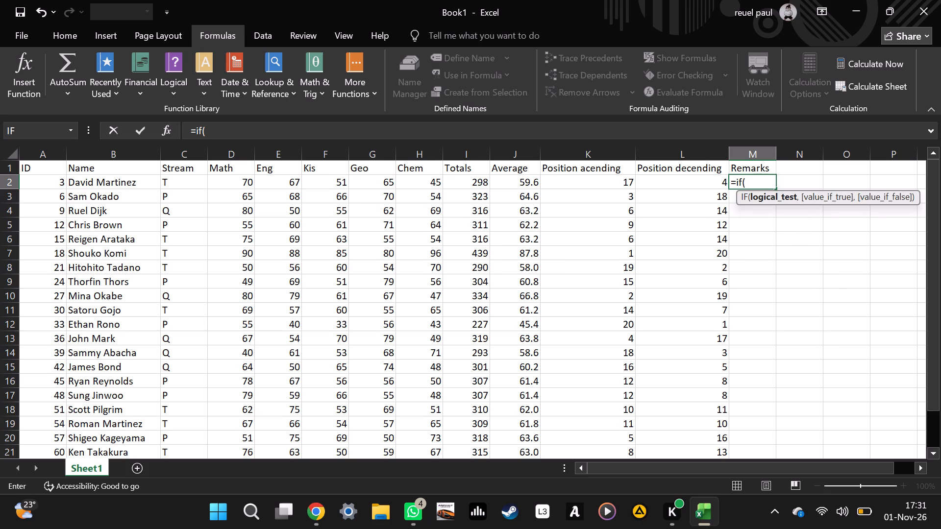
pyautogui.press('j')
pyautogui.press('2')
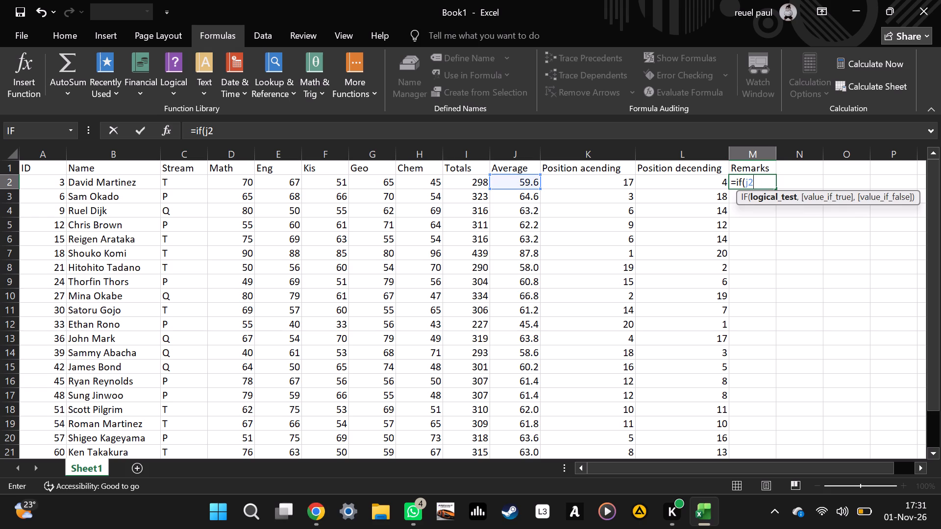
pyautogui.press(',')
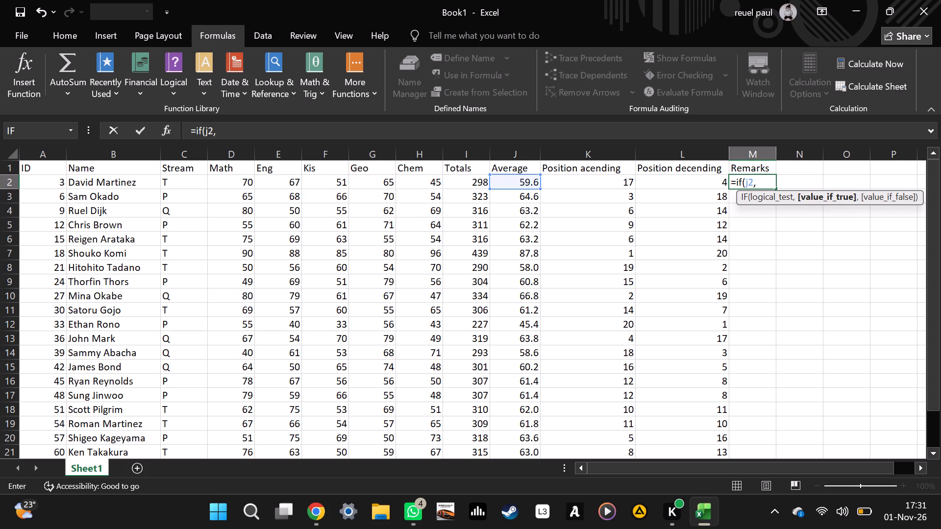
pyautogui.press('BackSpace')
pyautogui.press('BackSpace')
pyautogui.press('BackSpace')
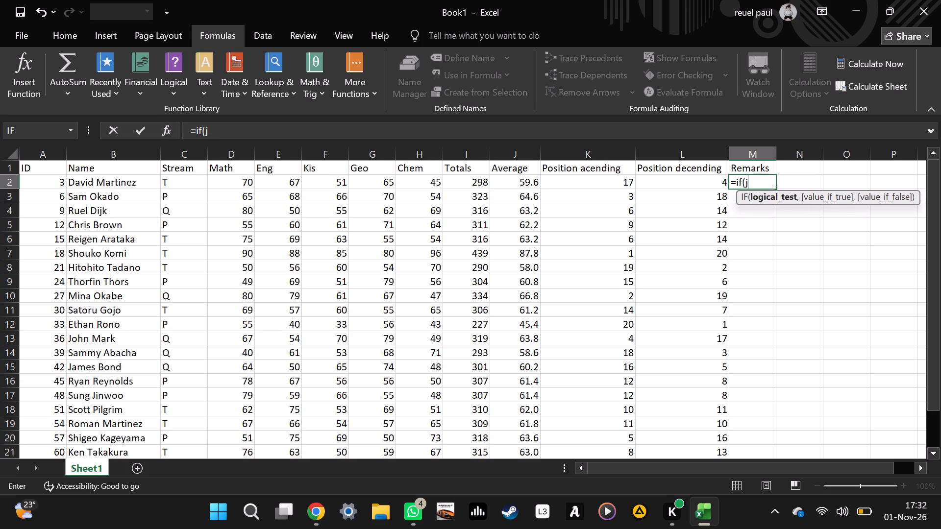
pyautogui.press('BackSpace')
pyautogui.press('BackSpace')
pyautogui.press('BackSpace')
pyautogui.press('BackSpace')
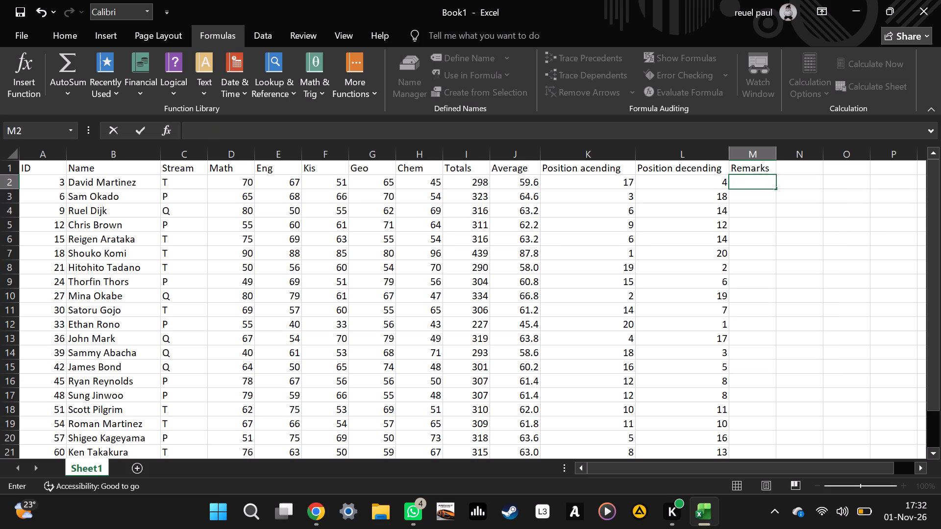
# Insert the IF function into M2 with j2 as the logical test.
pyautogui.click(30, 80)
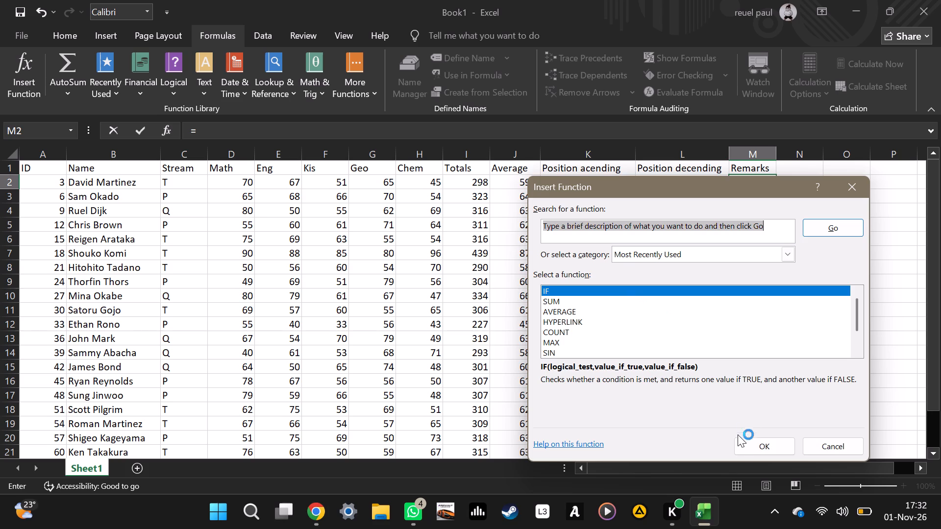
pyautogui.moveTo(751, 443); pyautogui.dragTo(757, 445)
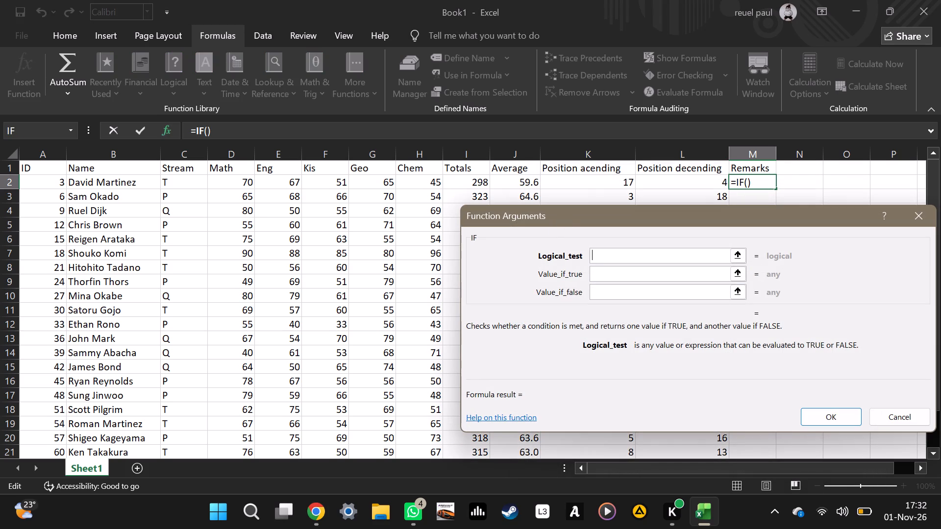
pyautogui.write('j2')
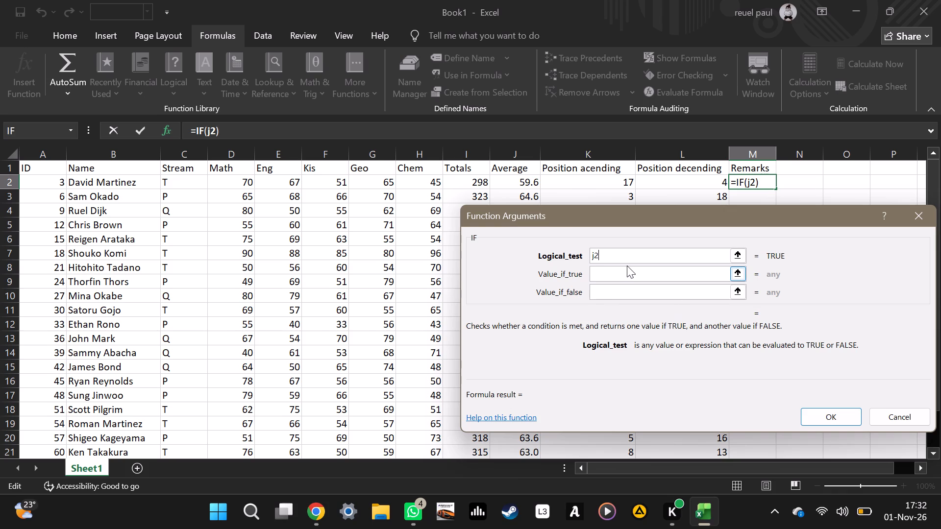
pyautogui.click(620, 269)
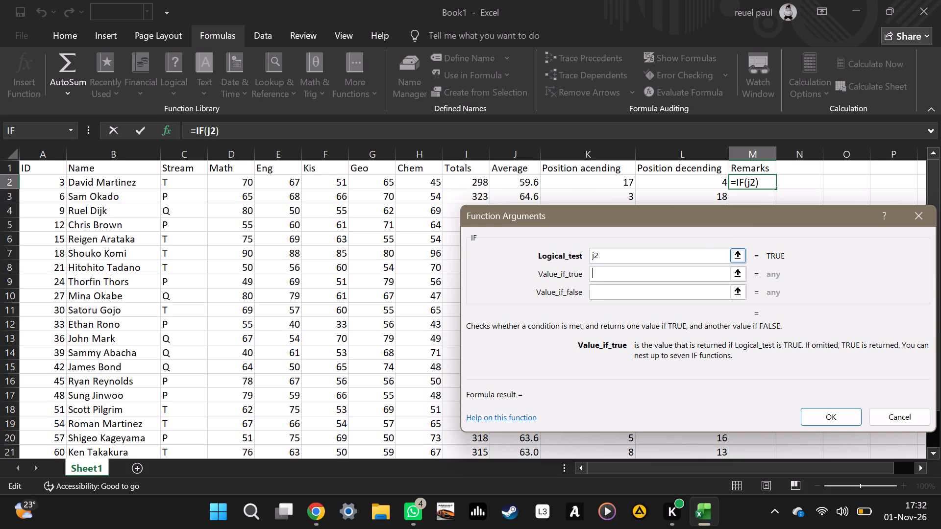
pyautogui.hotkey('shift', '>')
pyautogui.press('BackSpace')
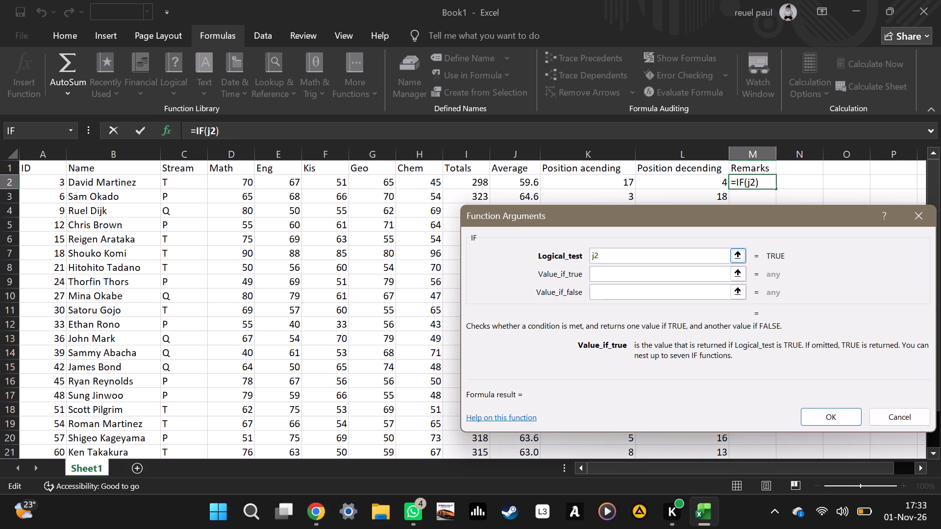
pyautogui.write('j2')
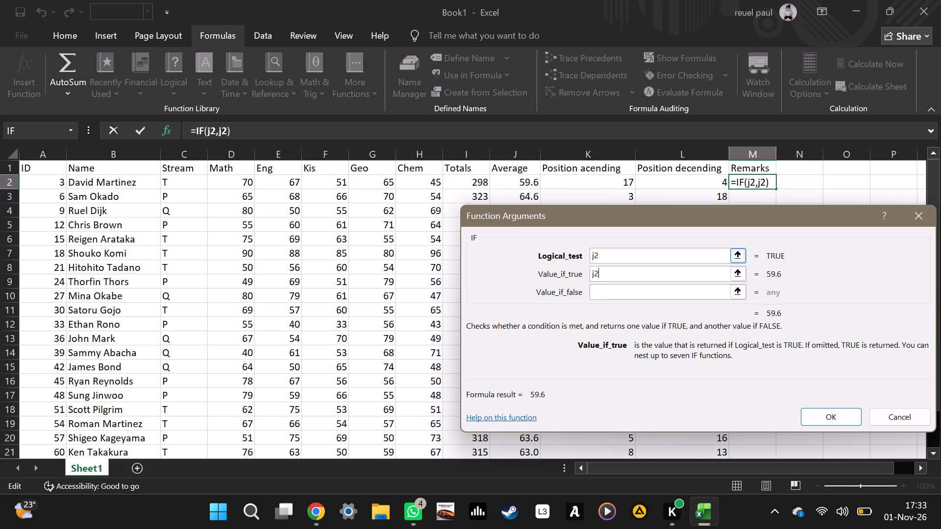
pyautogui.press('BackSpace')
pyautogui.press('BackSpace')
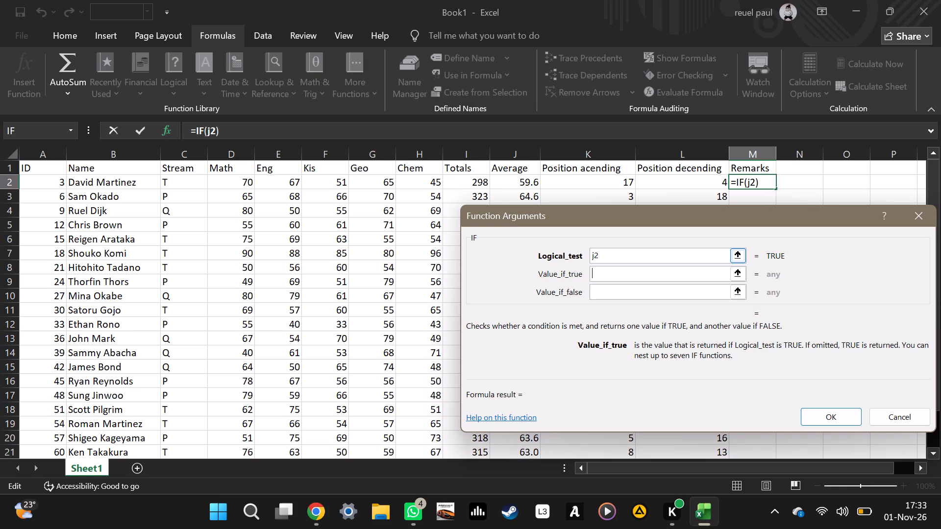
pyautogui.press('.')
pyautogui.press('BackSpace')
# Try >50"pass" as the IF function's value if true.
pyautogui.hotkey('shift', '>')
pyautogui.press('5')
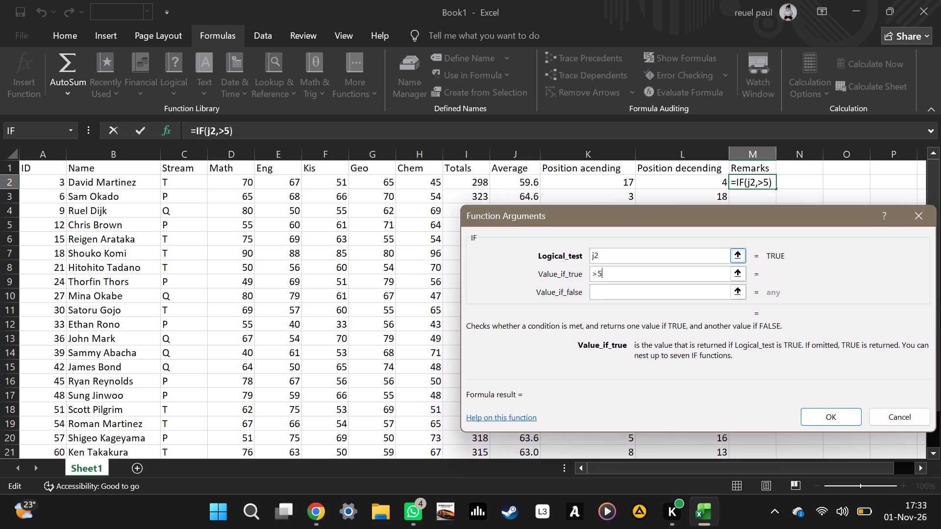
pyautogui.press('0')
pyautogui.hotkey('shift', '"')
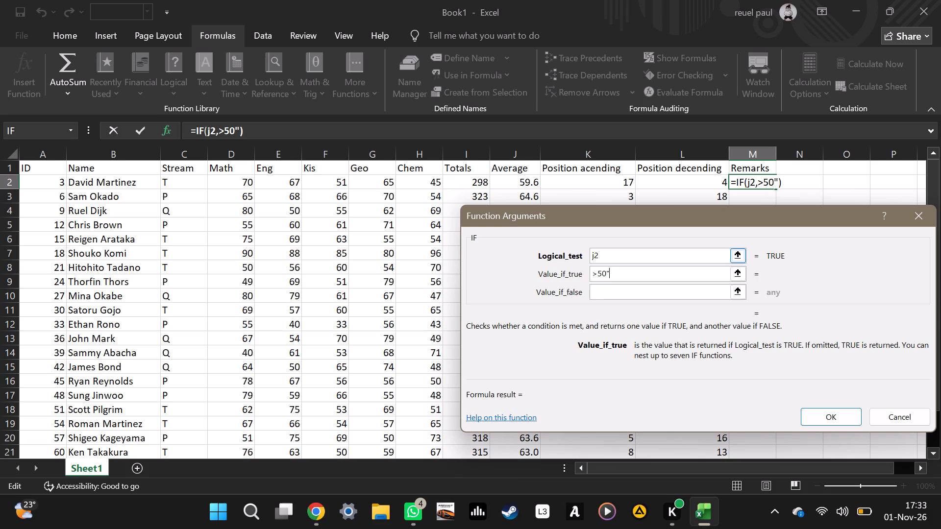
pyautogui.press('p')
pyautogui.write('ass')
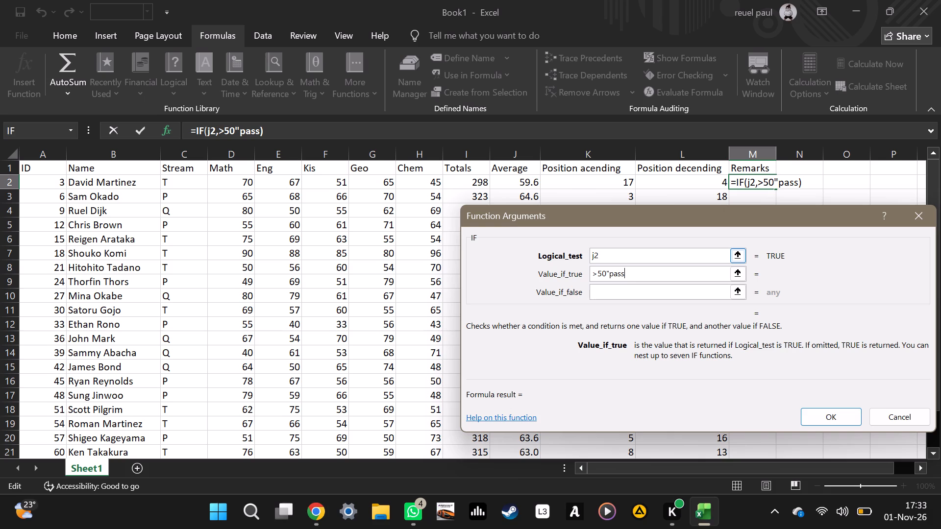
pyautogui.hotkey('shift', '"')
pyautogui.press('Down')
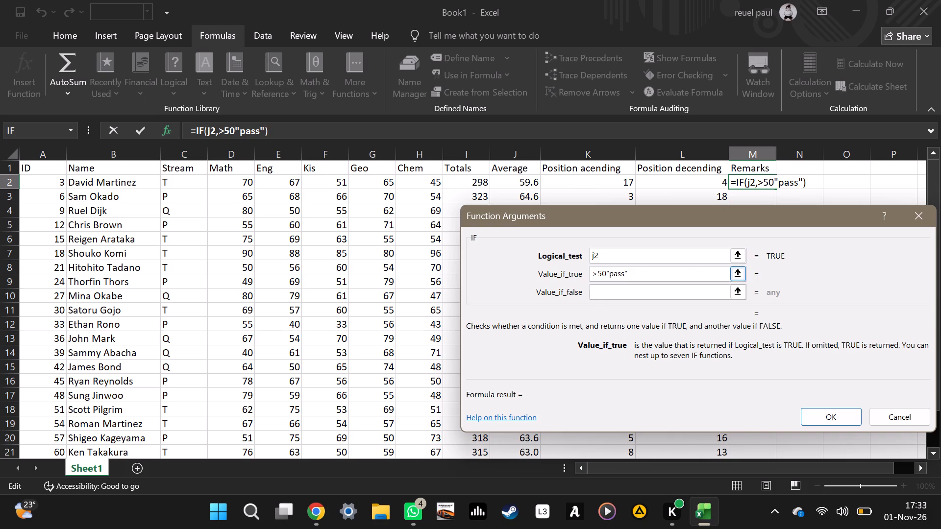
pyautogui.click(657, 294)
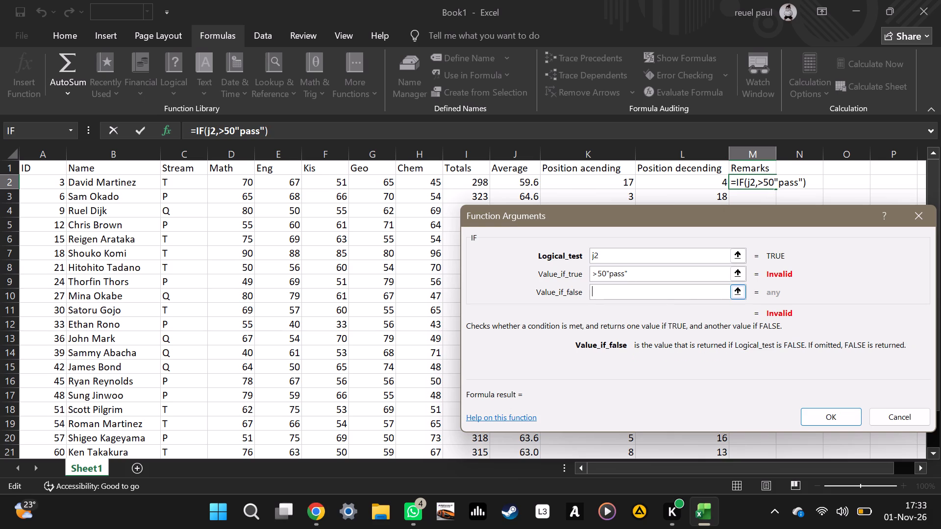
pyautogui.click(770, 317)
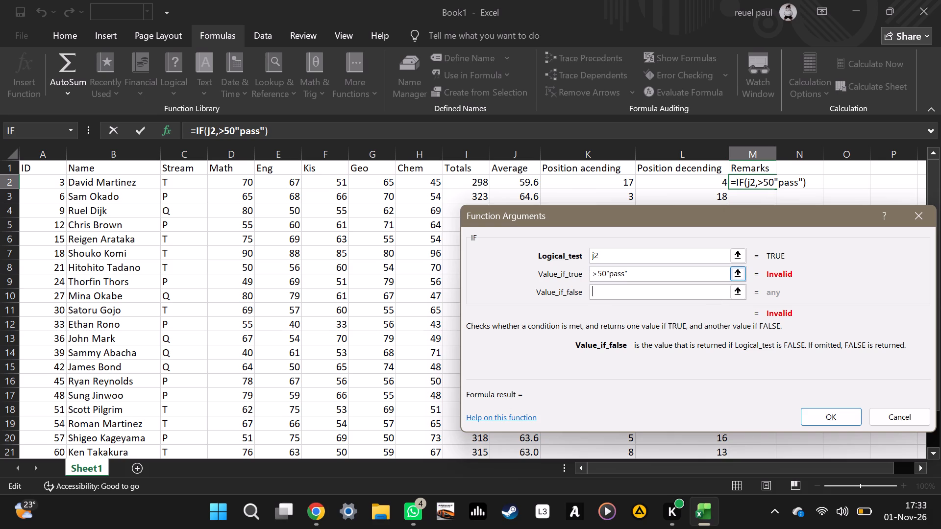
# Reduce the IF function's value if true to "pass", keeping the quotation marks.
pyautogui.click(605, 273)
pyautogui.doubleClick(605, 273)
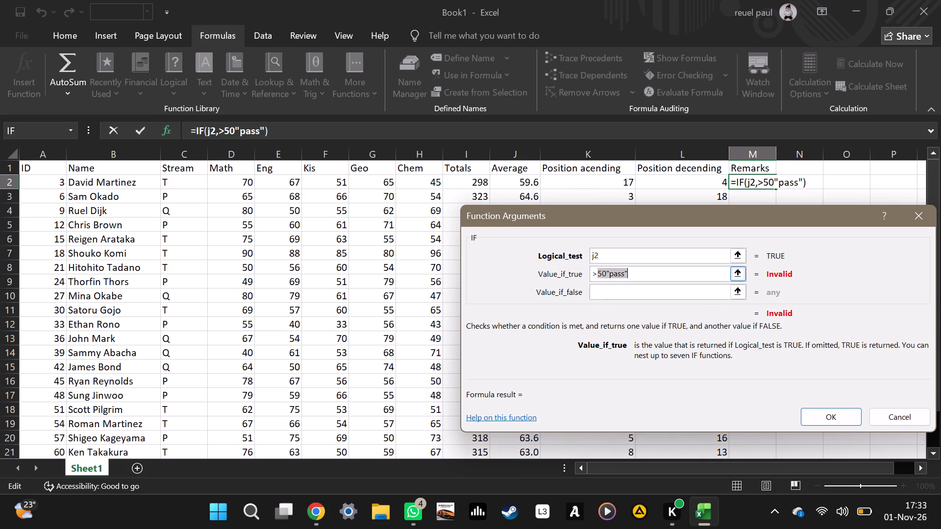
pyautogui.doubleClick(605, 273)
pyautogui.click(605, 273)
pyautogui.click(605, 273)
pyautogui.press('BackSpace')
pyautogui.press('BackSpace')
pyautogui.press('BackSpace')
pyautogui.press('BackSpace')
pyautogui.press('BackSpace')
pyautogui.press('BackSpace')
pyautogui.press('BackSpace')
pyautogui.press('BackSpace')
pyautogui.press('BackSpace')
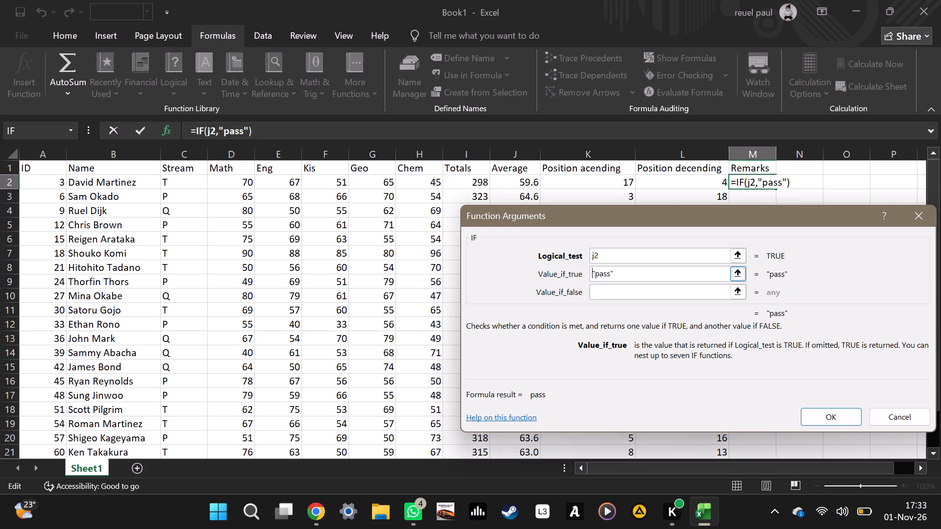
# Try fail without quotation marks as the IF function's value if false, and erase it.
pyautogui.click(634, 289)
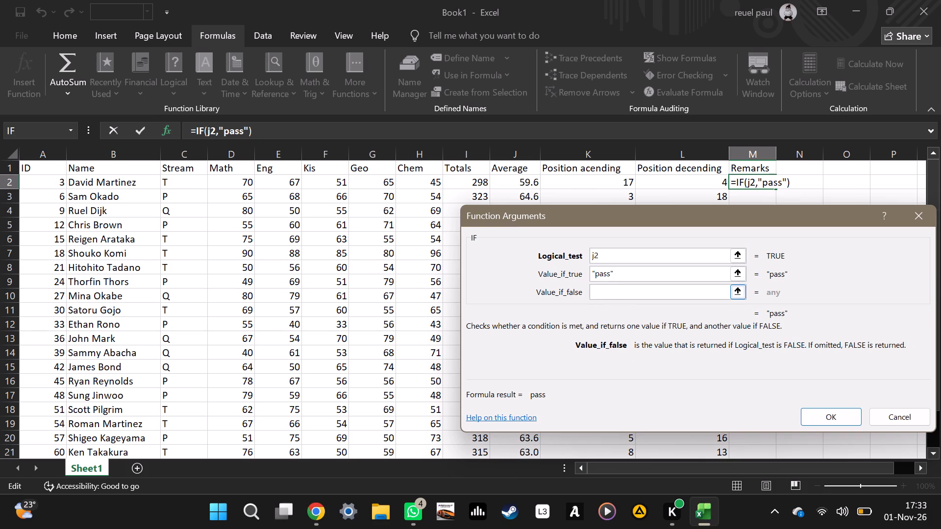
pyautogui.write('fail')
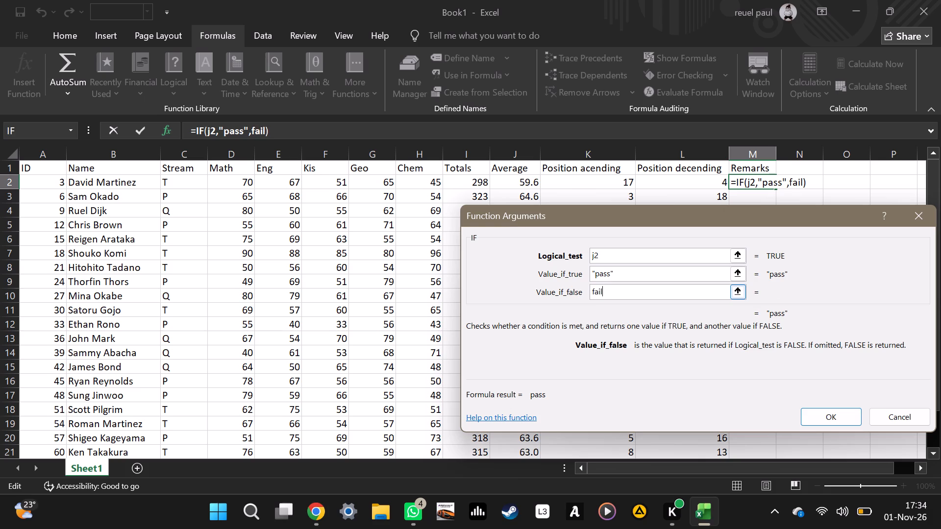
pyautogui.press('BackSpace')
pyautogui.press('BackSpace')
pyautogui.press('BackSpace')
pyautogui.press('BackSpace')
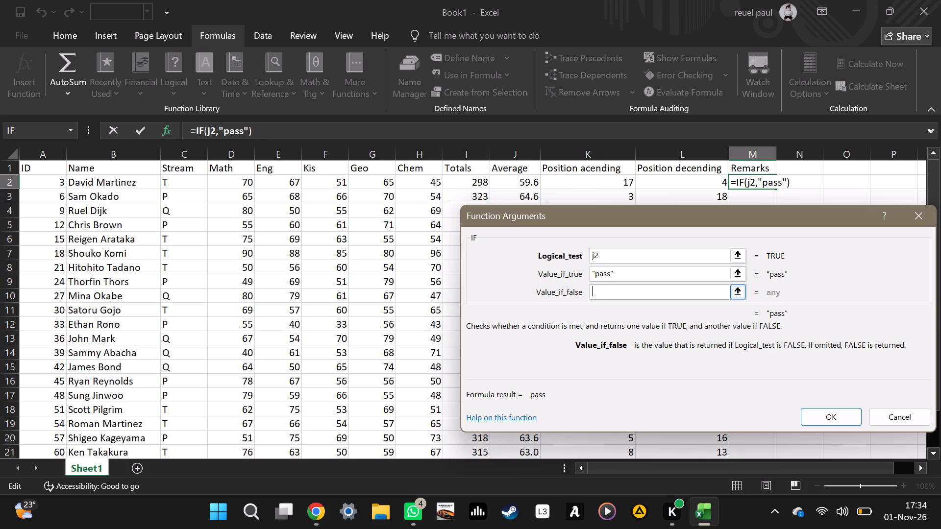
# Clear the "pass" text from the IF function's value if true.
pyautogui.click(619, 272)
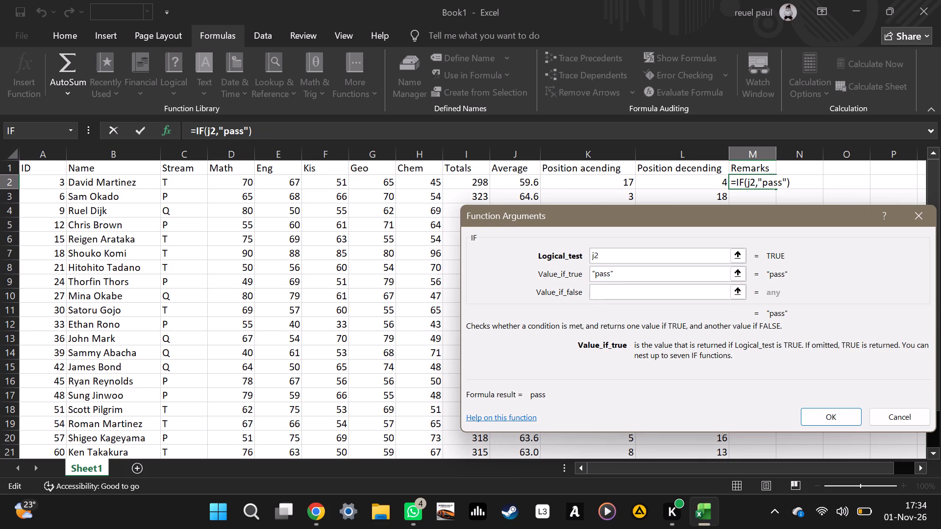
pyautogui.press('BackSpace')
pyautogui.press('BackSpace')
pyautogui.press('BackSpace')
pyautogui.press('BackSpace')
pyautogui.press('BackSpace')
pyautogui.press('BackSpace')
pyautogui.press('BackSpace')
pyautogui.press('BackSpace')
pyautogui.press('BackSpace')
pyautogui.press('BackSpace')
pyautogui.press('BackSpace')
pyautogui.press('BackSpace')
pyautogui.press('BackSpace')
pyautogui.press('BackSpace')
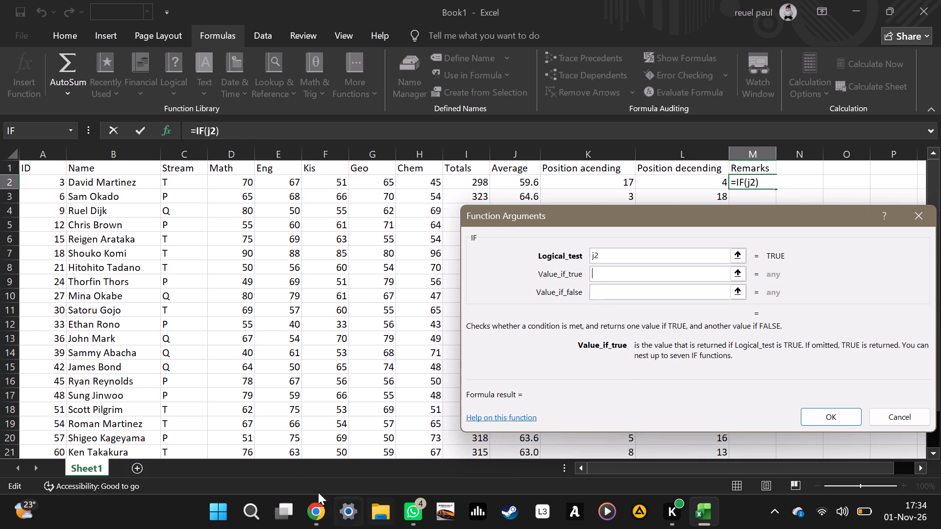
# Switch to Chrome and bring up the Google results on the Excel formula for position in class.
pyautogui.click(322, 510)
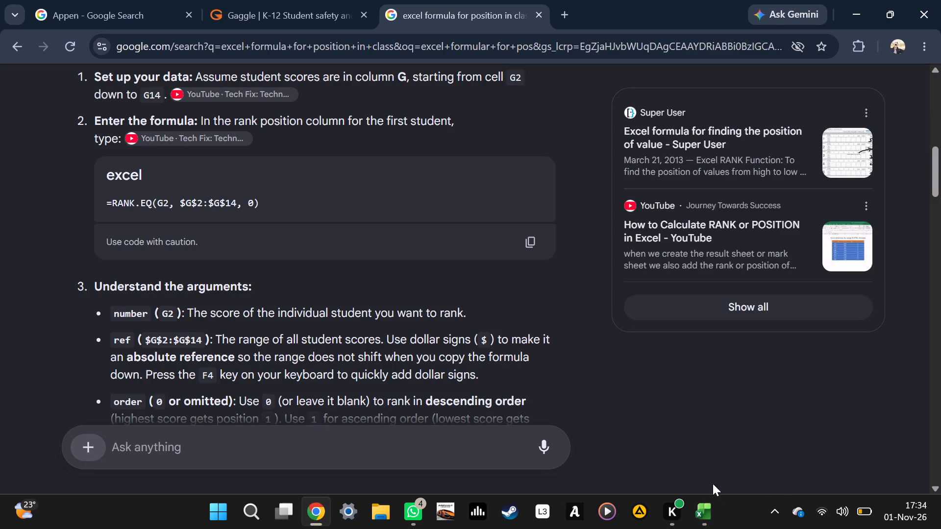
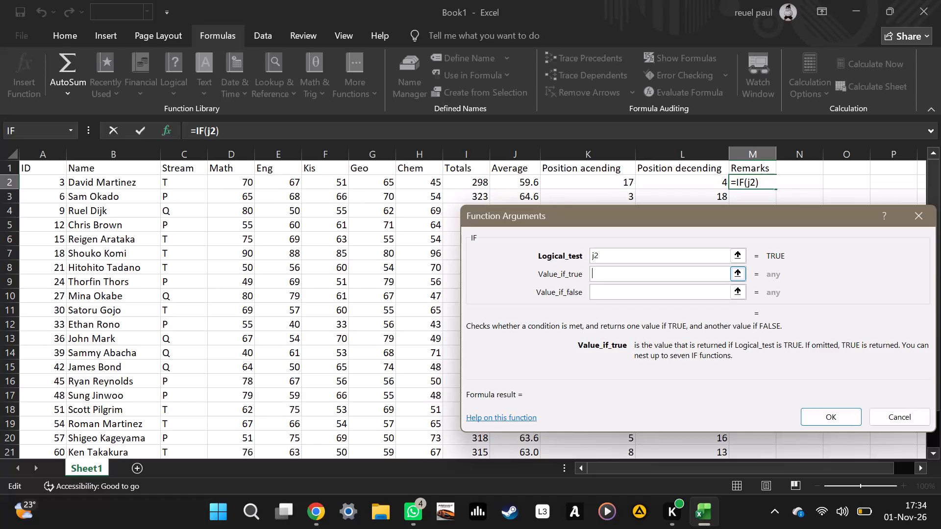
# Switch to Chrome, open a new tab and close the results tab on the position in class formula.
pyautogui.click(321, 528)
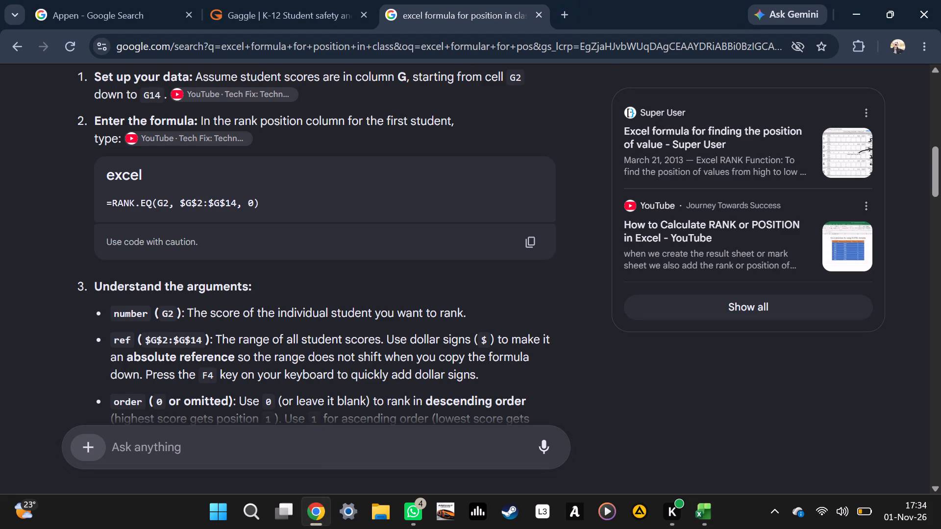
pyautogui.click(559, 13)
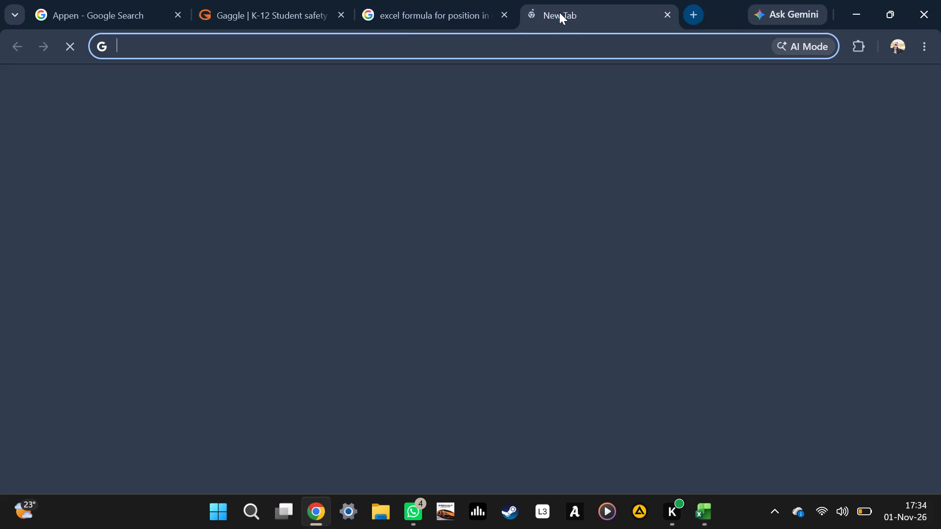
pyautogui.click(505, 14)
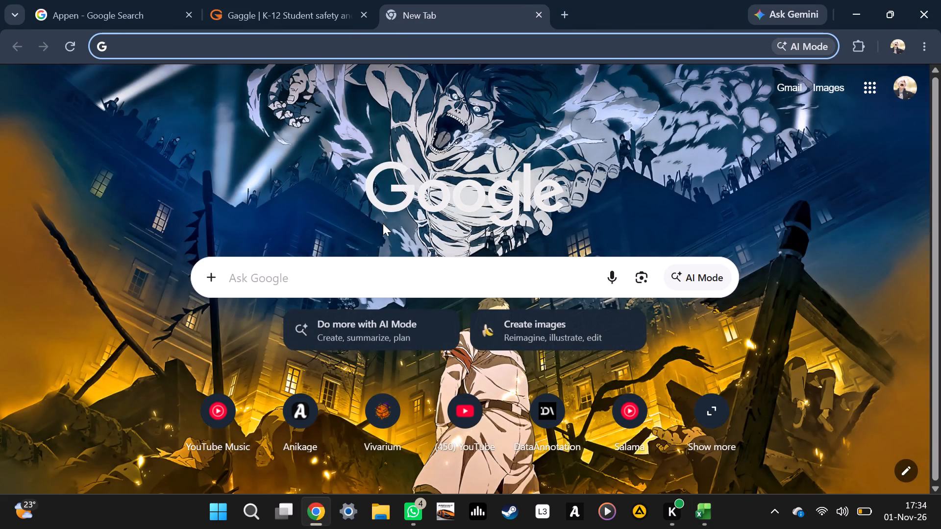
# Search Google for "how to use exel if function function arguements".
pyautogui.click(395, 268)
pyautogui.write('how to')
pyautogui.press('space')
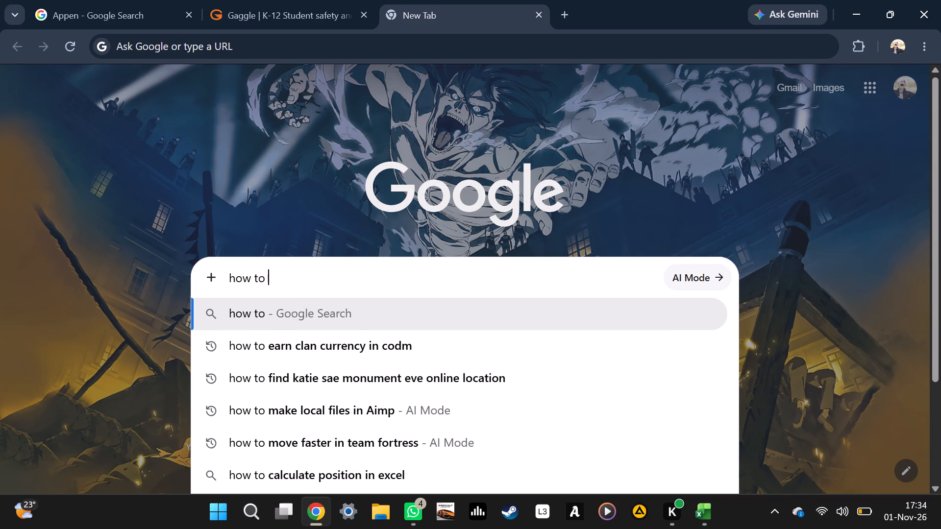
pyautogui.write('use')
pyautogui.press('space')
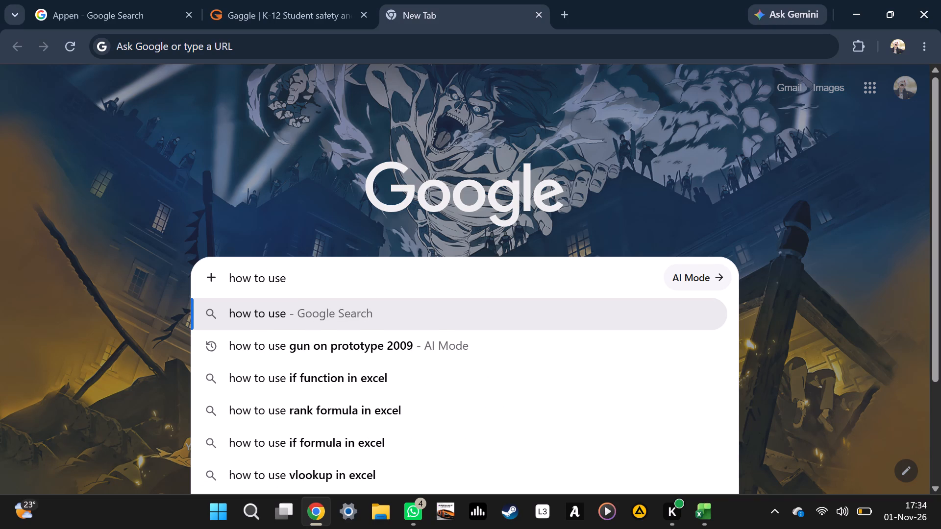
pyautogui.press('e')
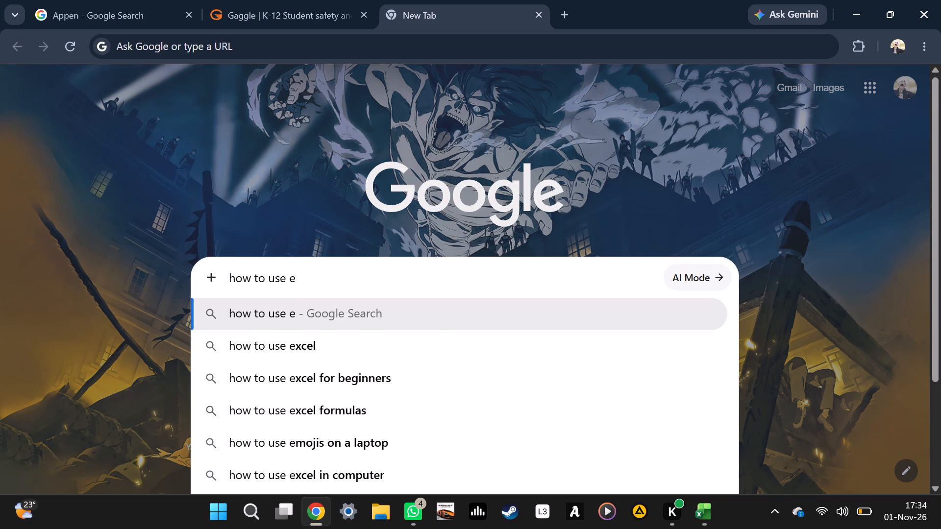
pyautogui.write('xel if')
pyautogui.press('space')
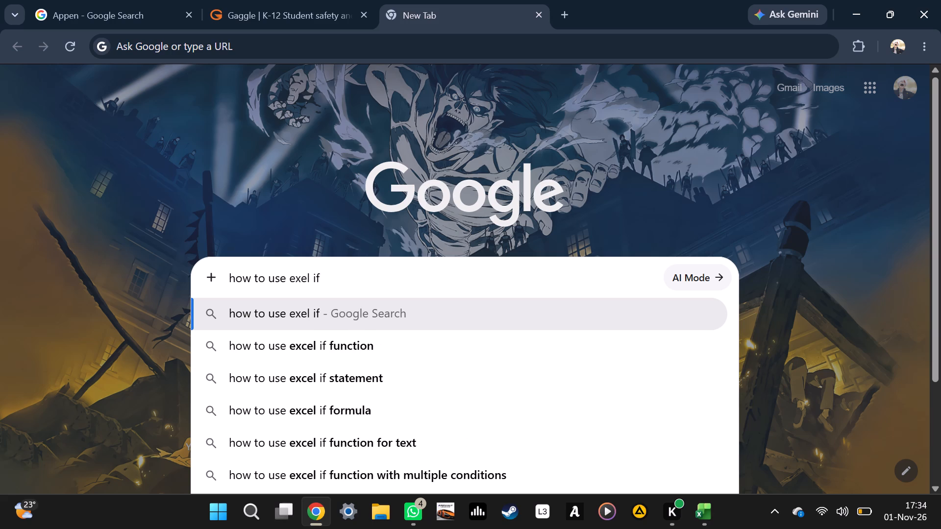
pyautogui.write('fun')
pyautogui.write('ctio')
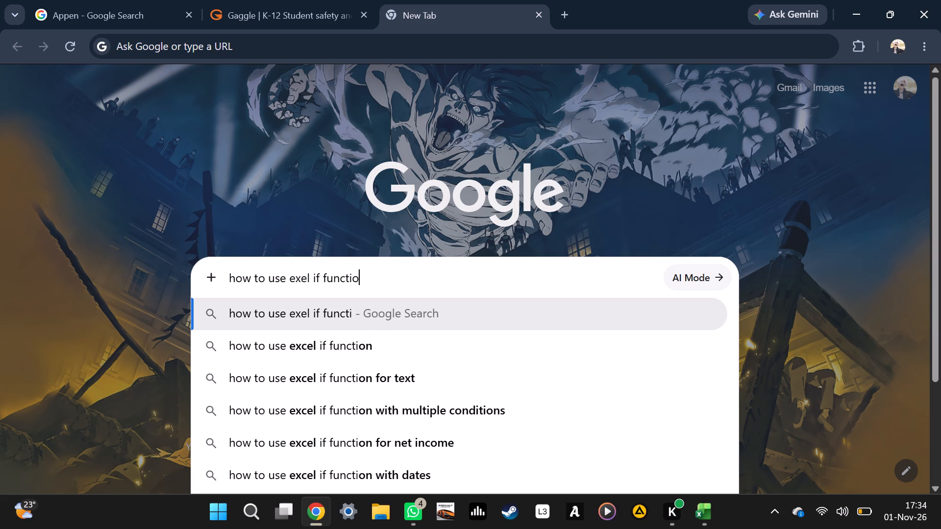
pyautogui.press('n')
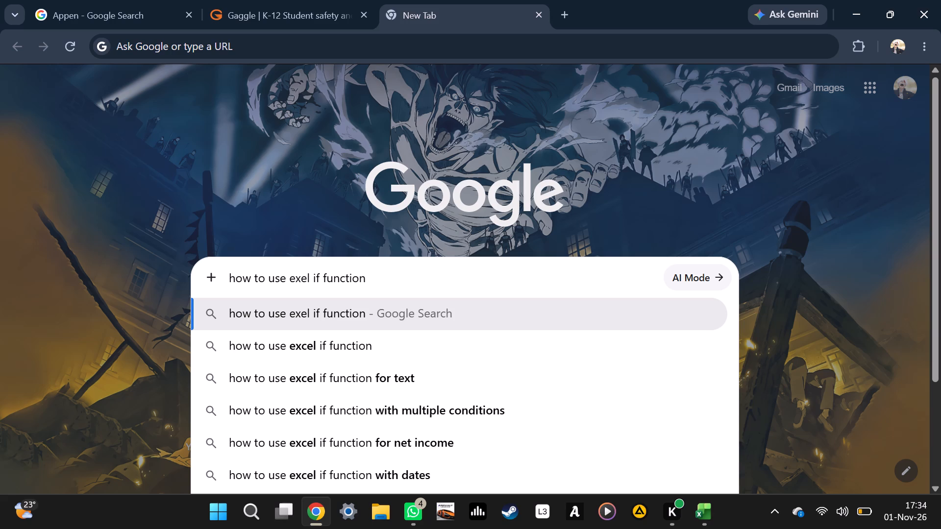
pyautogui.press('space')
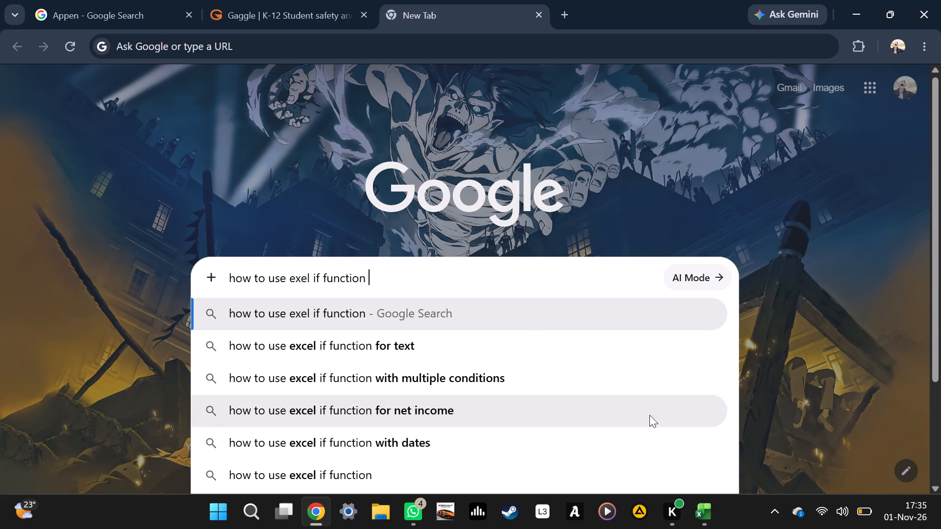
pyautogui.click(687, 515)
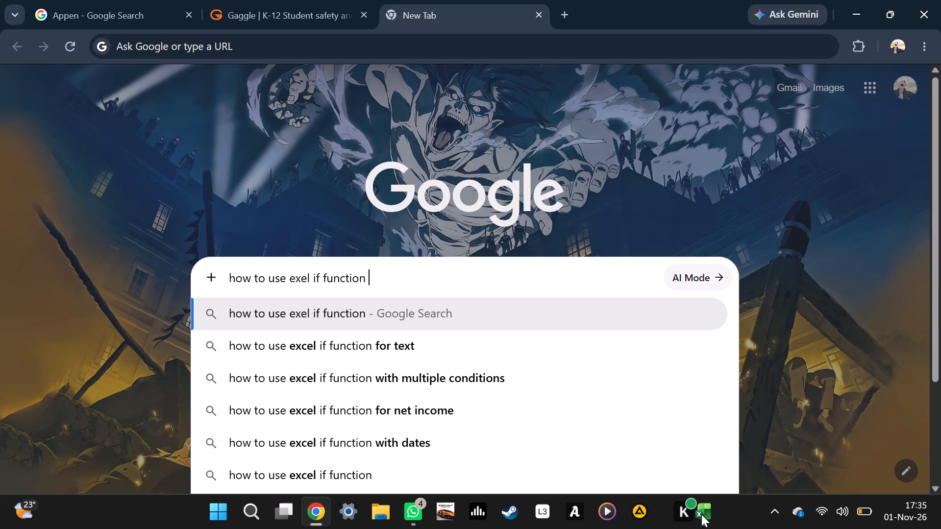
pyautogui.click(697, 512)
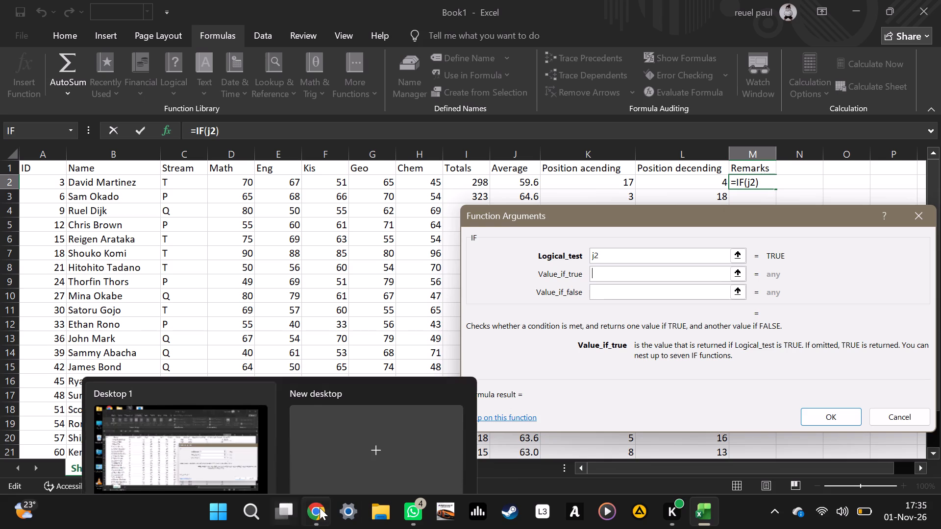
pyautogui.click(320, 508)
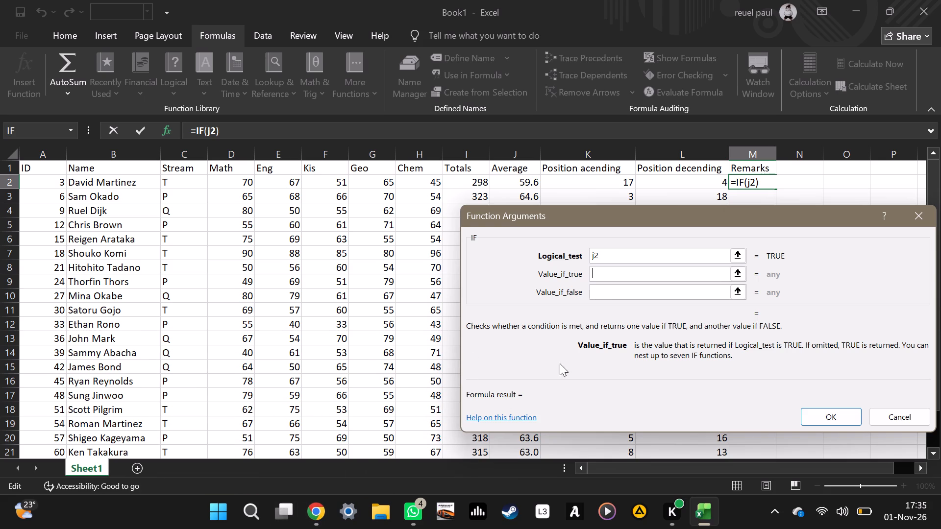
pyautogui.click(312, 505)
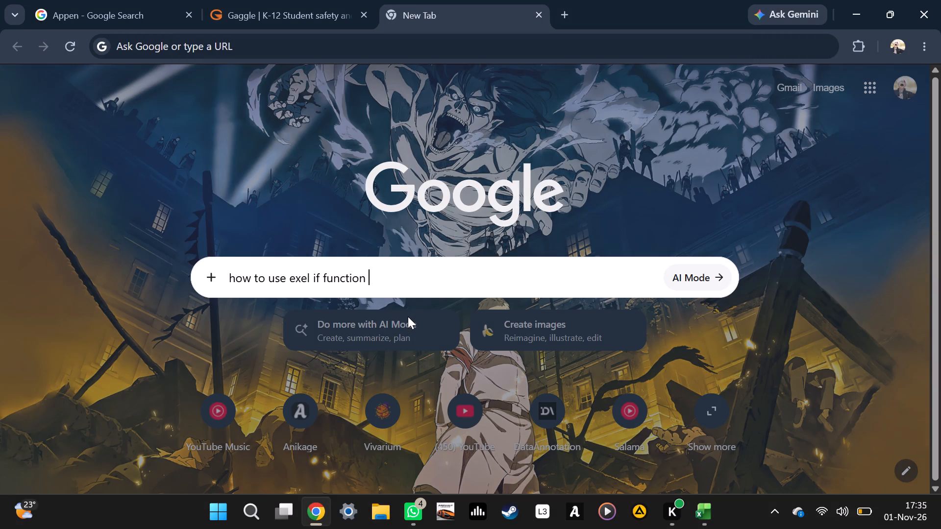
pyautogui.write('function arguements')
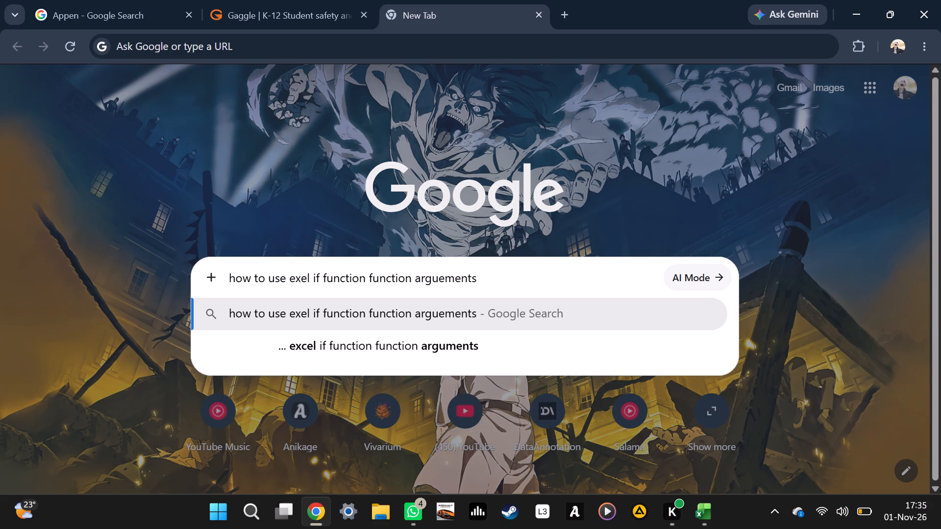
pyautogui.press('Return')
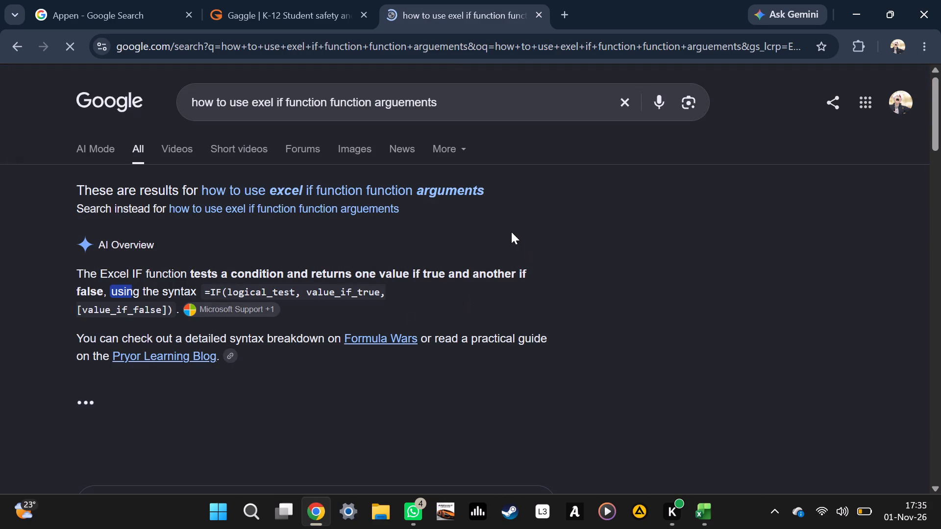
# Read the AI Overview's explanation of the IF function's arguments and its pass/fail example formula.
pyautogui.scroll(-2, 403, 418)
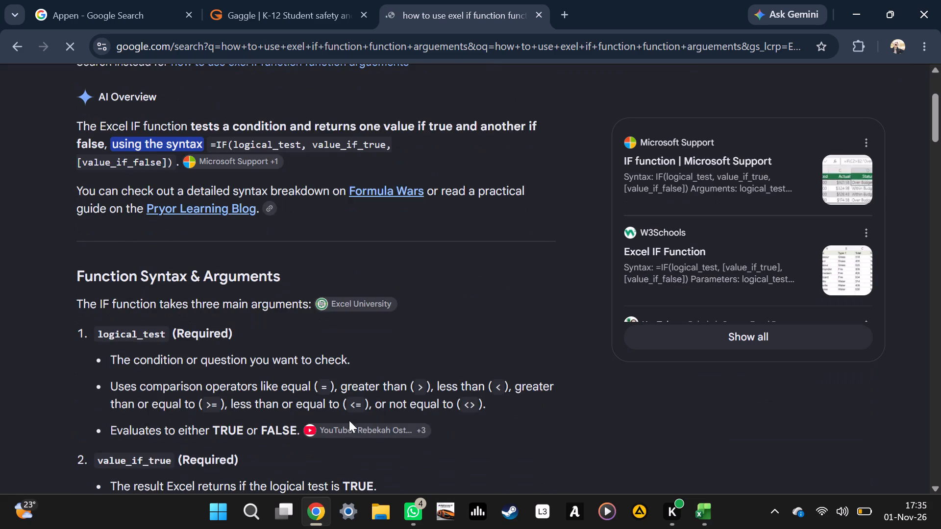
pyautogui.scroll(-1, 388, 388)
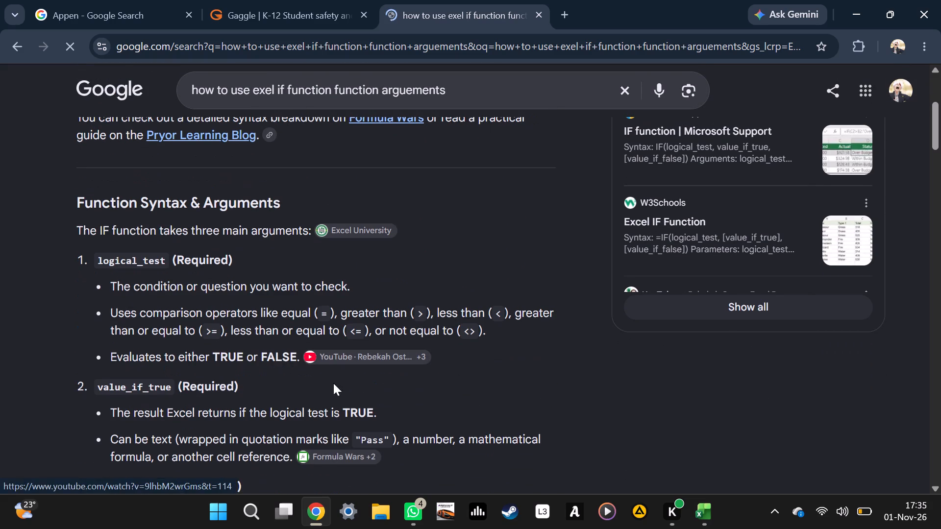
pyautogui.scroll(-2, 220, 331)
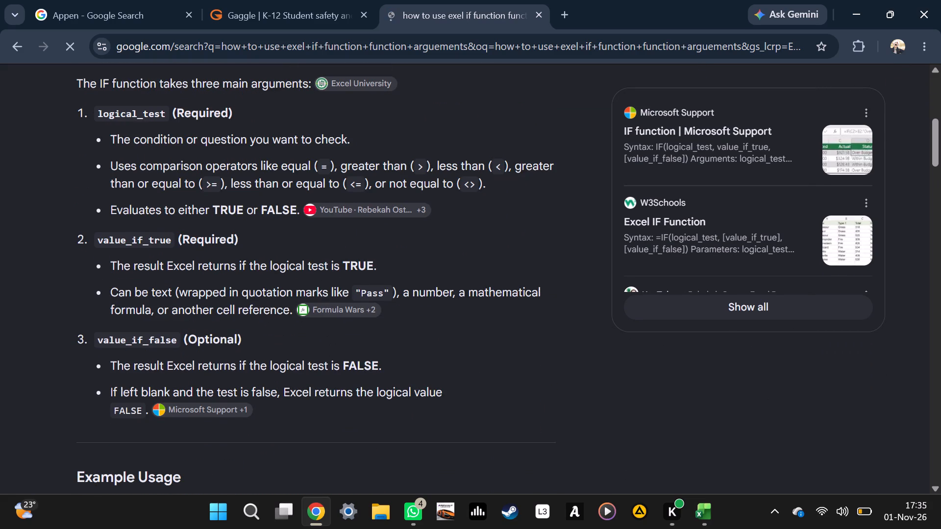
pyautogui.scroll(-4, 229, 390)
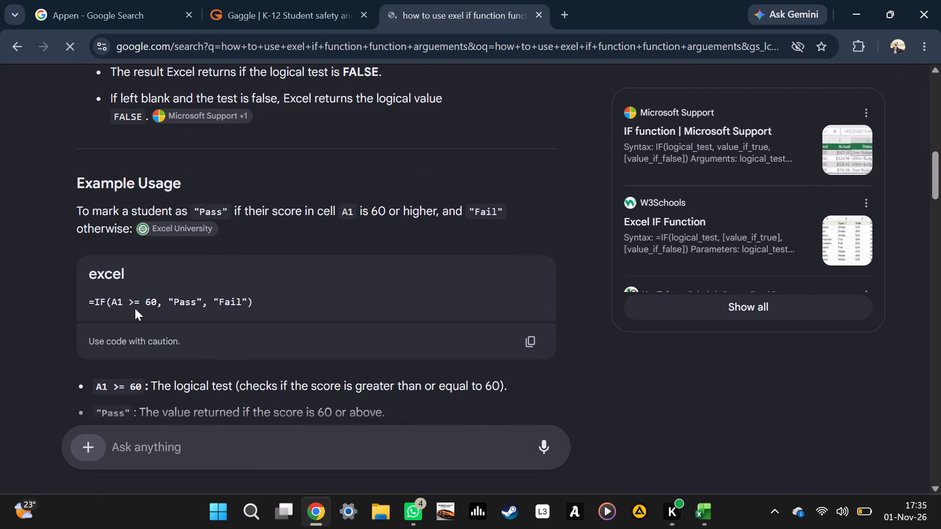
pyautogui.scroll(-2, 197, 364)
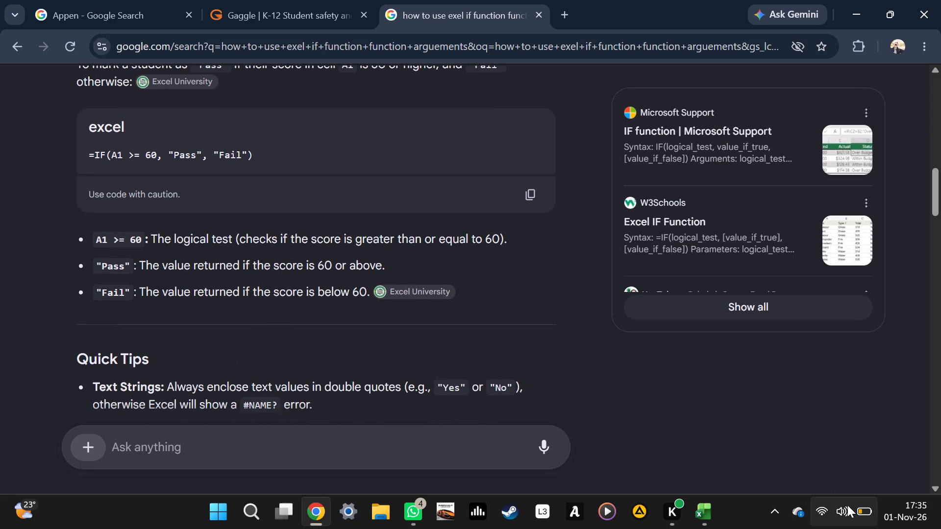
# Switch back to Excel and set the IF function's logical test to j2>=60.
pyautogui.click(698, 515)
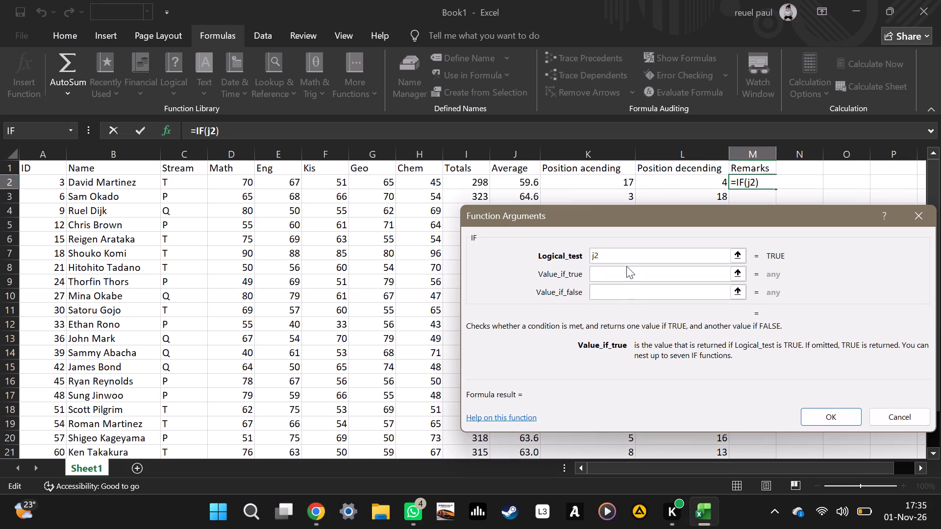
pyautogui.click(626, 257)
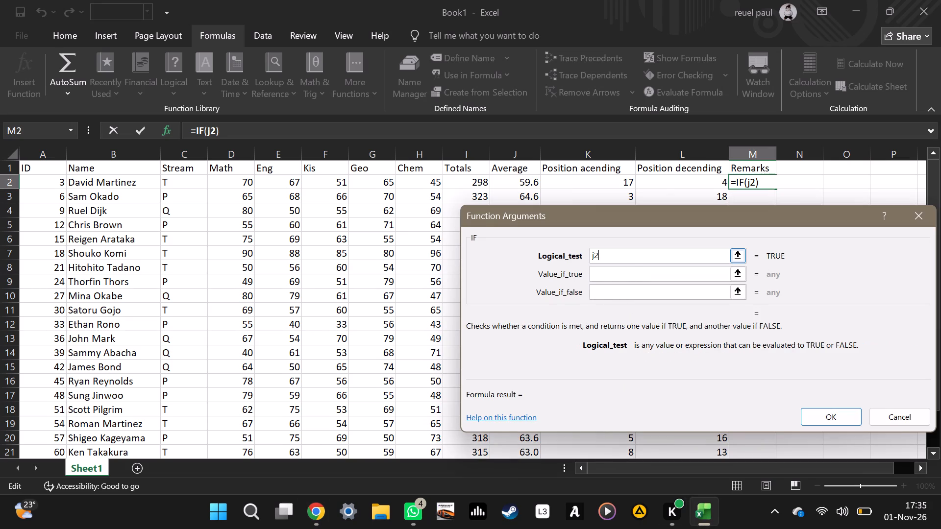
pyautogui.hotkey('shift', '>')
pyautogui.press('=')
pyautogui.write('60')
# Check the example in Chrome again, then complete the IF function in Excel with pass if true and fail if false.
pyautogui.click(629, 273)
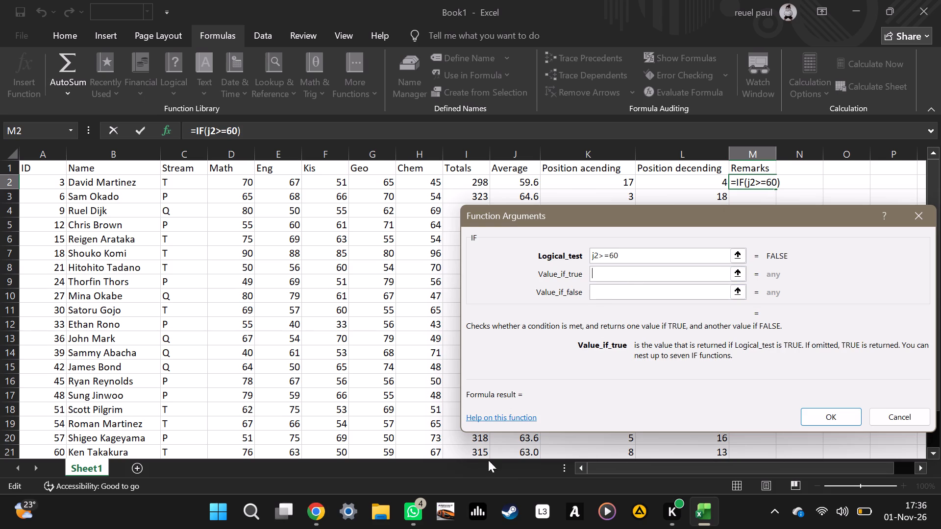
pyautogui.click(319, 511)
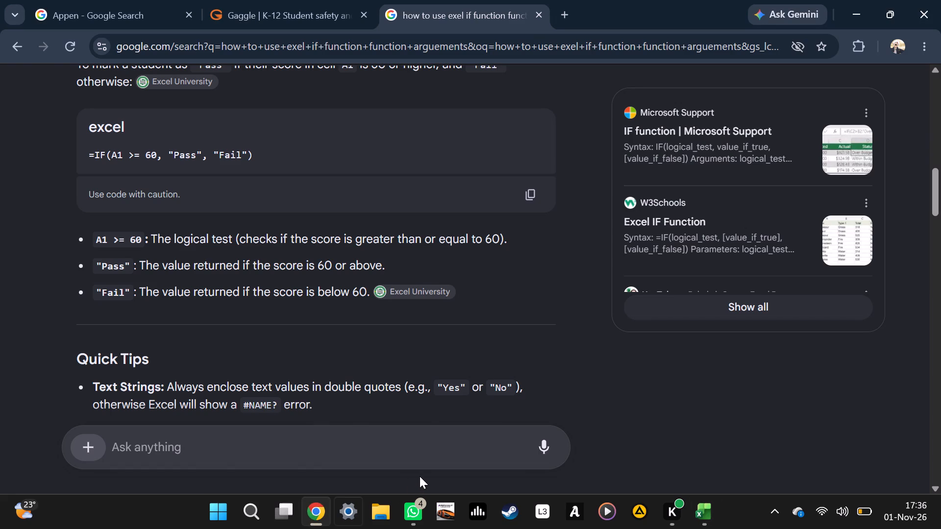
pyautogui.click(705, 511)
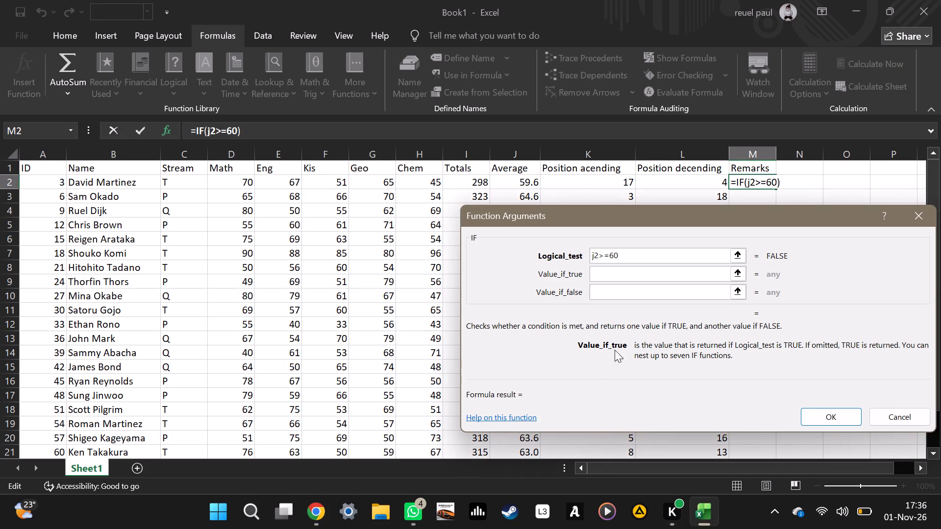
pyautogui.write('pass')
pyautogui.click(647, 293)
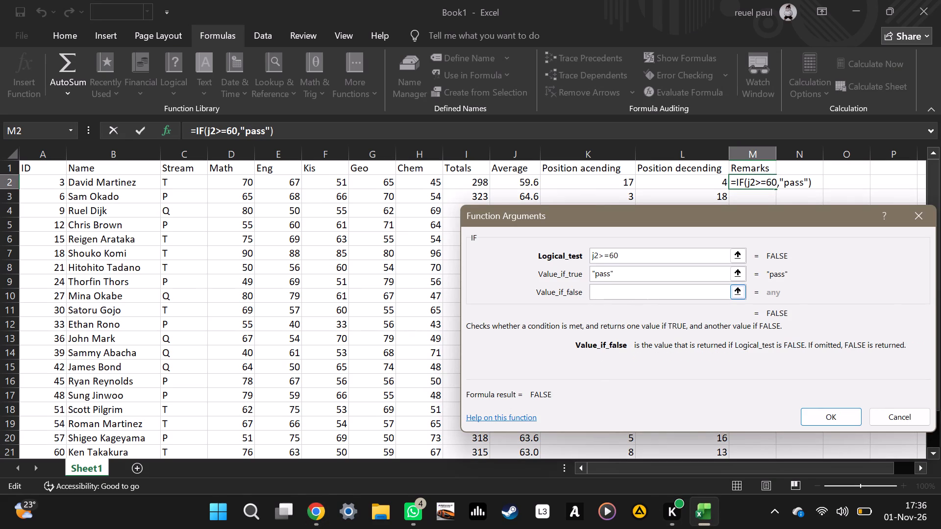
pyautogui.write('fail')
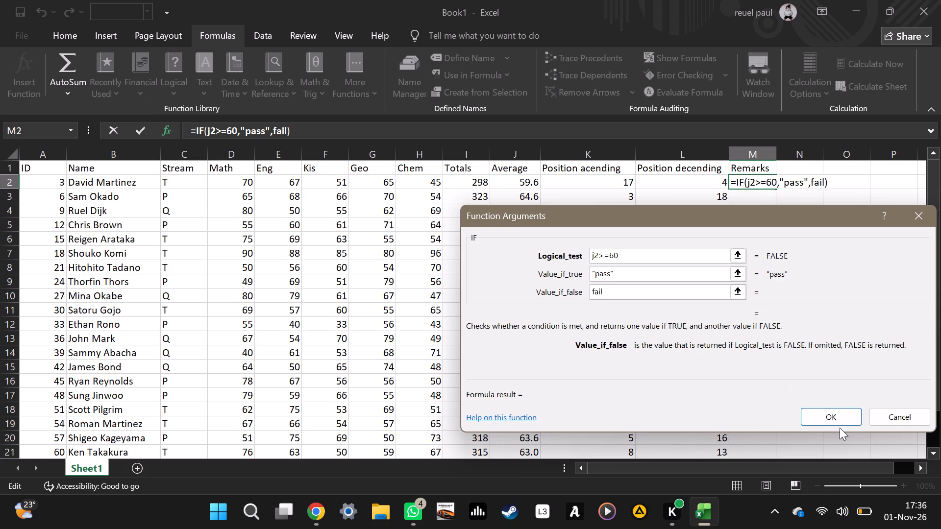
pyautogui.click(834, 414)
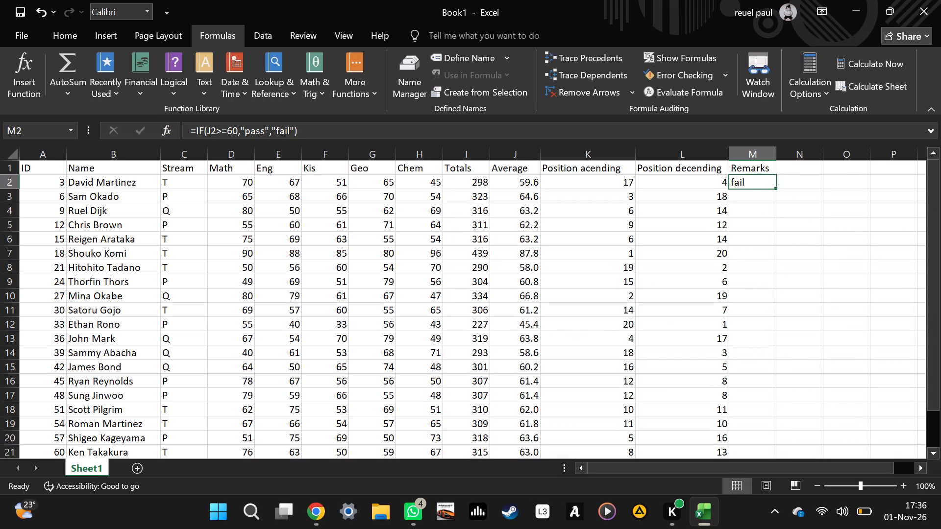
# Fill the Remarks formula from M2 down to M21, the last student's row.
pyautogui.moveTo(775, 187); pyautogui.dragTo(781, 233)
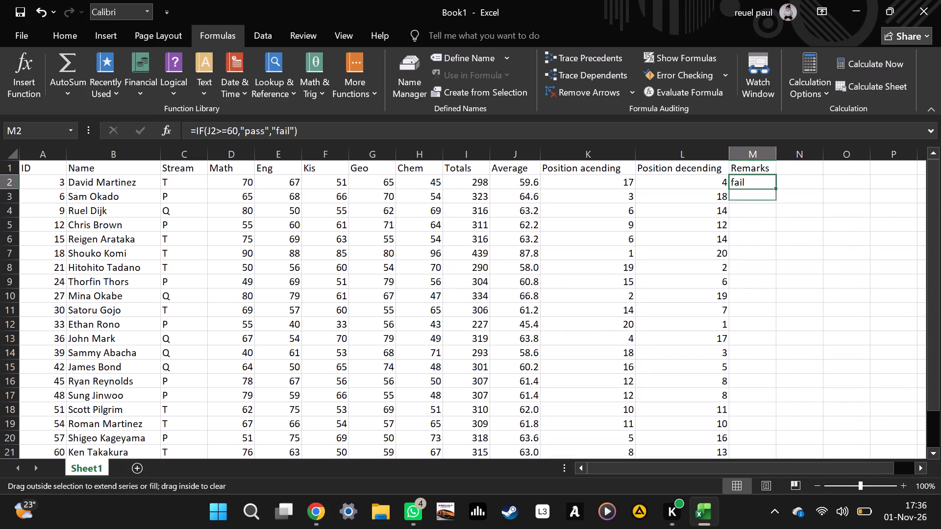
pyautogui.moveTo(781, 233); pyautogui.dragTo(765, 456)
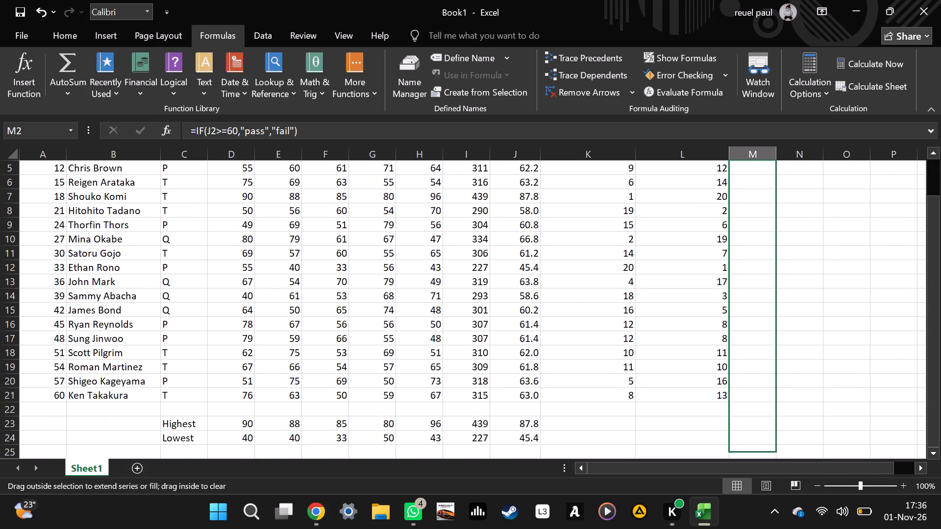
pyautogui.moveTo(765, 456); pyautogui.dragTo(760, 396)
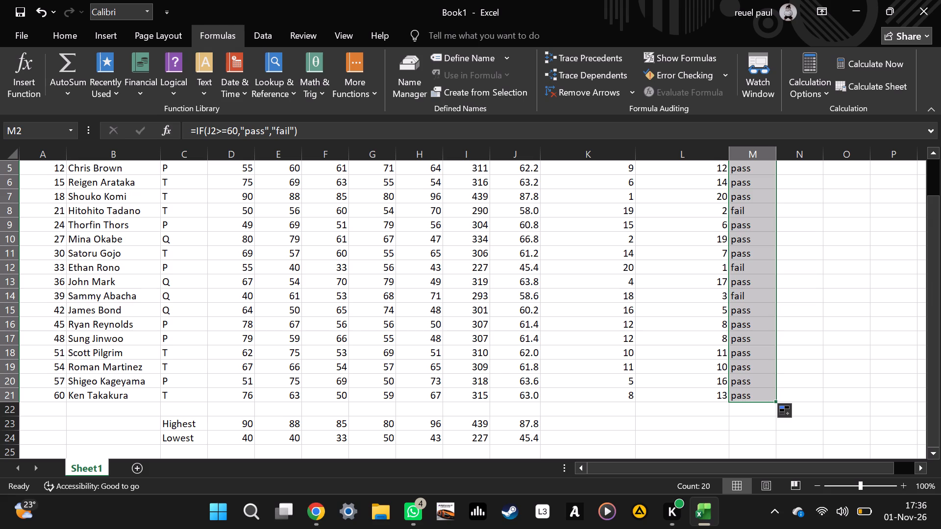
pyautogui.scroll(6, 709, 391)
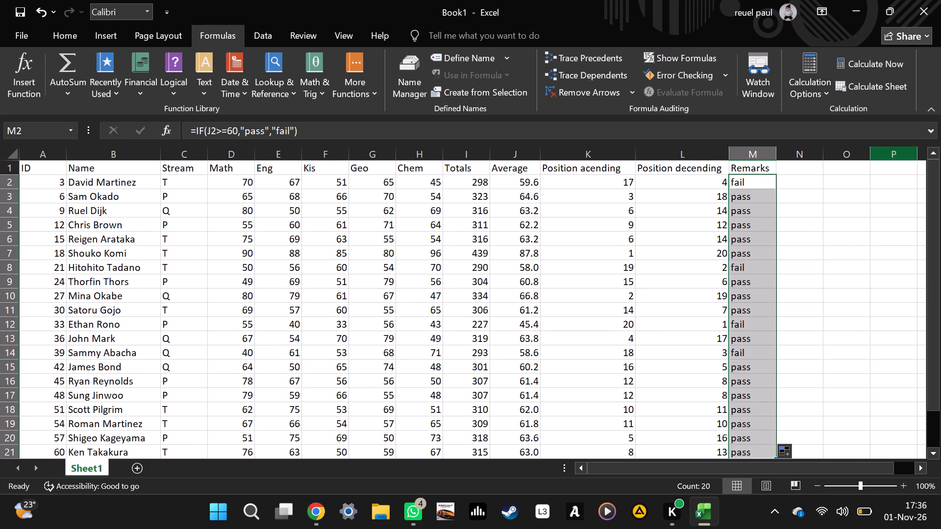
# Add the column heading Grade in cell N1, beside the Remarks heading.
pyautogui.click(805, 170)
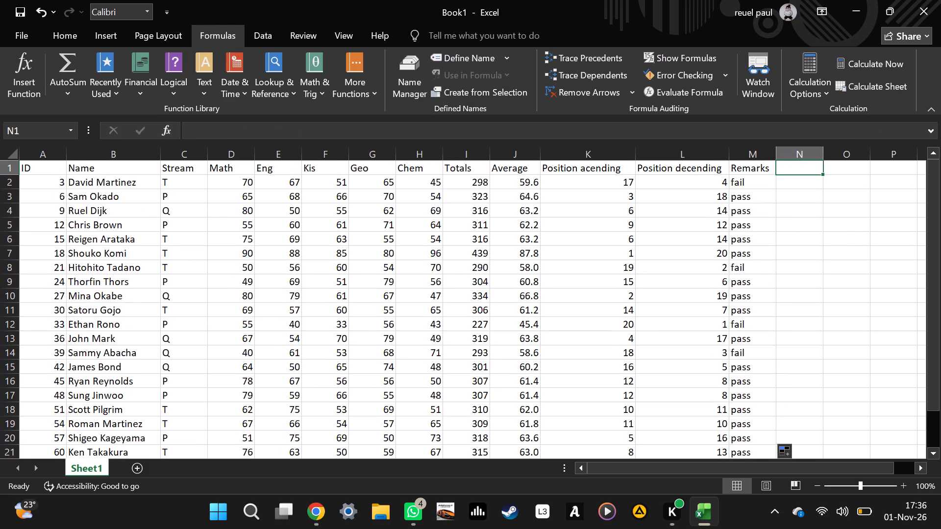
pyautogui.write('Grade')
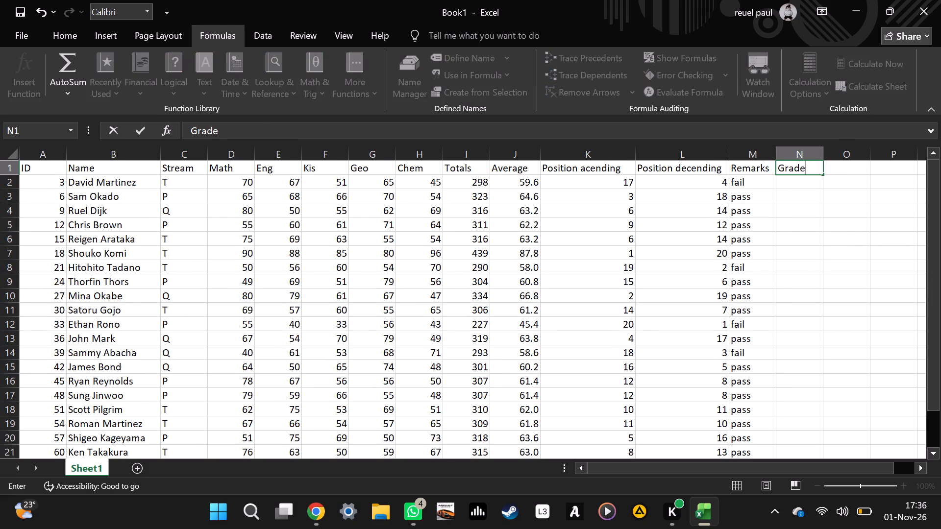
pyautogui.press('Down')
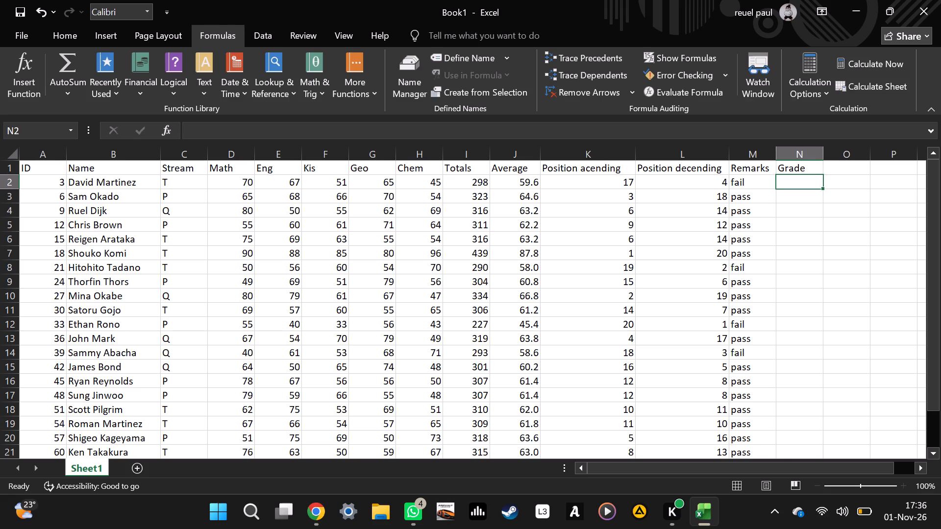
pyautogui.scroll(1, 831, 178)
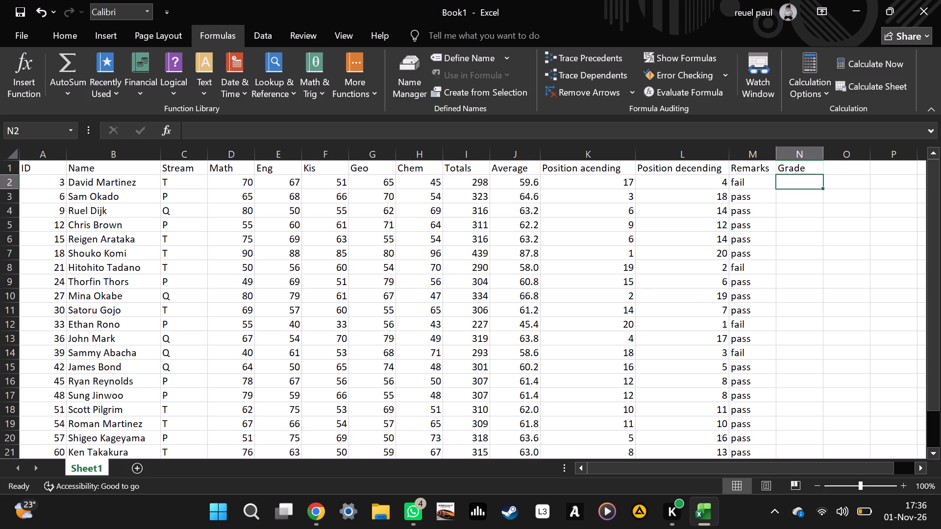
pyautogui.click(805, 179)
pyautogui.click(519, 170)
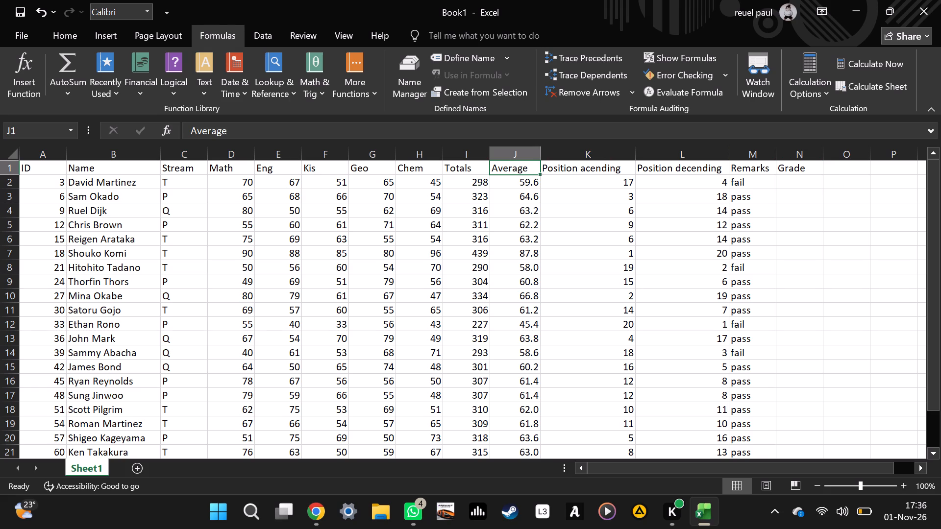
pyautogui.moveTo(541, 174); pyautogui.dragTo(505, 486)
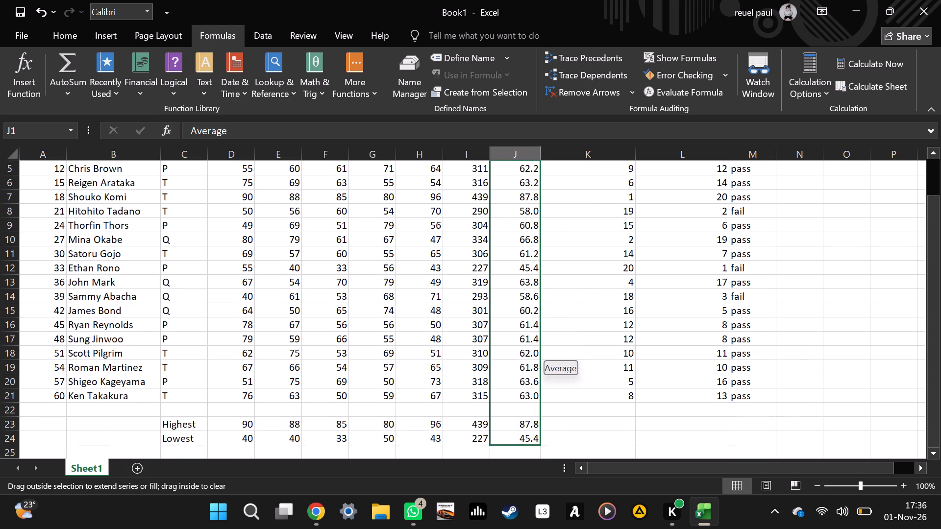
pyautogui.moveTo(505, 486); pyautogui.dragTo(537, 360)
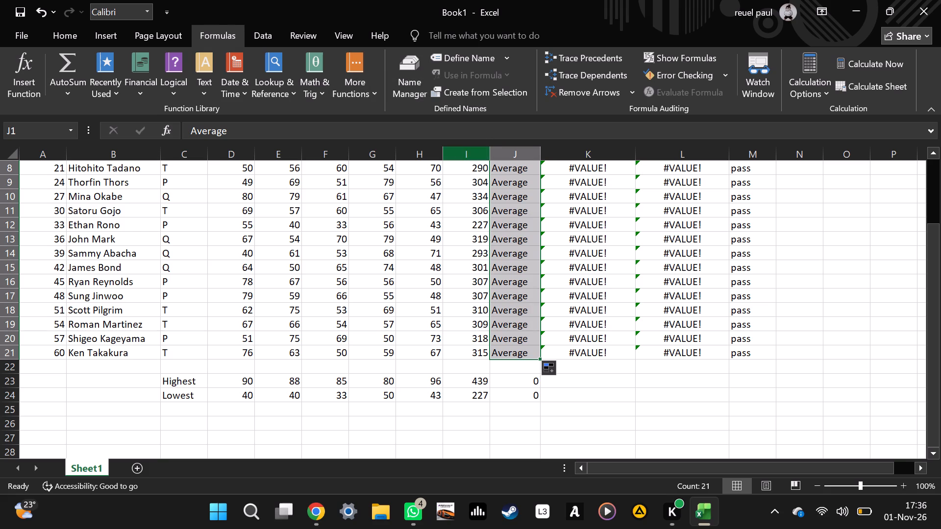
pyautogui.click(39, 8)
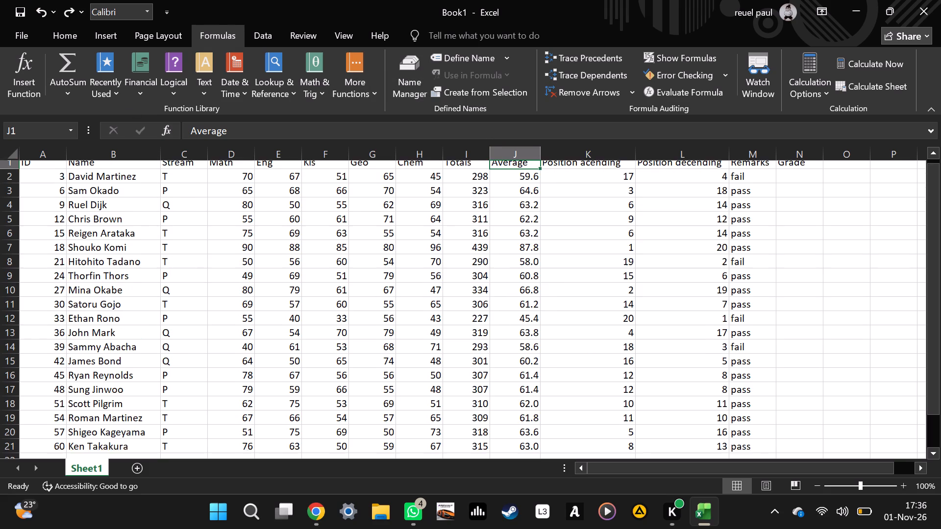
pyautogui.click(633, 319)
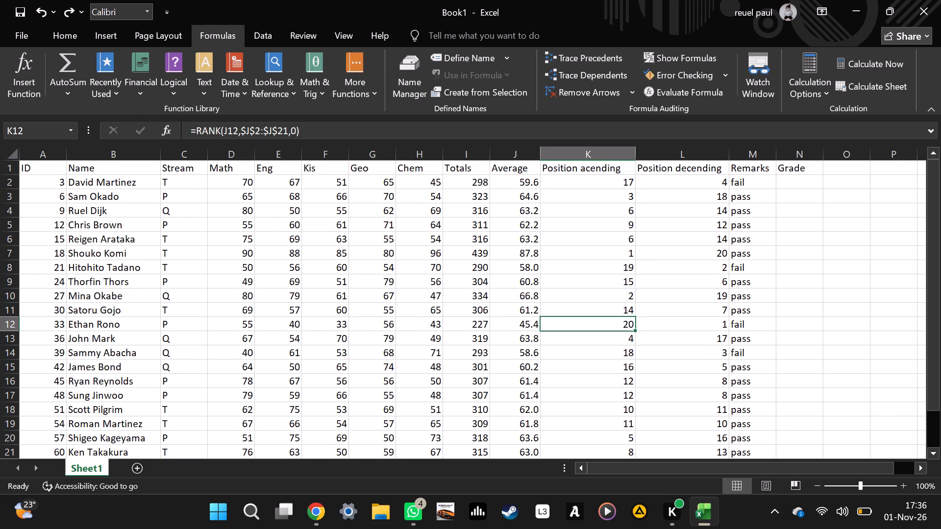
# Format the students' averages in J2 to J21 as whole numbers with no decimal places.
pyautogui.click(518, 181)
pyautogui.moveTo(528, 183); pyautogui.dragTo(520, 476)
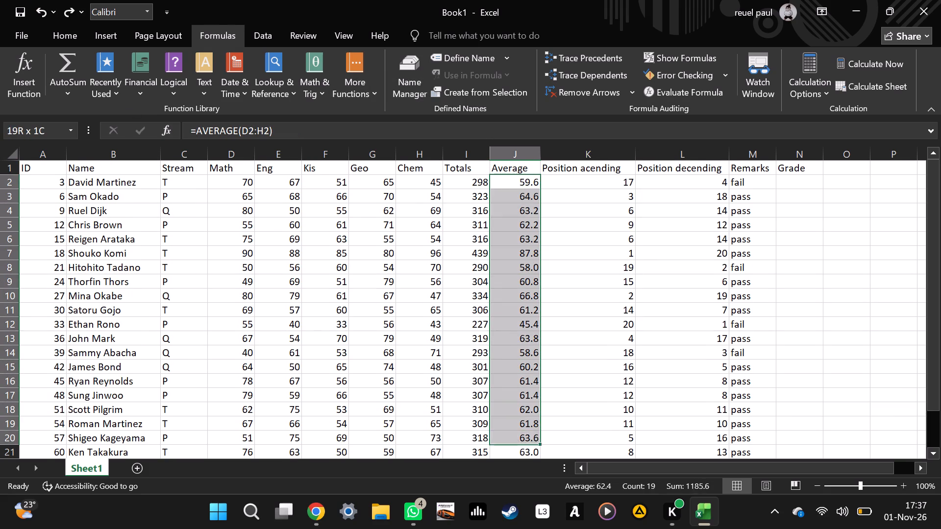
pyautogui.moveTo(520, 476); pyautogui.dragTo(520, 397)
pyautogui.scroll(4, 497, 390)
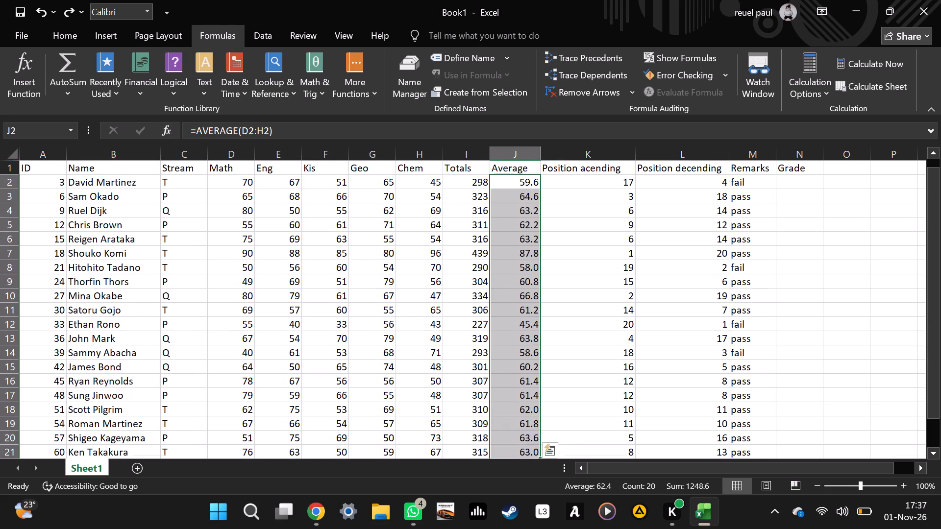
pyautogui.scroll(6, 495, 390)
pyautogui.click(60, 32)
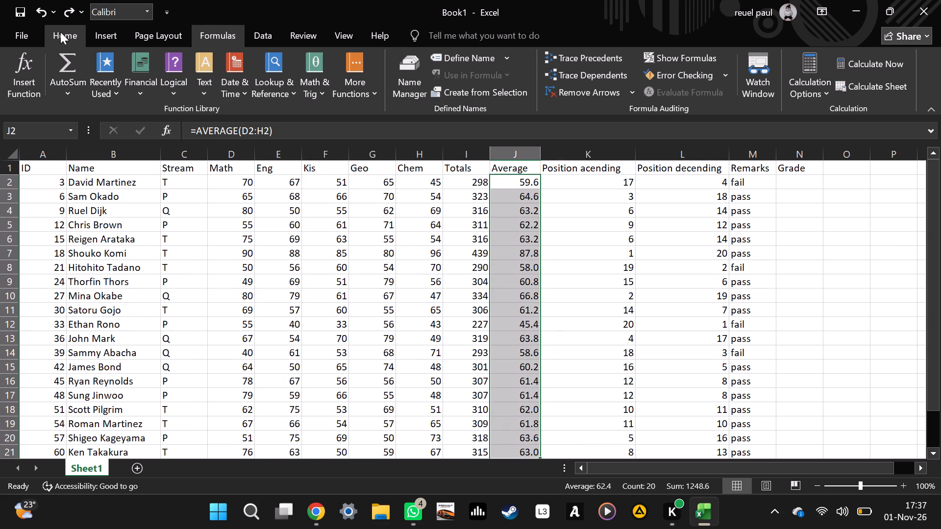
pyautogui.click(532, 85)
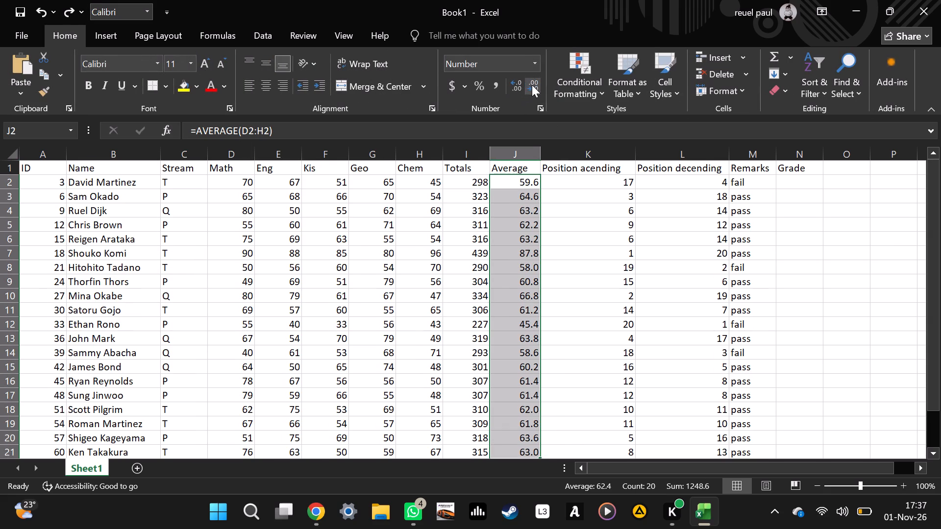
pyautogui.click(625, 265)
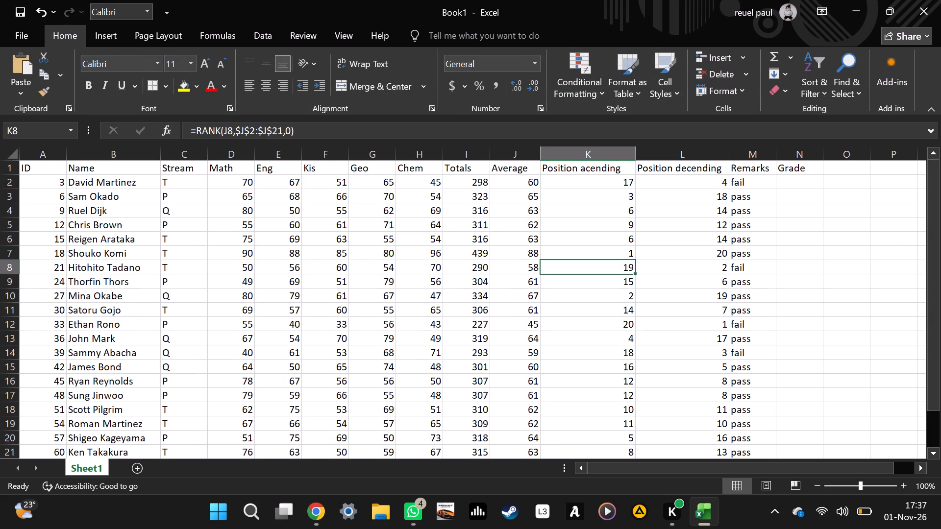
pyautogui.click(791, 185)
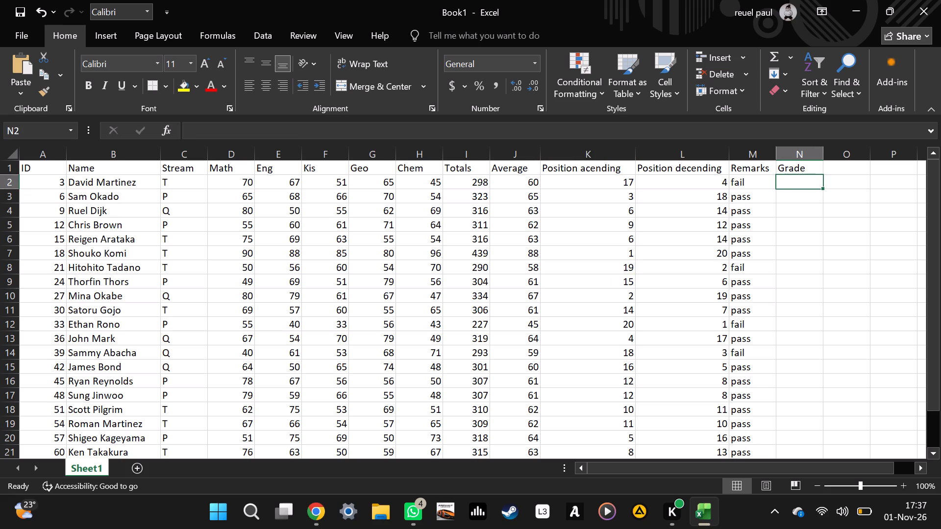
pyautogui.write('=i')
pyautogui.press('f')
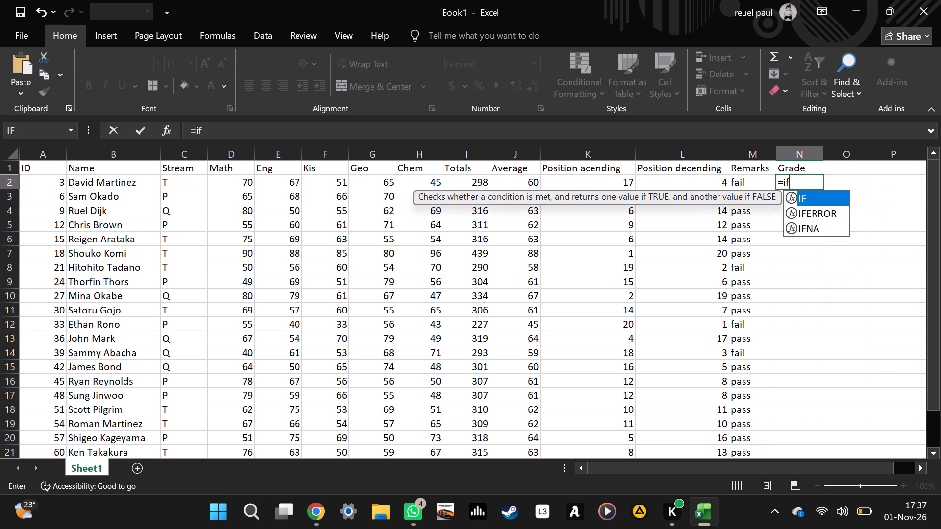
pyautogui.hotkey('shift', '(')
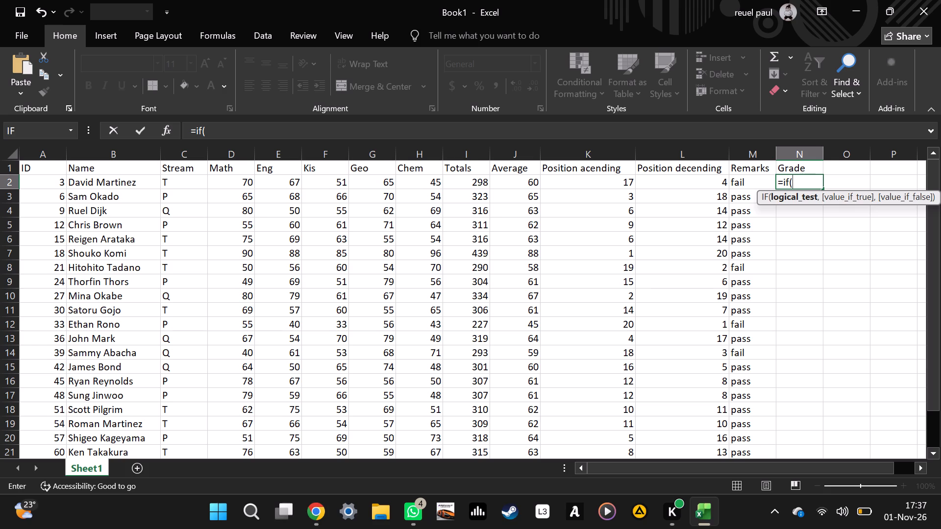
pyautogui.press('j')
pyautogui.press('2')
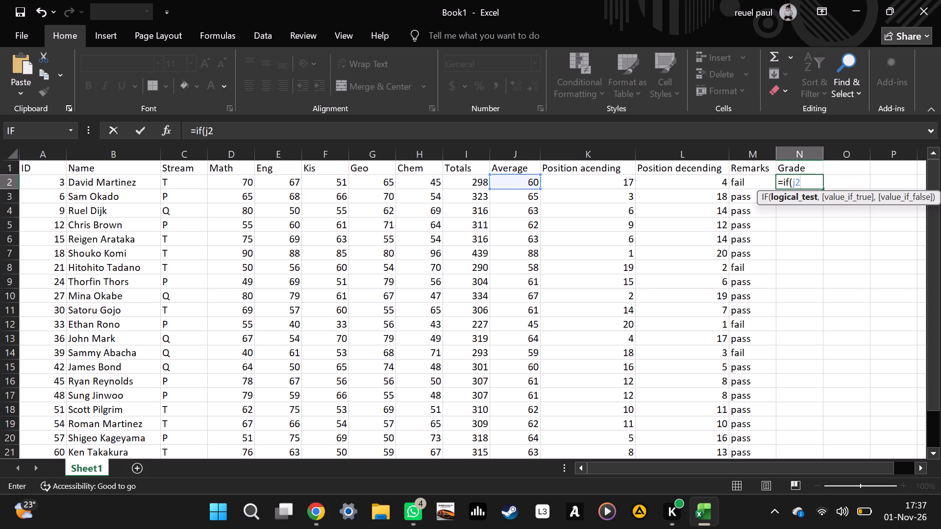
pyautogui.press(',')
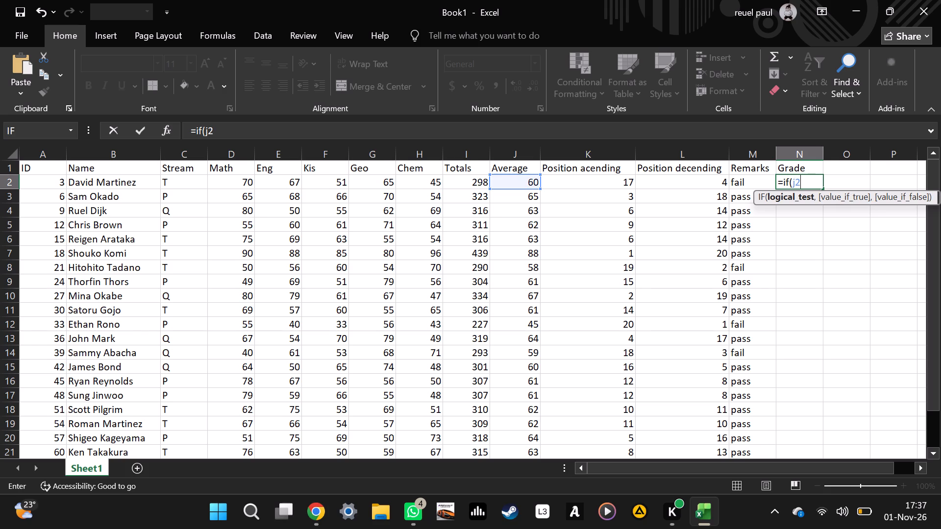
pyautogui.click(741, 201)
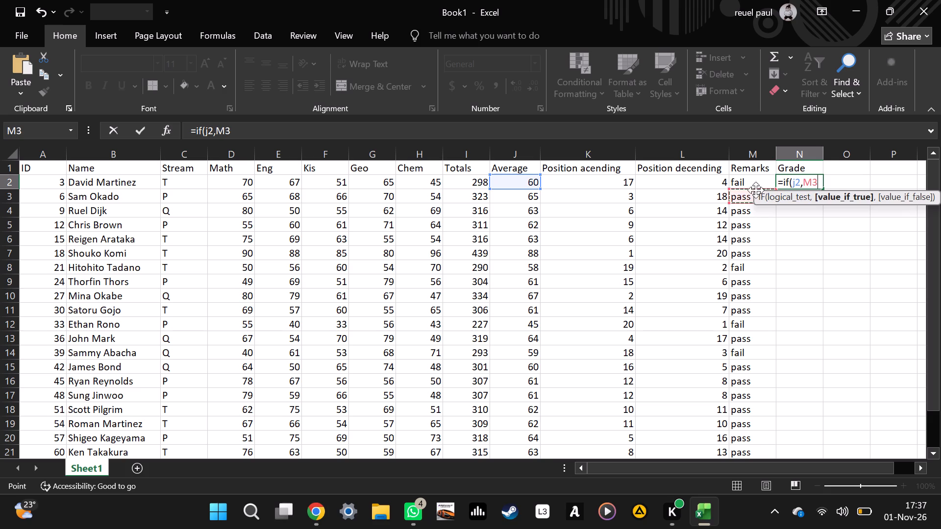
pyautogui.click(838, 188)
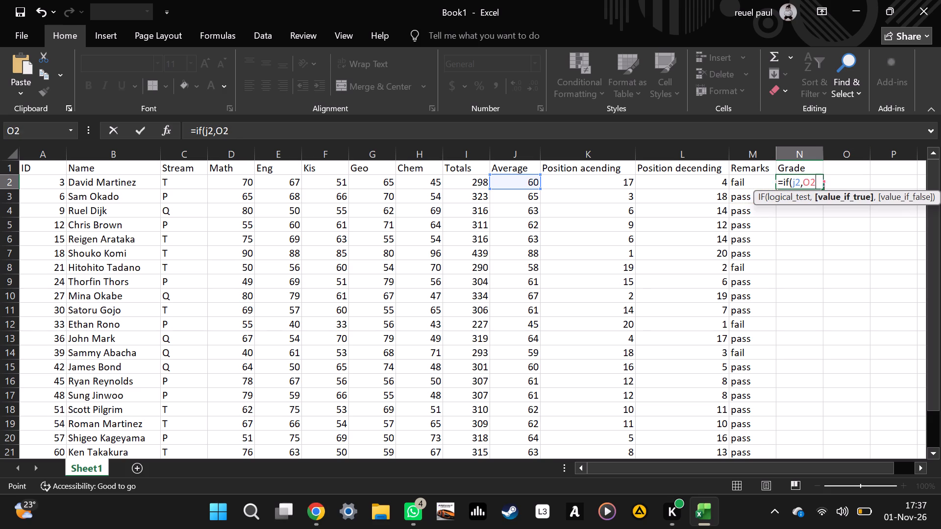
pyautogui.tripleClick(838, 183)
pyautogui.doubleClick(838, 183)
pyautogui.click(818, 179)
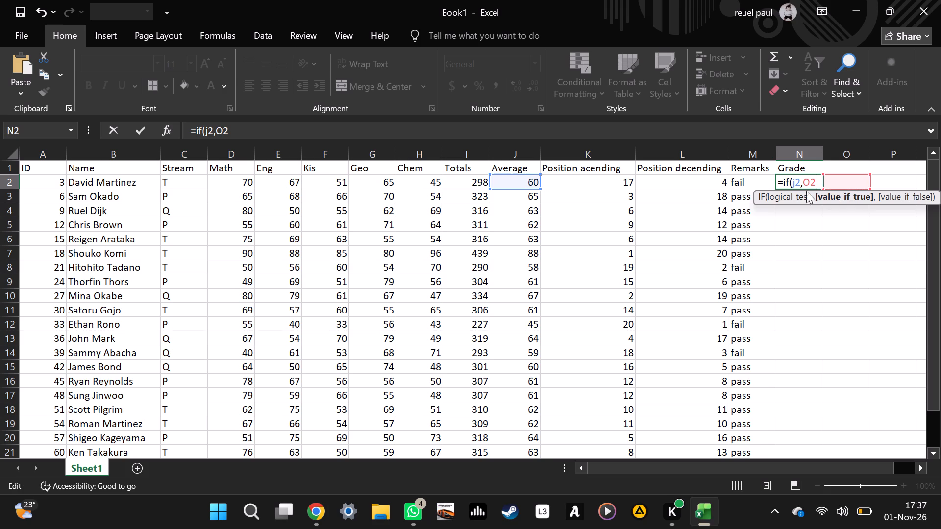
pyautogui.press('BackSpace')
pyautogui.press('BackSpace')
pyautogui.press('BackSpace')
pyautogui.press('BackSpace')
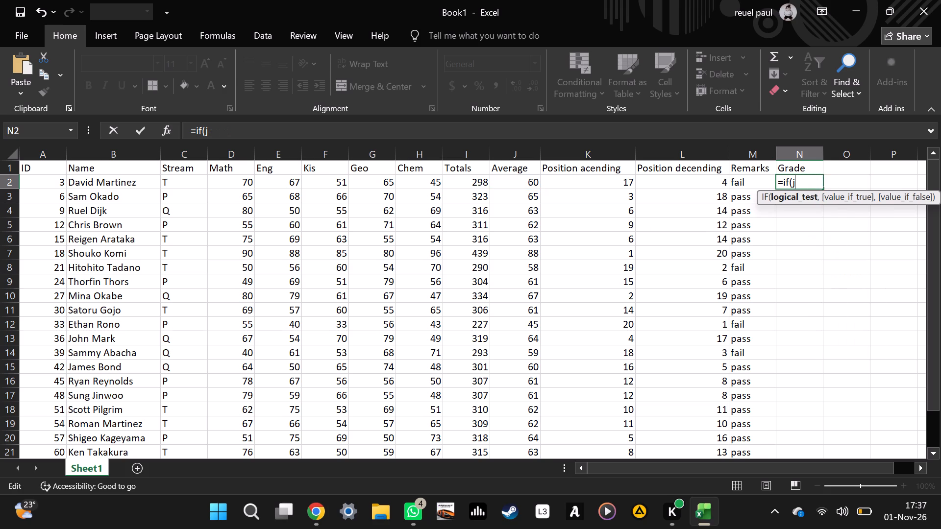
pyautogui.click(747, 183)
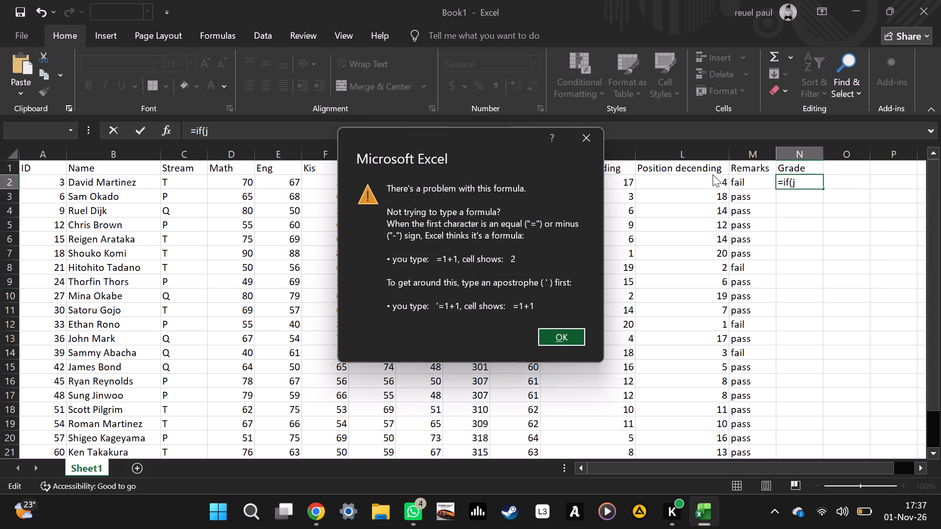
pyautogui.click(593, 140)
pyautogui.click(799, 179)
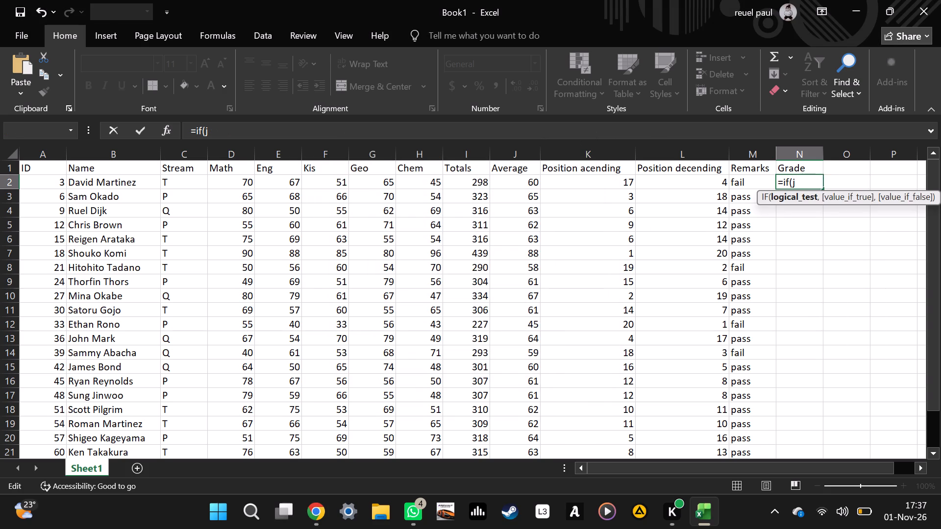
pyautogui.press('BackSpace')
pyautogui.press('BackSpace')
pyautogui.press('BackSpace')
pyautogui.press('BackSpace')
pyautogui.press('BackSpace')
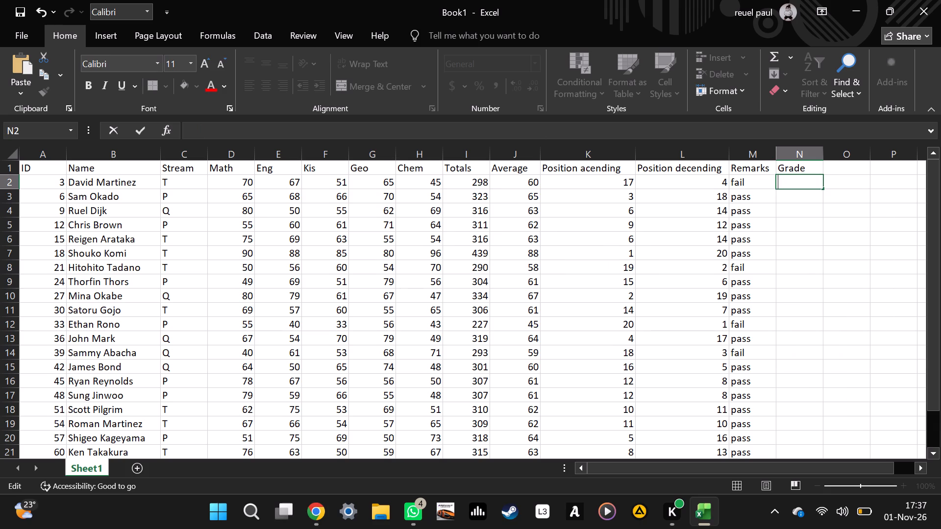
# Check the Remarks formula in M2, then start an IF formula in N2 giving "A" when the average in J2 is greater than 80.
pyautogui.click(748, 185)
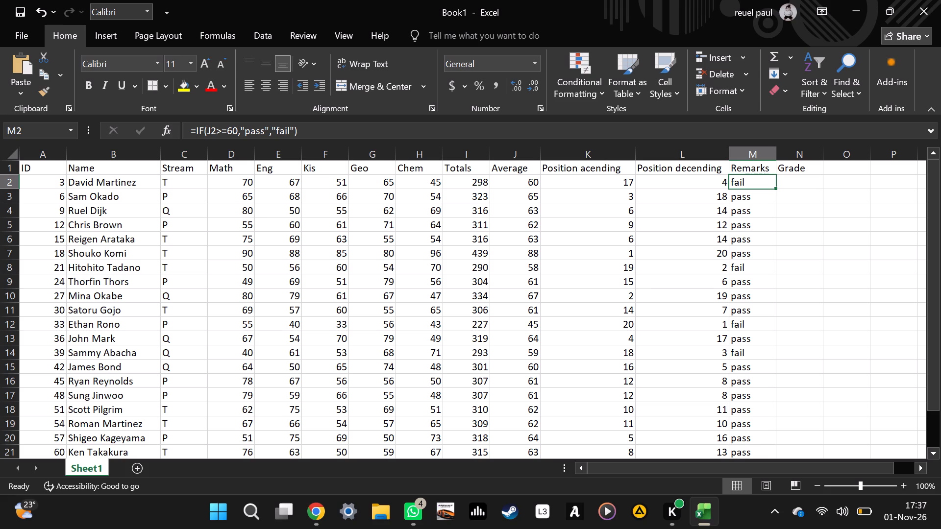
pyautogui.click(795, 183)
pyautogui.click(742, 181)
pyautogui.click(801, 179)
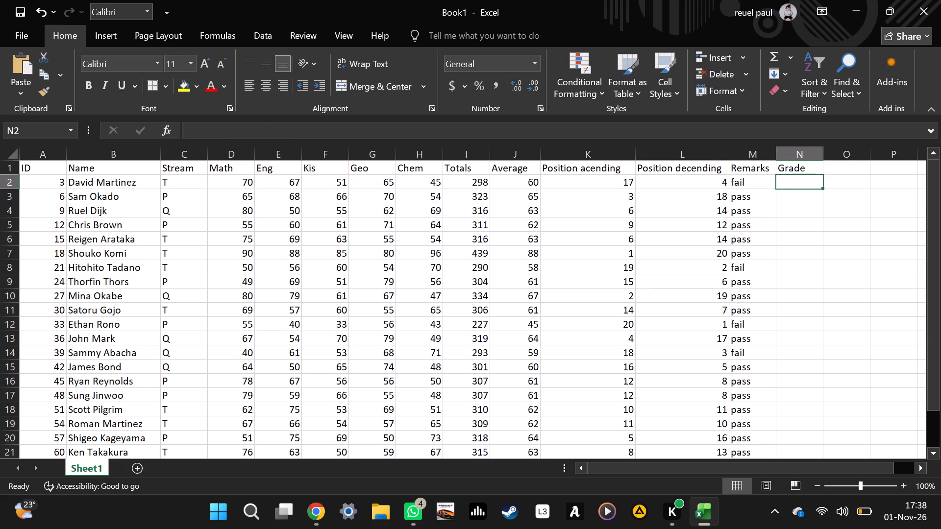
pyautogui.write('=i')
pyautogui.press('f')
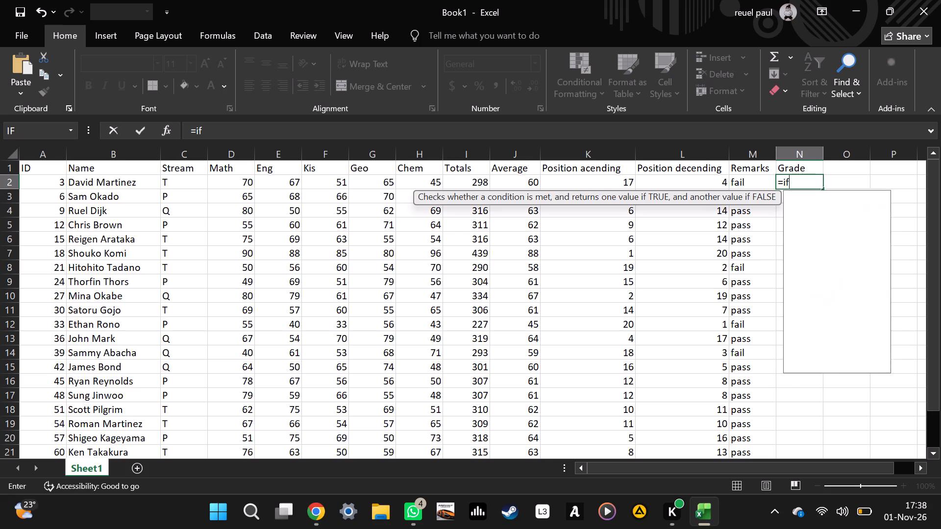
pyautogui.hotkey('shift', '(')
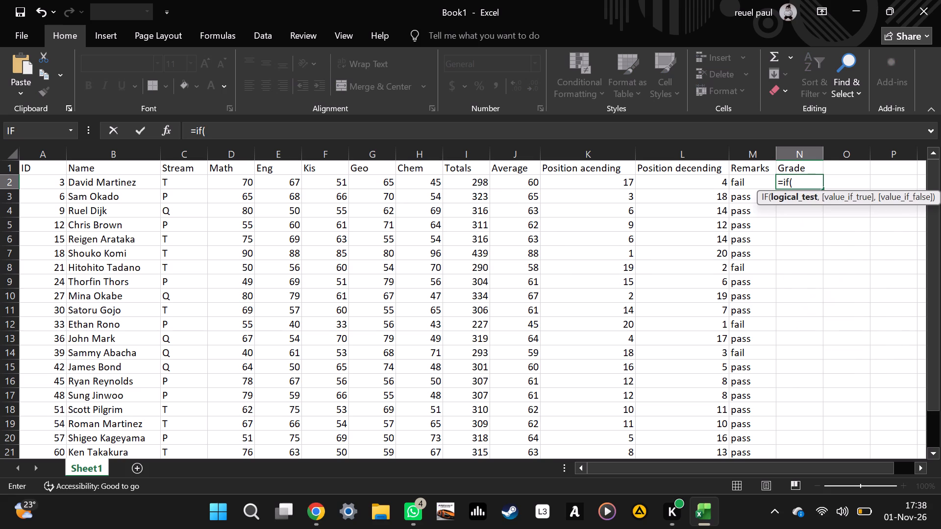
pyautogui.write('j2')
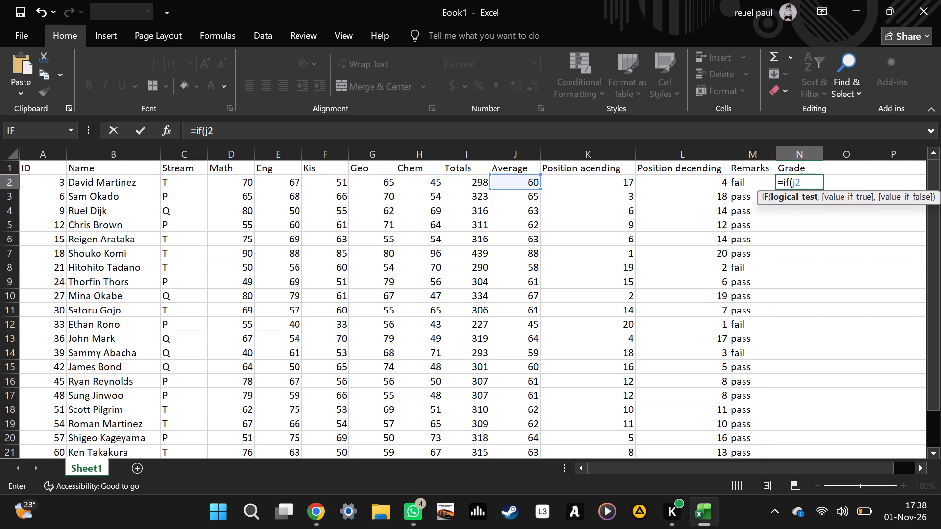
pyautogui.hotkey('shift', '*')
pyautogui.press('BackSpace')
pyautogui.hotkey('shift', '>')
pyautogui.write('80')
pyautogui.press(',')
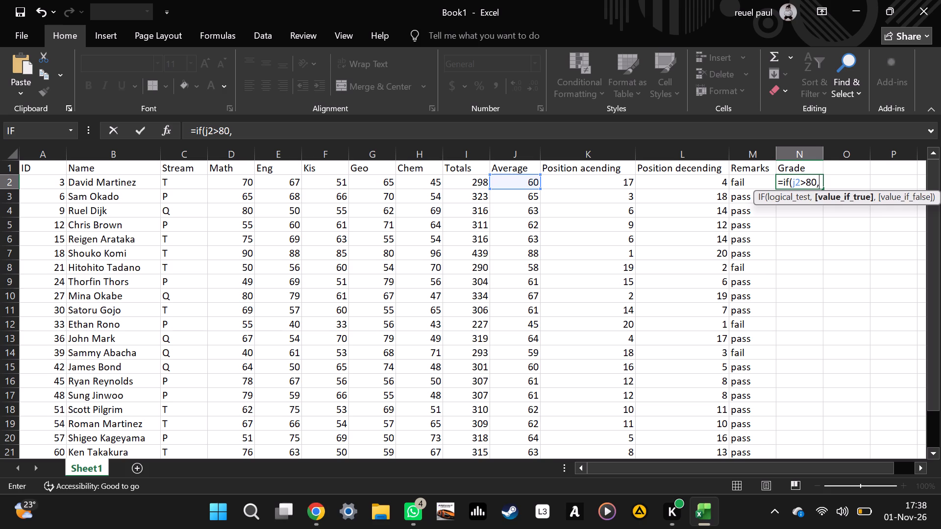
pyautogui.hotkey('shift', '"')
pyautogui.press('a')
pyautogui.press('BackSpace')
pyautogui.hotkey('shift', 'a')
pyautogui.hotkey('shift', '"')
pyautogui.press(',')
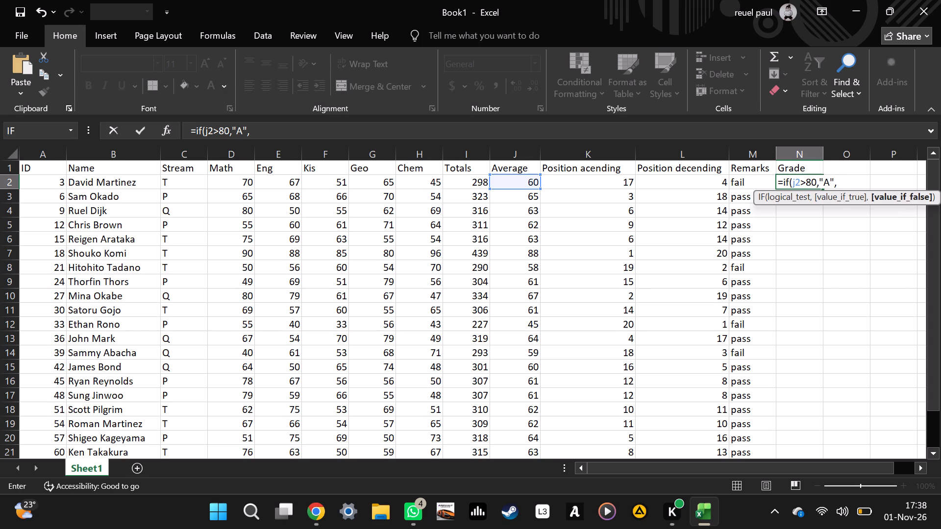
# Nest a second IF as the value-if-false argument, testing J2 greater than 70, and begin its grade text with b.
pyautogui.press('i')
pyautogui.press('f')
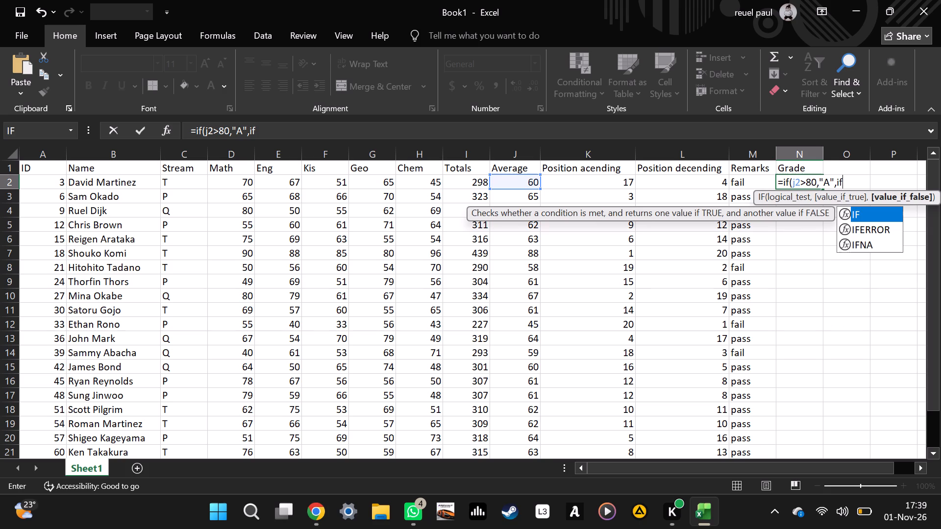
pyautogui.hotkey('shift', '(')
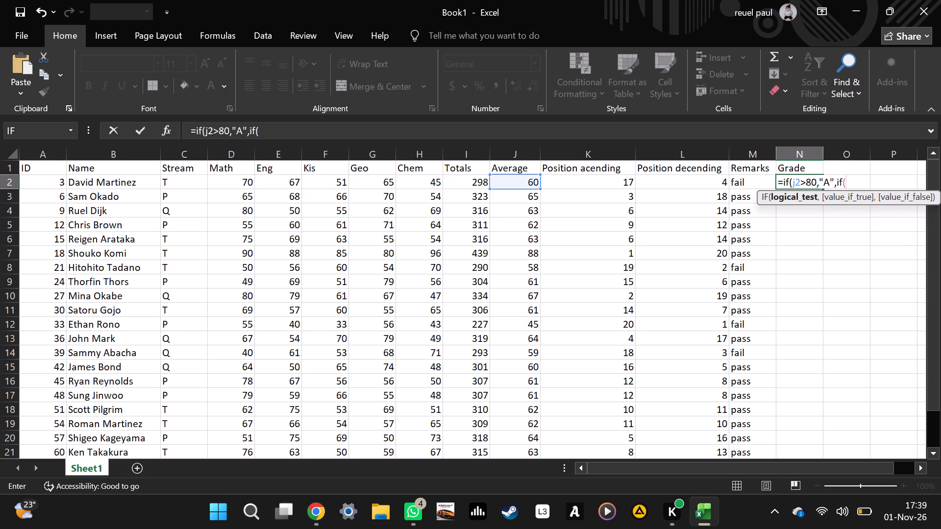
pyautogui.write('j2')
pyautogui.hotkey('shift', '>')
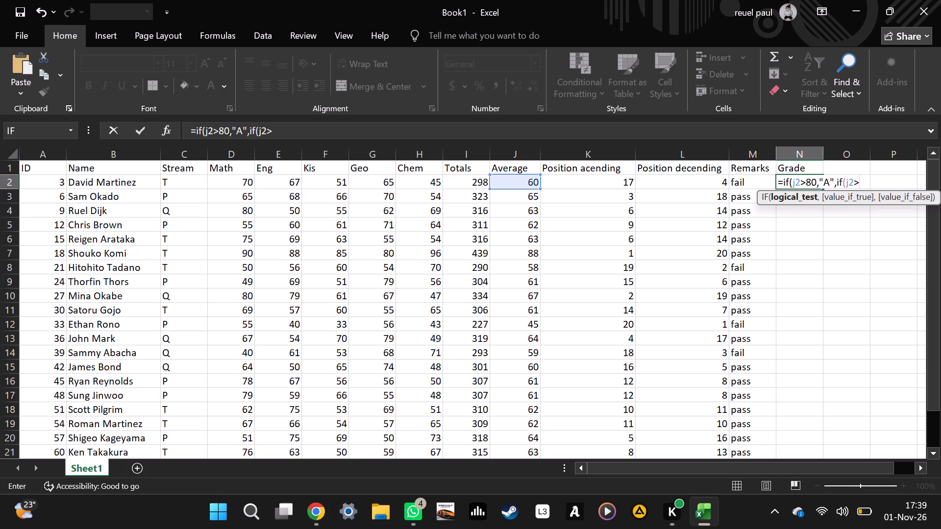
pyautogui.press('7')
pyautogui.press('0')
pyautogui.hotkey('shift', '"')
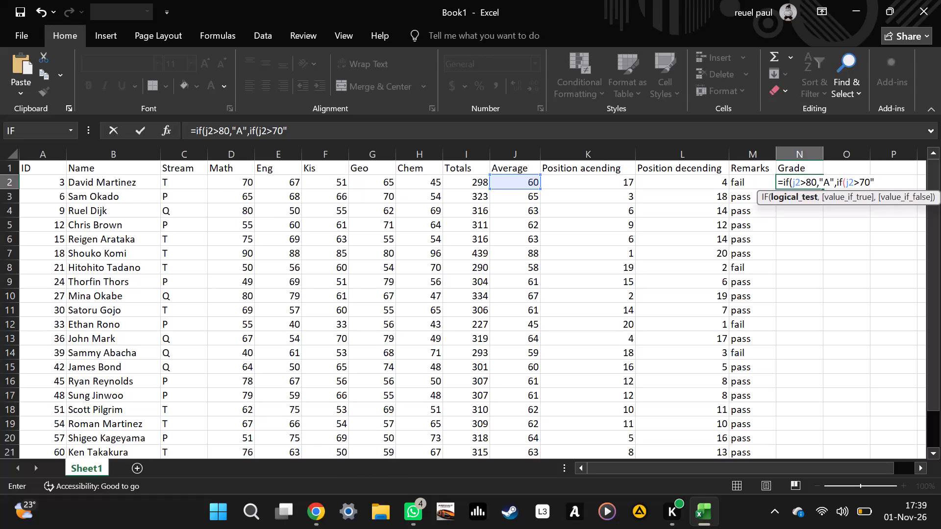
pyautogui.press('b')
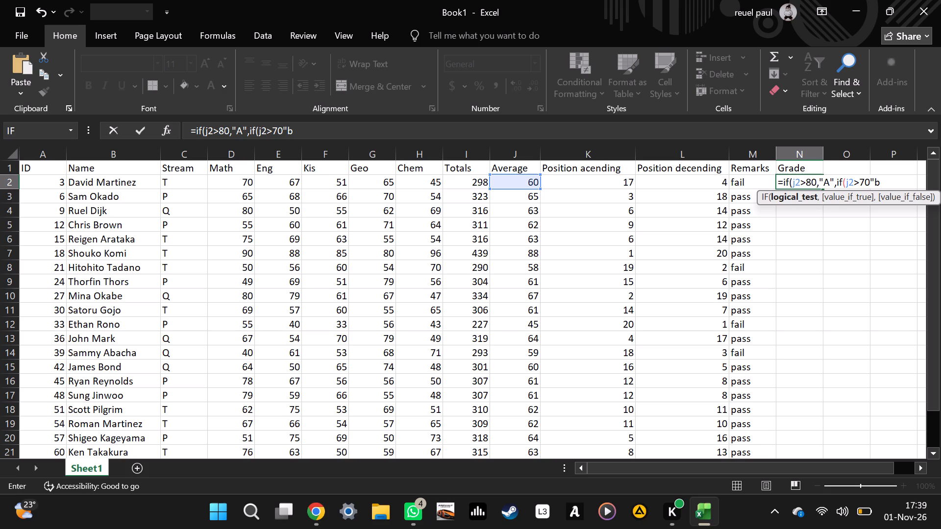
# Set the second IF's threshold to 76 in the unfinished Grade formula.
pyautogui.click(869, 183)
pyautogui.press('BackSpace')
pyautogui.press('5')
pyautogui.press('BackSpace')
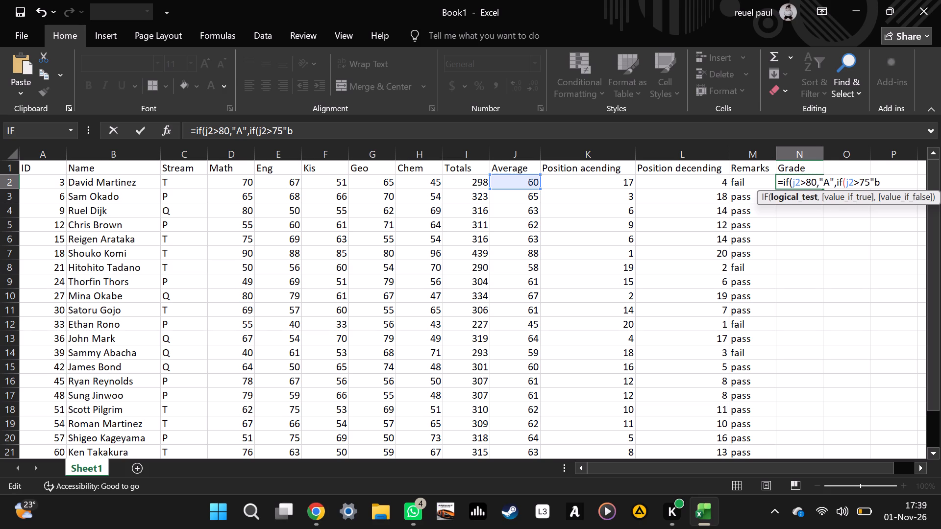
pyautogui.press('6')
# Replace the second IF's grade text with "B+", close the quotes and add a comma for the next argument.
pyautogui.click(893, 185)
pyautogui.press('BackSpace')
pyautogui.hotkey('shift', 'b')
pyautogui.press('=')
pyautogui.press('BackSpace')
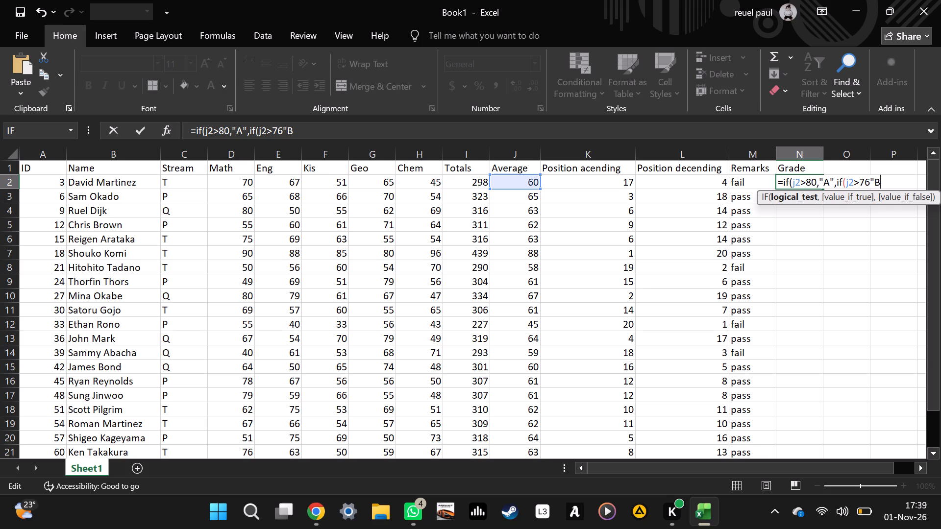
pyautogui.hotkey('shift', '+')
pyautogui.hotkey('shift', '"')
pyautogui.press(',')
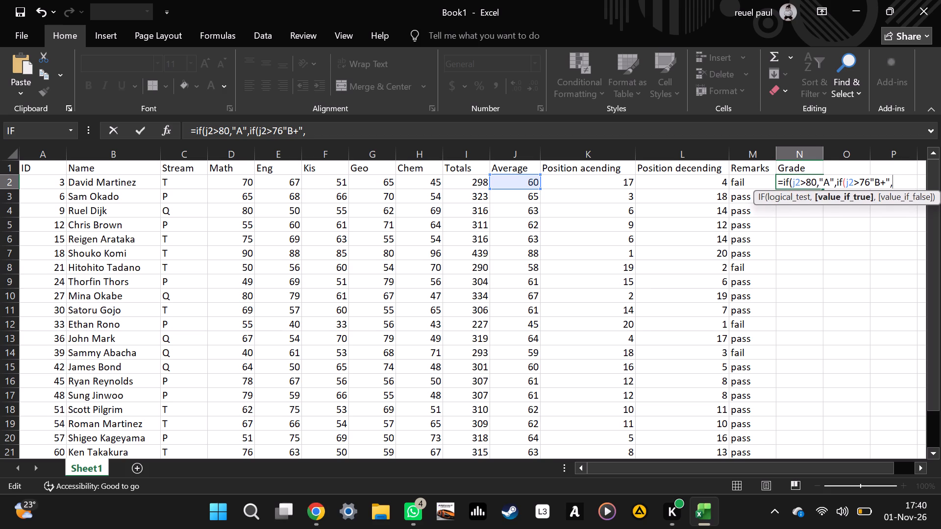
# Nest a third IF in the N2 Grade formula, testing whether J2 is greater than 70.
pyautogui.press('i')
pyautogui.press('f')
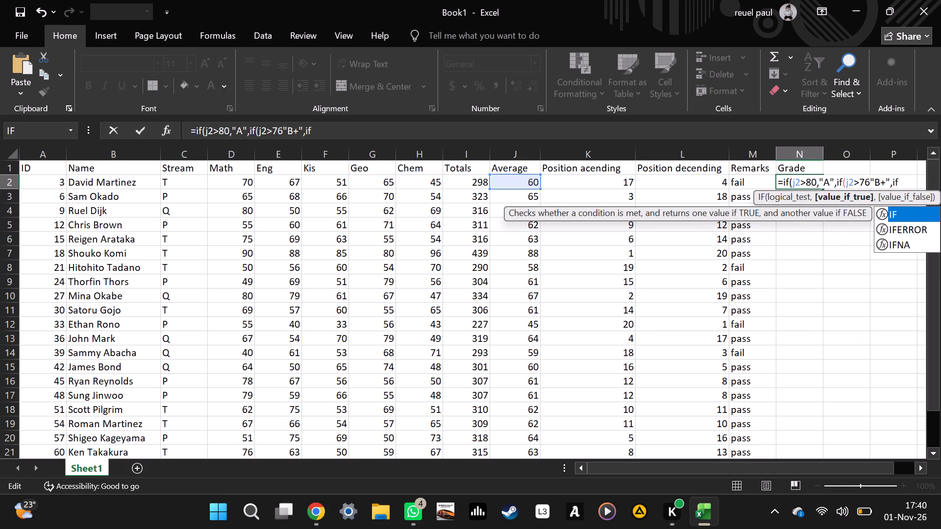
pyautogui.hotkey('shift', '(')
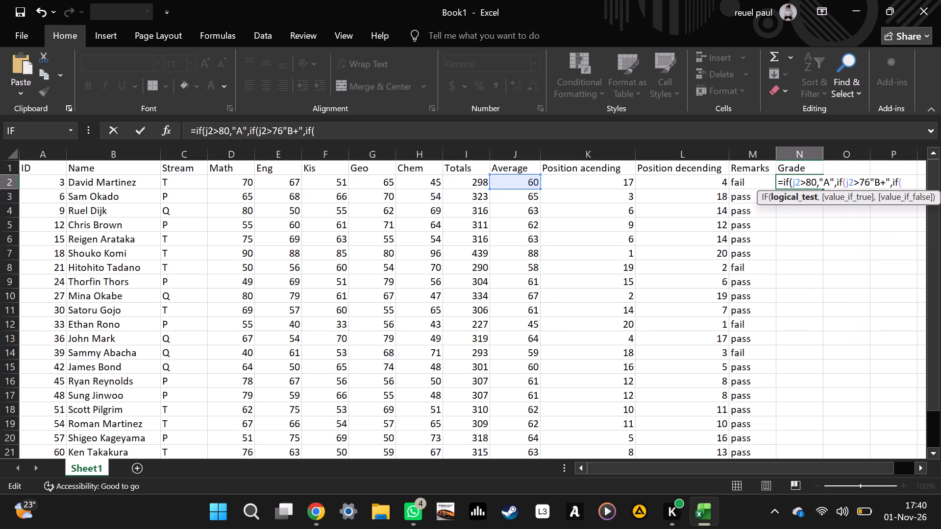
pyautogui.press('j')
pyautogui.press('2')
pyautogui.moveTo(789, 466); pyautogui.dragTo(834, 472)
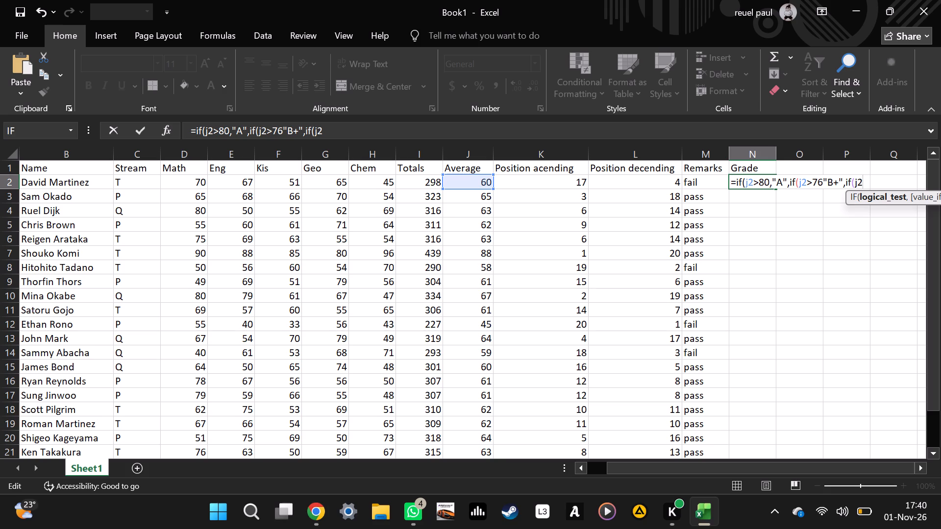
pyautogui.hotkey('shift', '>')
pyautogui.write('70')
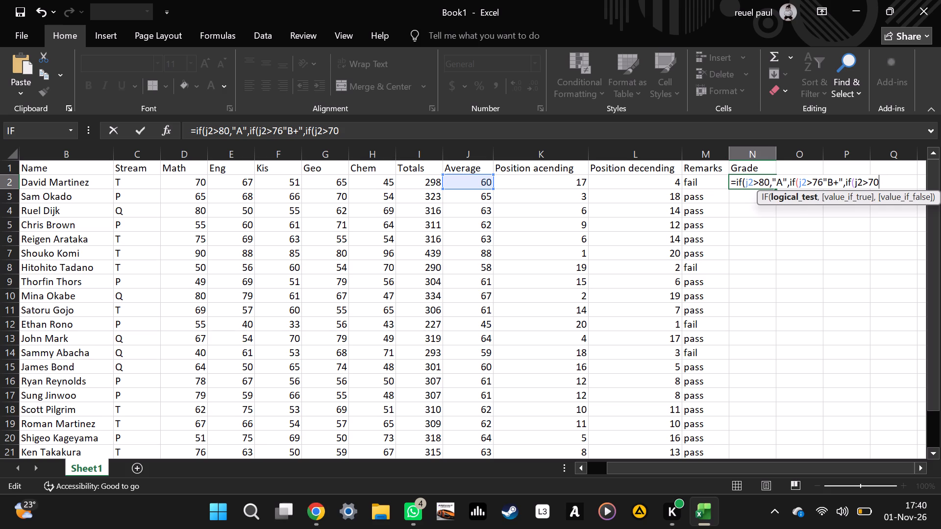
# Insert the missing comma between 76 and "B+" in the second IF.
pyautogui.click(821, 183)
pyautogui.press(',')
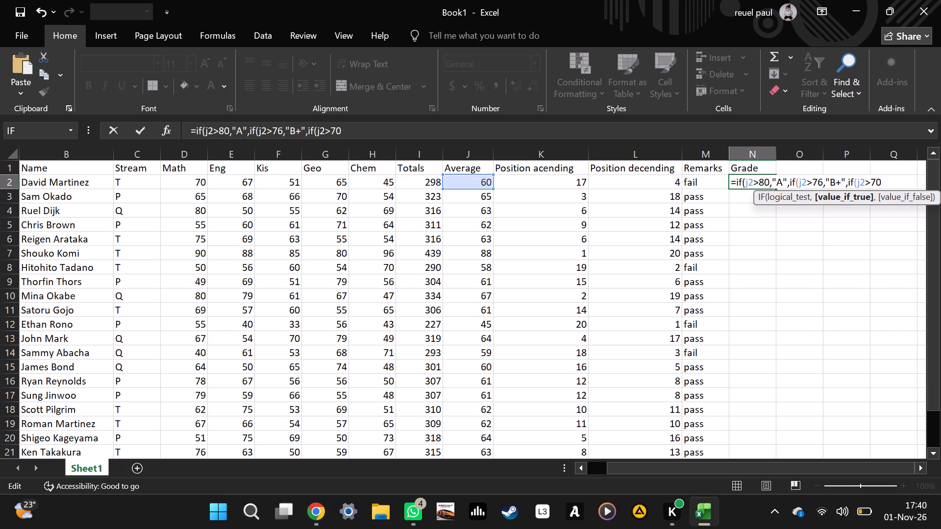
# Add "B" as the third IF's value-if-true argument, following the J2>70 test.
pyautogui.click(884, 181)
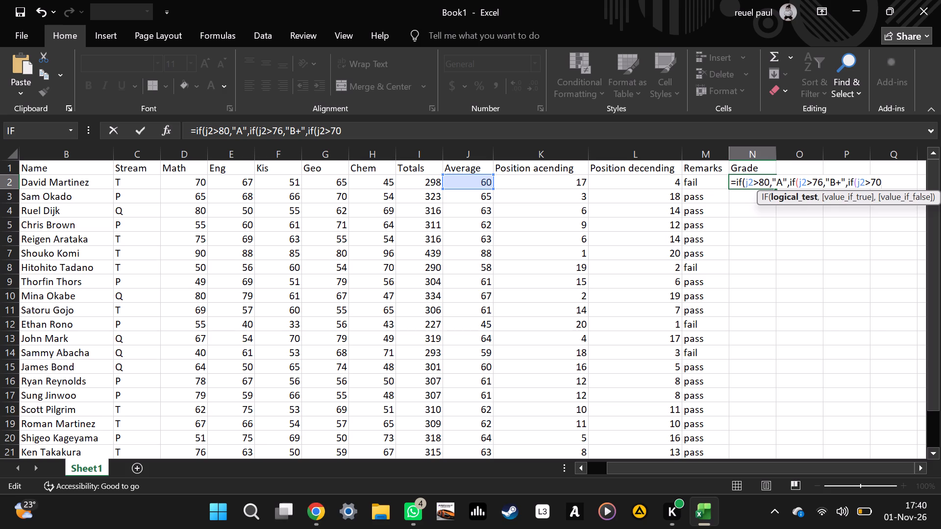
pyautogui.press(',')
pyautogui.hotkey('shift', '"')
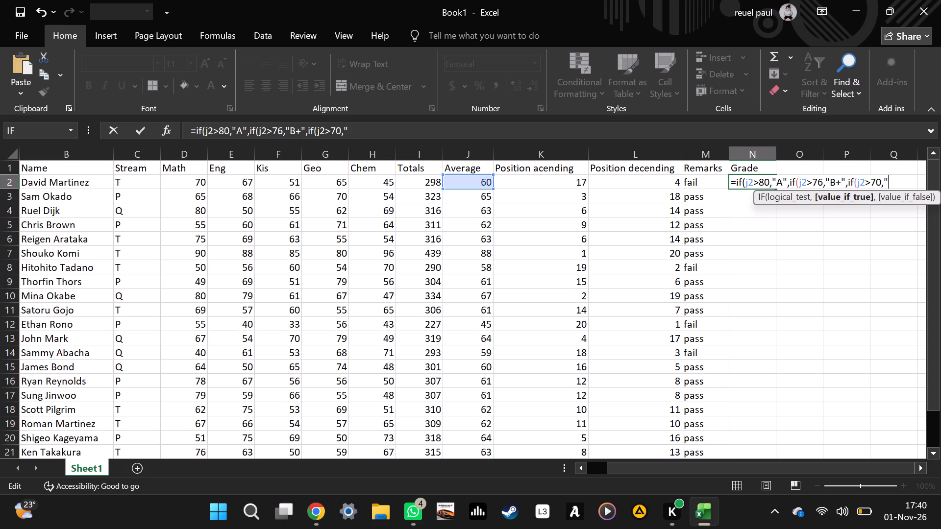
pyautogui.press('b')
pyautogui.press('BackSpace')
pyautogui.hotkey('shift', 'b')
pyautogui.hotkey('shift', '"')
# Nest a fourth IF as the value-if-false argument, giving "B-" when J2 is greater than 65.
pyautogui.press(',')
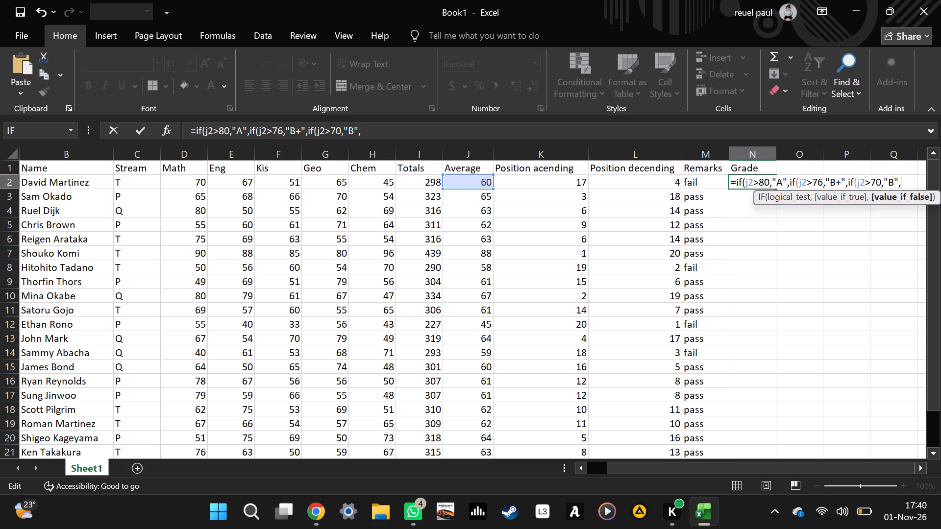
pyautogui.write('if')
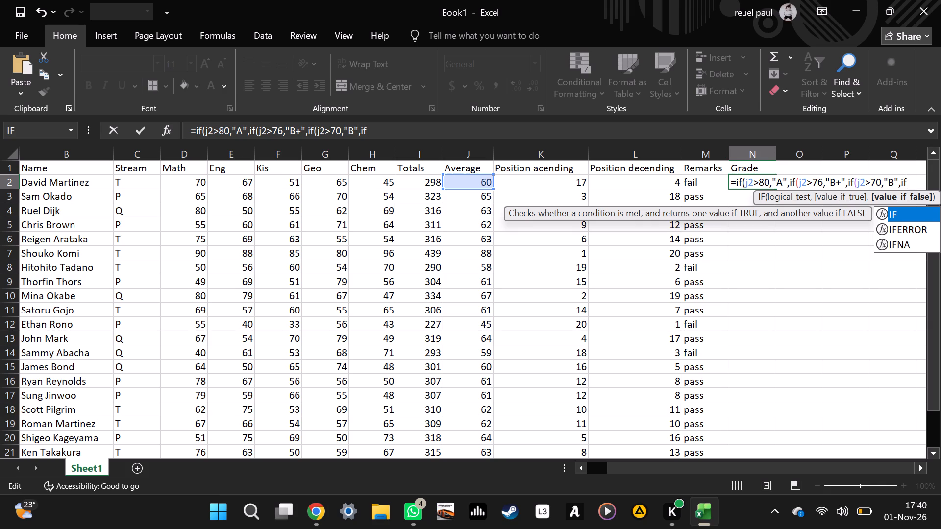
pyautogui.hotkey('shift', '(')
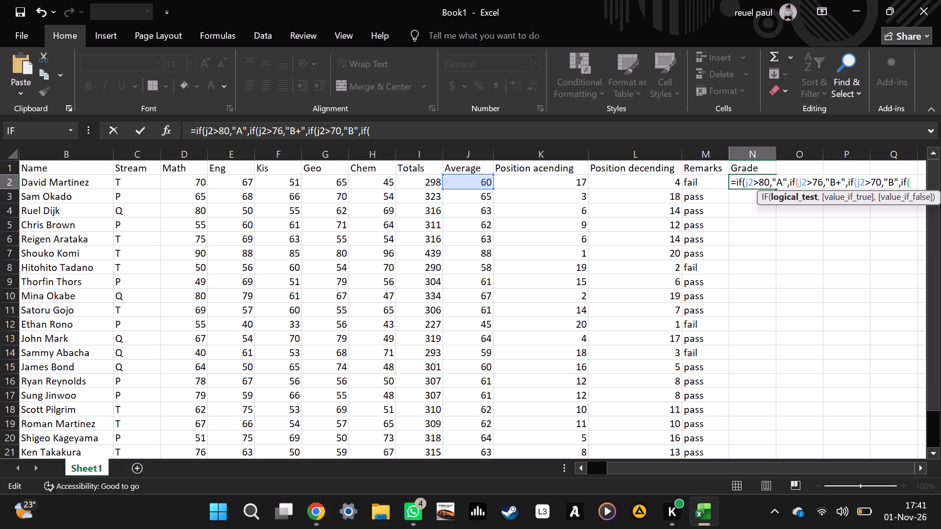
pyautogui.press('j')
pyautogui.press('2')
pyautogui.hotkey('shift', '>')
pyautogui.write('65')
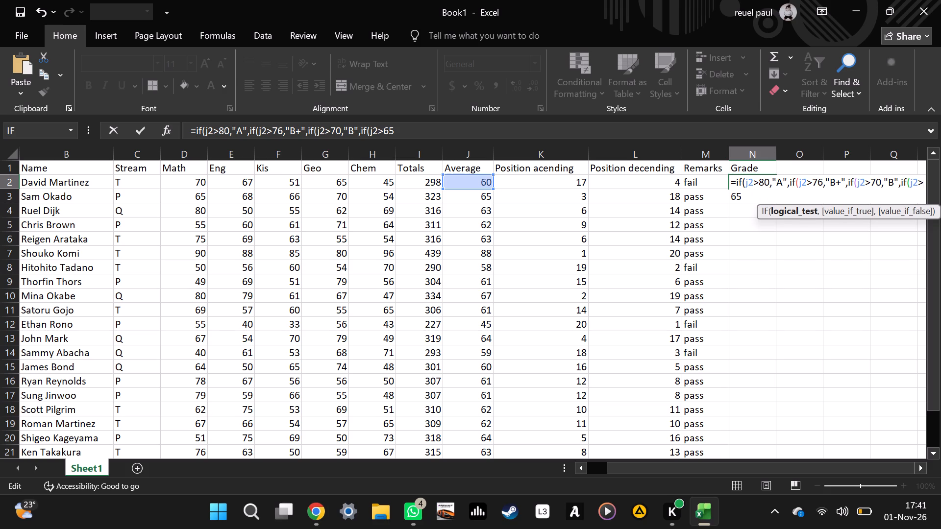
pyautogui.press(',')
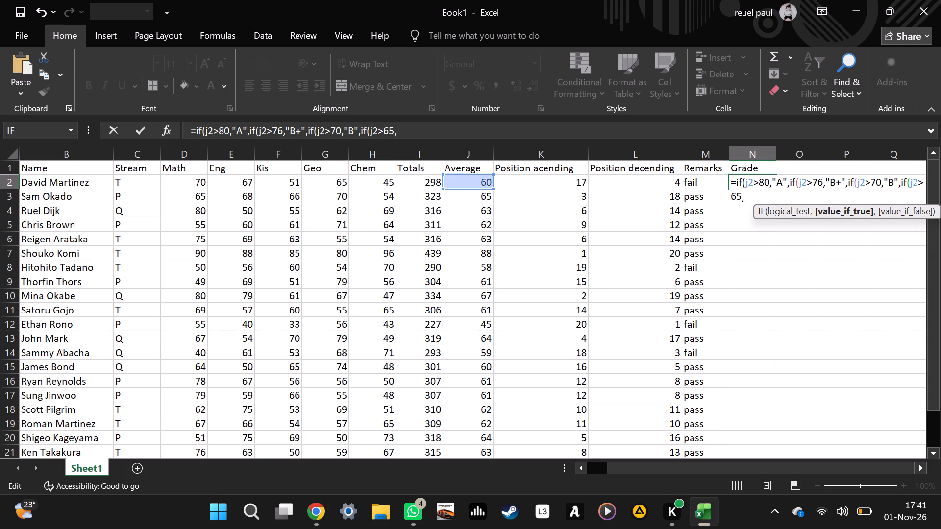
pyautogui.hotkey('shift', '"')
pyautogui.hotkey('shift', 'b')
pyautogui.press('-')
pyautogui.hotkey('shift', '"')
# Nest a fifth IF as the value-if-false argument, giving "C+" when J2 is greater than 60.
pyautogui.write(',if')
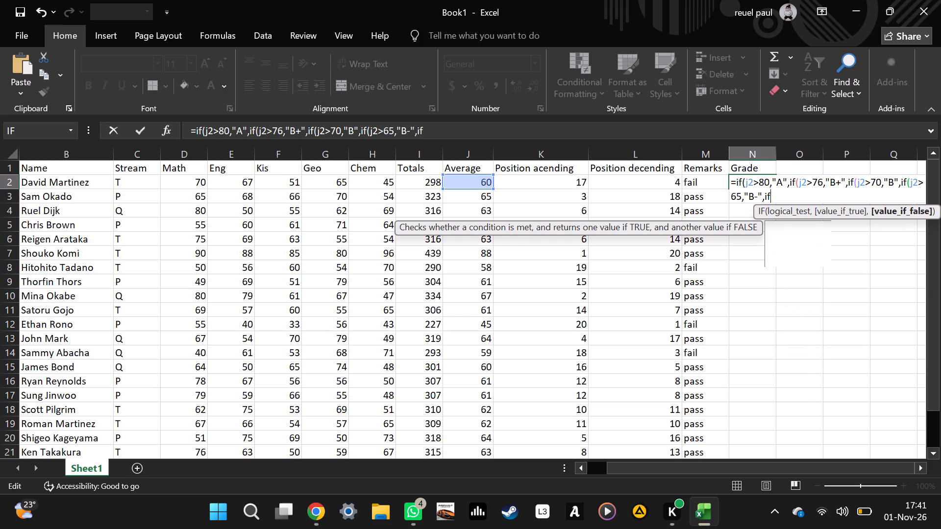
pyautogui.write('(j')
pyautogui.press('2')
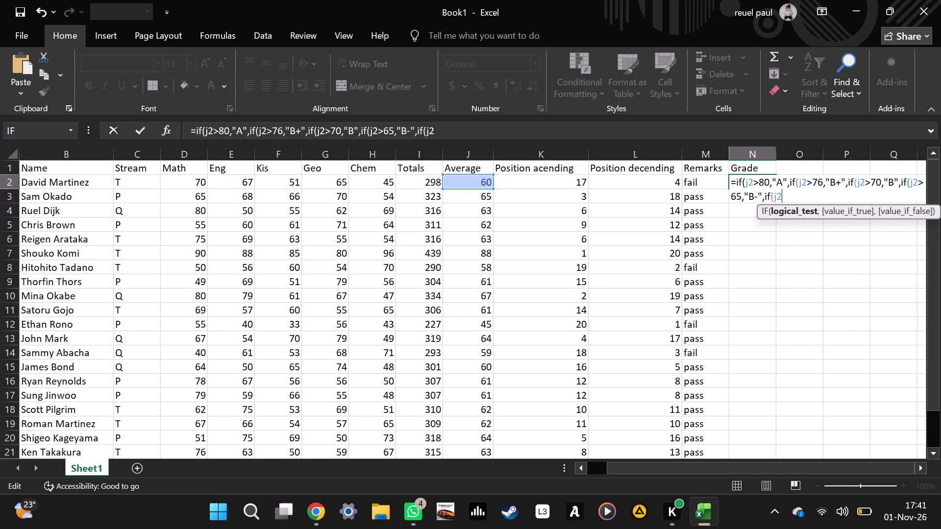
pyautogui.hotkey('shift', '>')
pyautogui.write('60')
pyautogui.press('c')
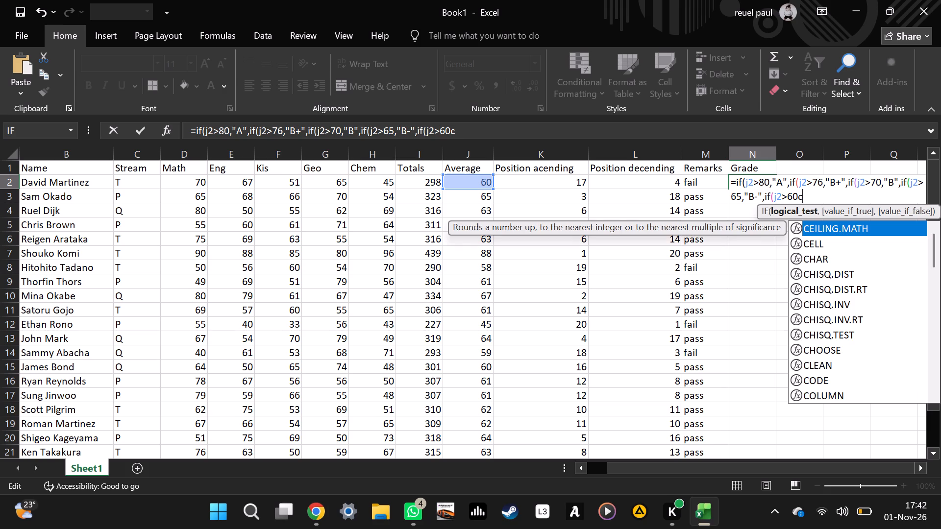
pyautogui.press('BackSpace')
pyautogui.press(',')
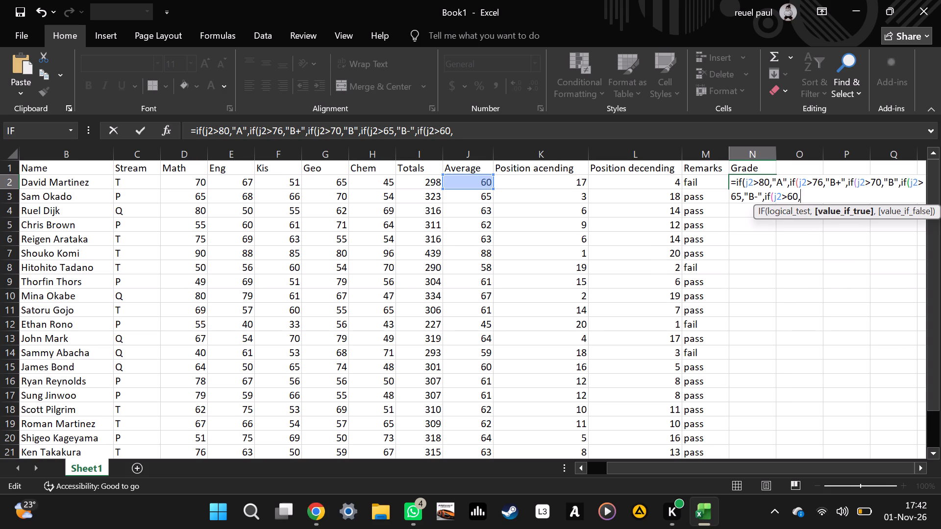
pyautogui.hotkey('shift', '"')
pyautogui.press('c')
pyautogui.press('BackSpace')
pyautogui.hotkey('shift', 'c')
pyautogui.hotkey('shift', '+')
pyautogui.hotkey('shift', '"')
# Nest a sixth IF as the value-if-false argument, giving "C" when J2 is greater than 56.
pyautogui.press(',')
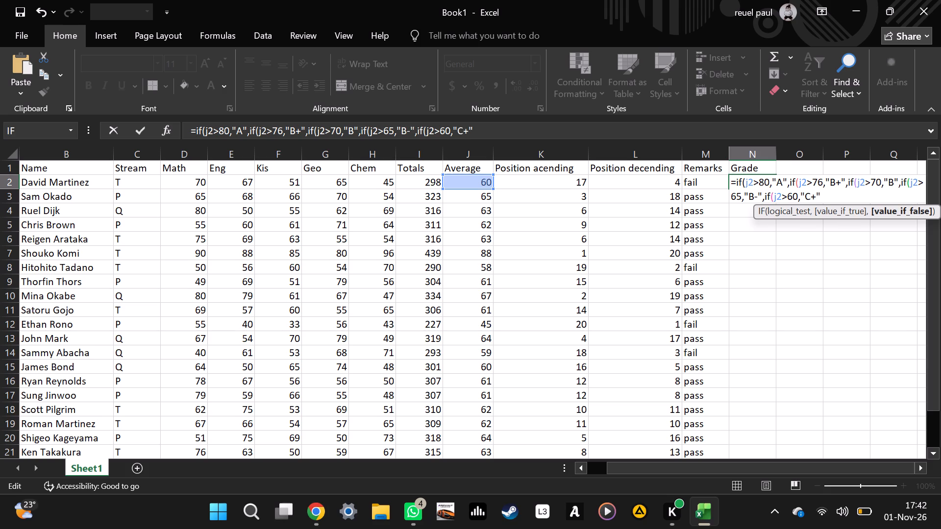
pyautogui.write('if')
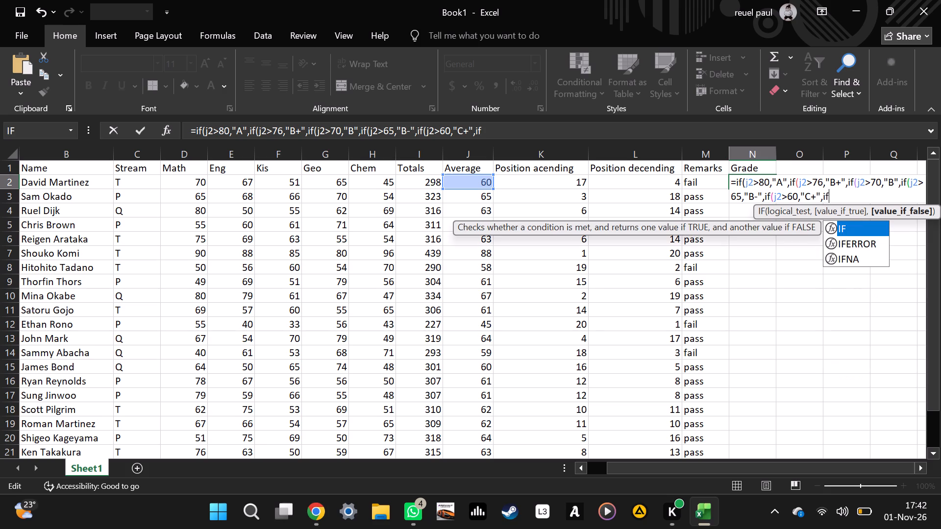
pyautogui.hotkey('shift', '(')
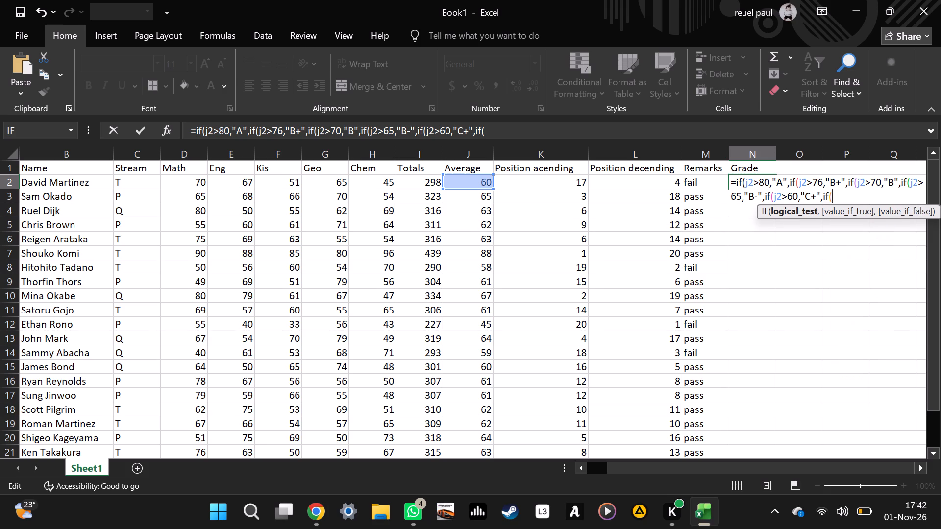
pyautogui.write('j2')
pyautogui.hotkey('shift', '>')
pyautogui.press('5')
pyautogui.press('6')
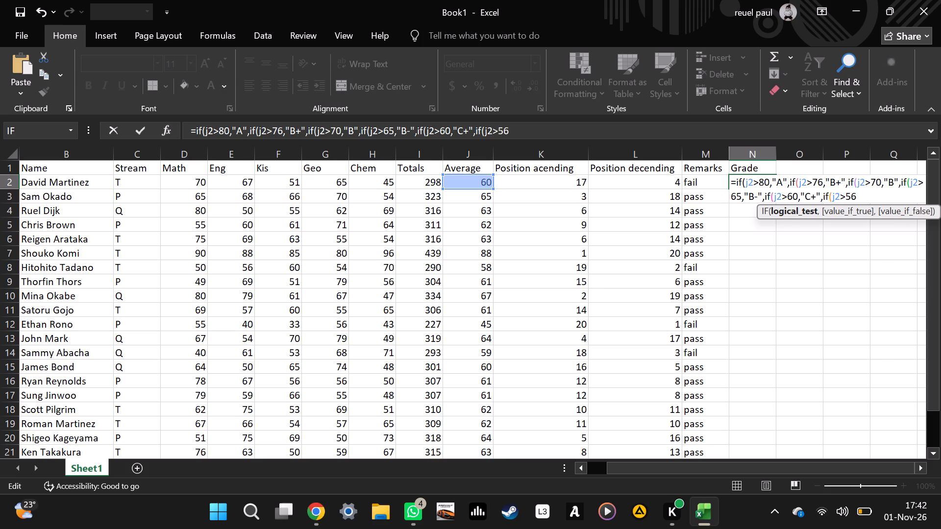
pyautogui.press(',')
pyautogui.hotkey('shift', '"')
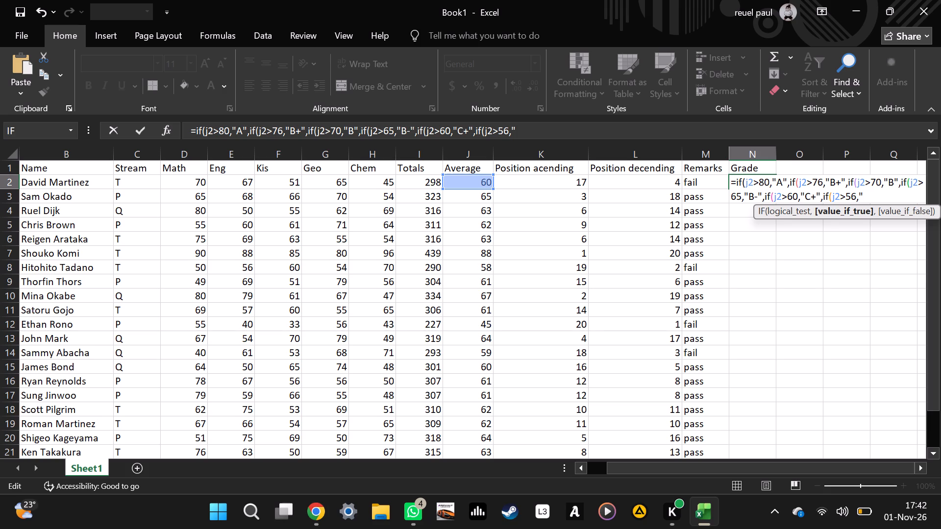
pyautogui.press('c')
pyautogui.press('BackSpace')
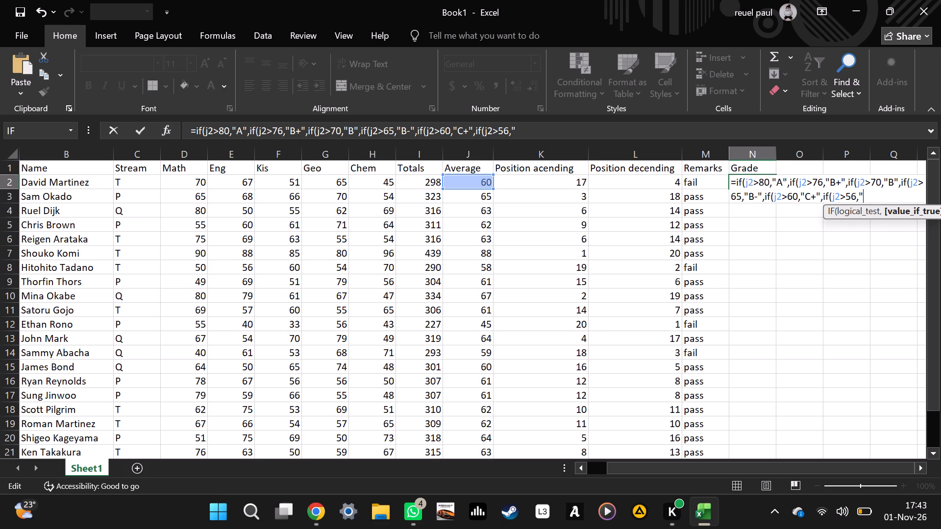
pyautogui.hotkey('shift', 'c')
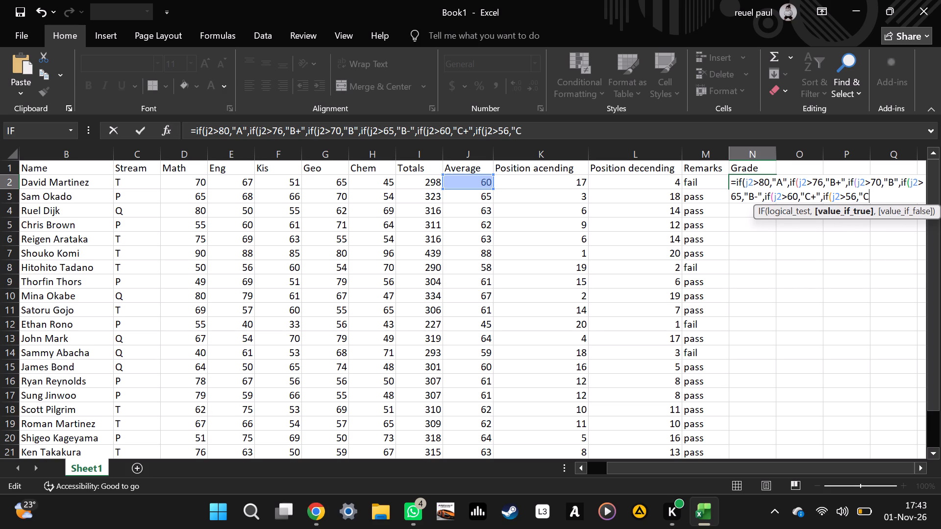
pyautogui.hotkey('shift', '"')
# Open a seventh IF as the value-if-false argument following "C".
pyautogui.press(',')
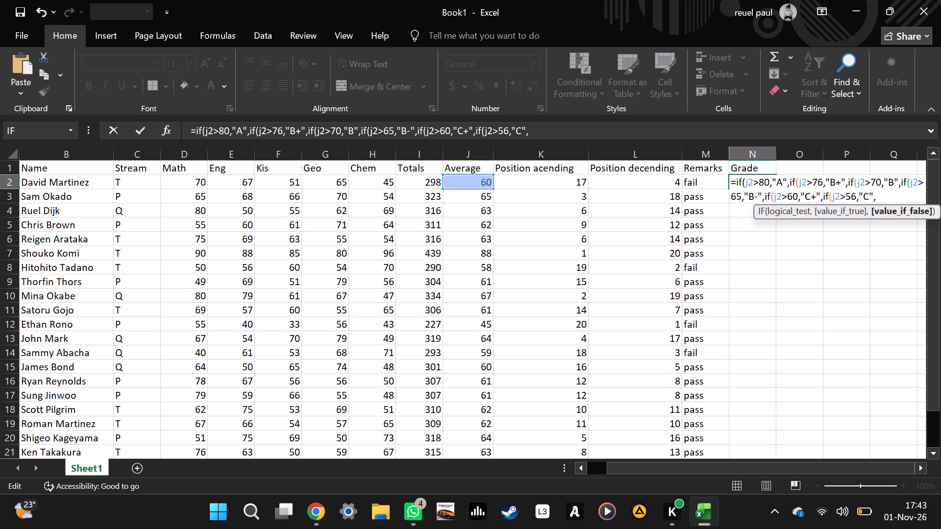
pyautogui.press('i')
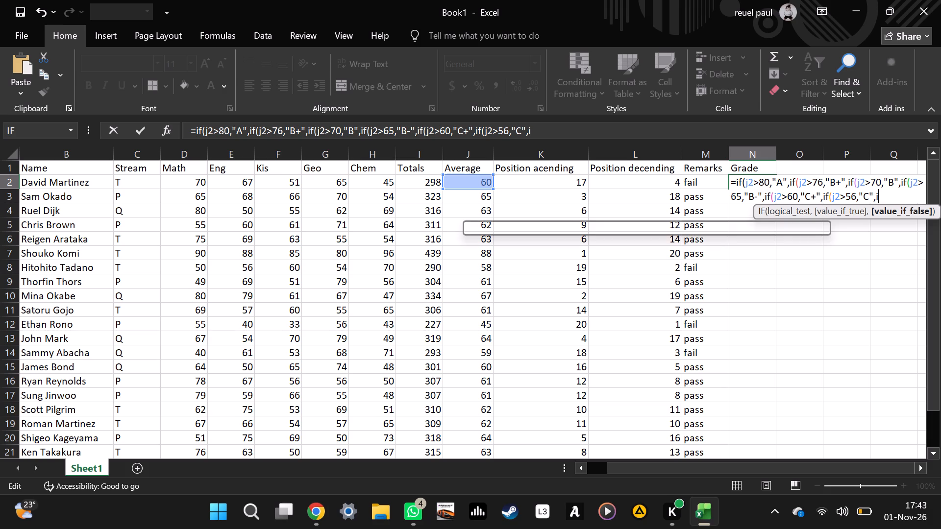
pyautogui.press('f')
pyautogui.hotkey('shift', '(')
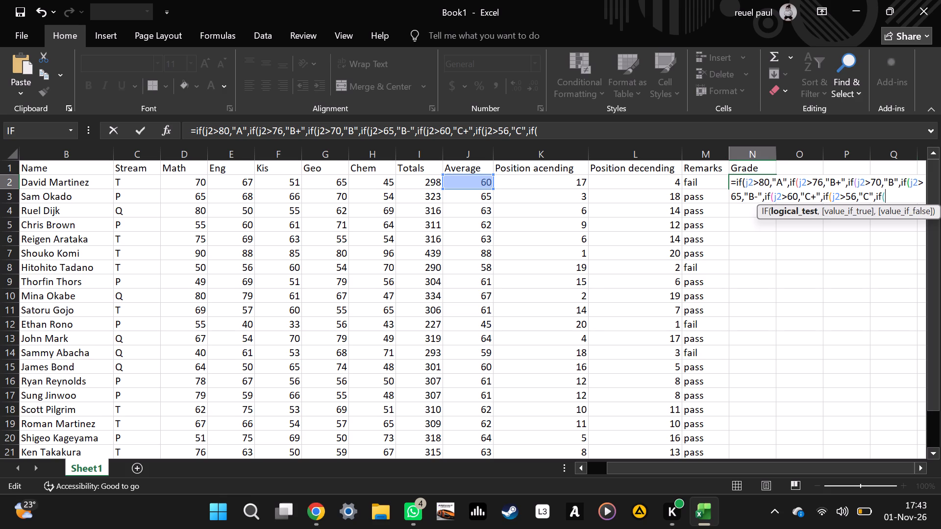
# Change the threshold in the fourth IF's test, the one giving "B-", to 66.
pyautogui.click(741, 198)
pyautogui.press('BackSpace')
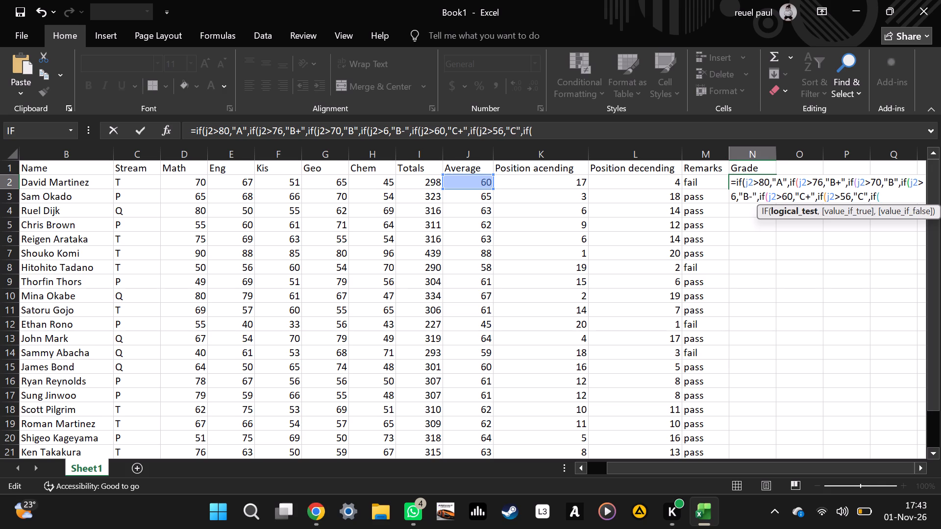
pyautogui.press('6')
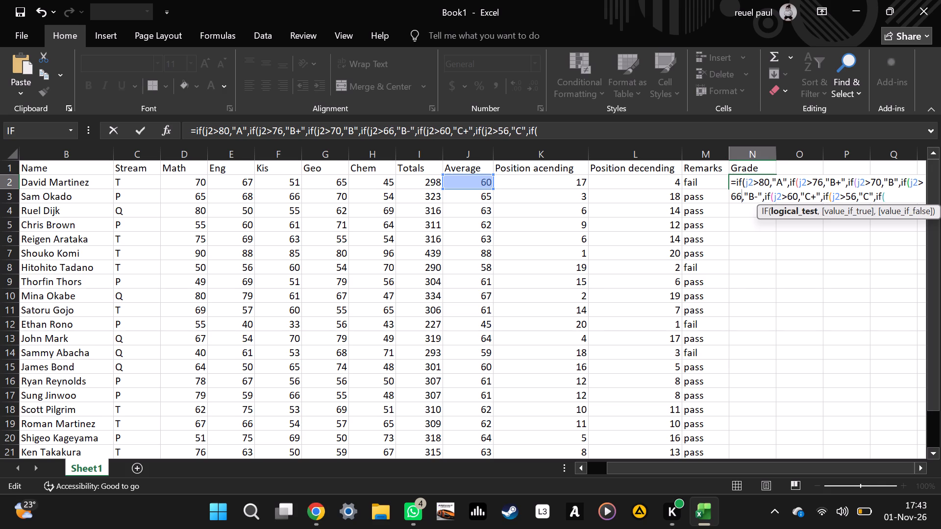
# Enter J2>50 as the seventh IF's logical test, followed by a comma.
pyautogui.click(891, 201)
pyautogui.write('j2')
pyautogui.press('.')
pyautogui.write('50')
pyautogui.press('BackSpace')
pyautogui.press('BackSpace')
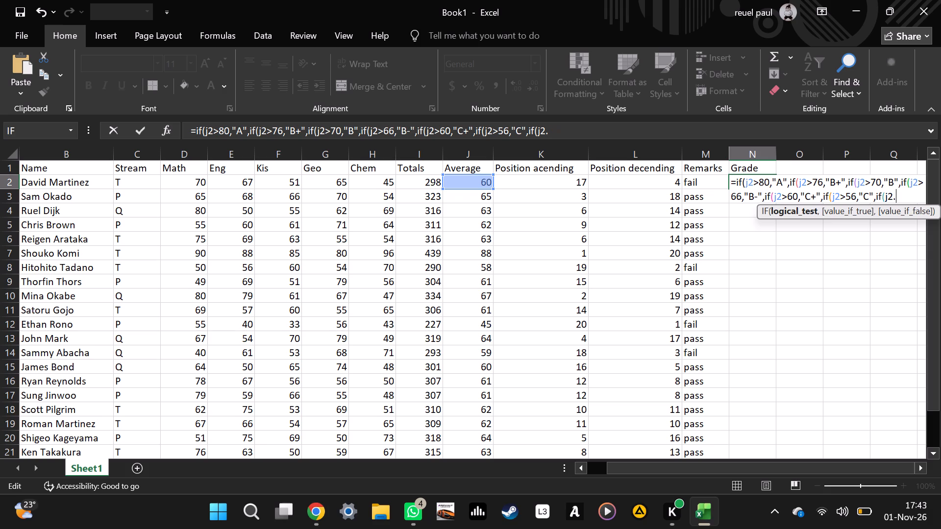
pyautogui.press('BackSpace')
pyautogui.hotkey('shift', '>')
pyautogui.write('50')
pyautogui.press(',')
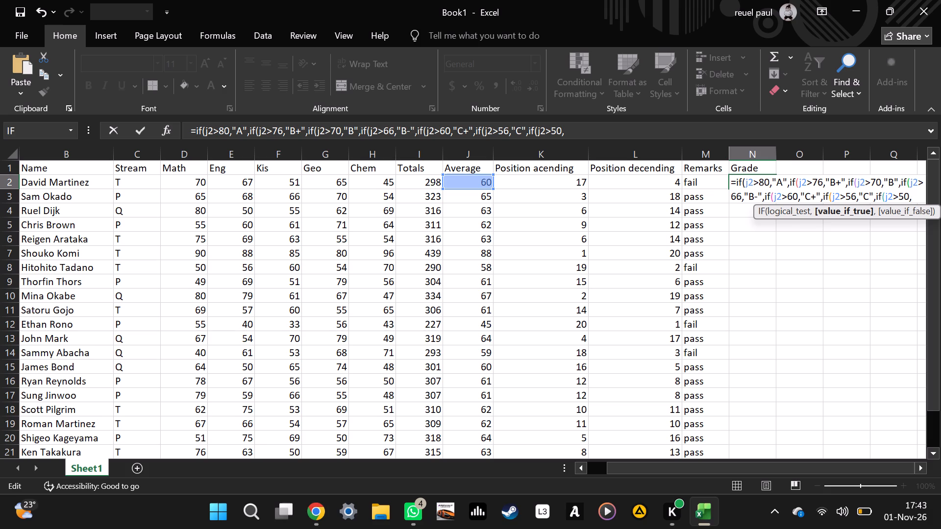
# Open an eighth IF after the J2>50 test and begin its logical test with J2.
pyautogui.write('if')
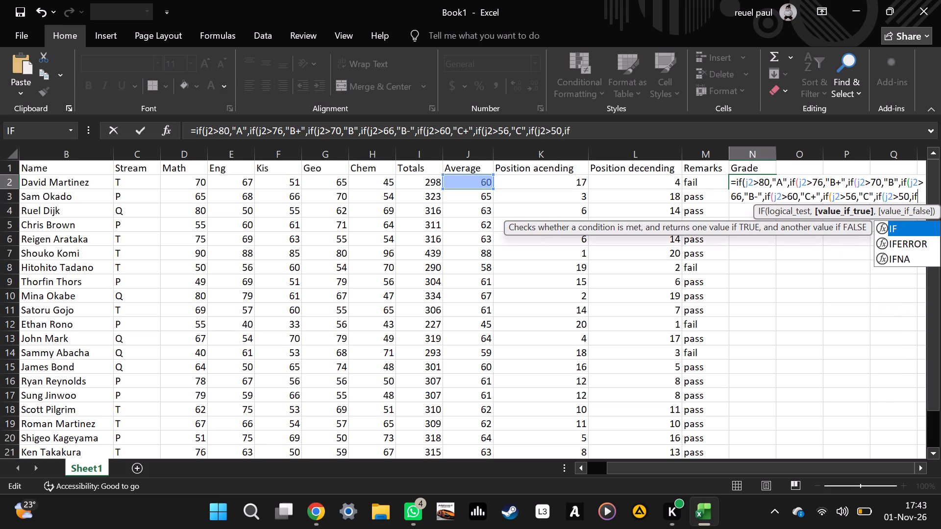
pyautogui.hotkey('shift', '(')
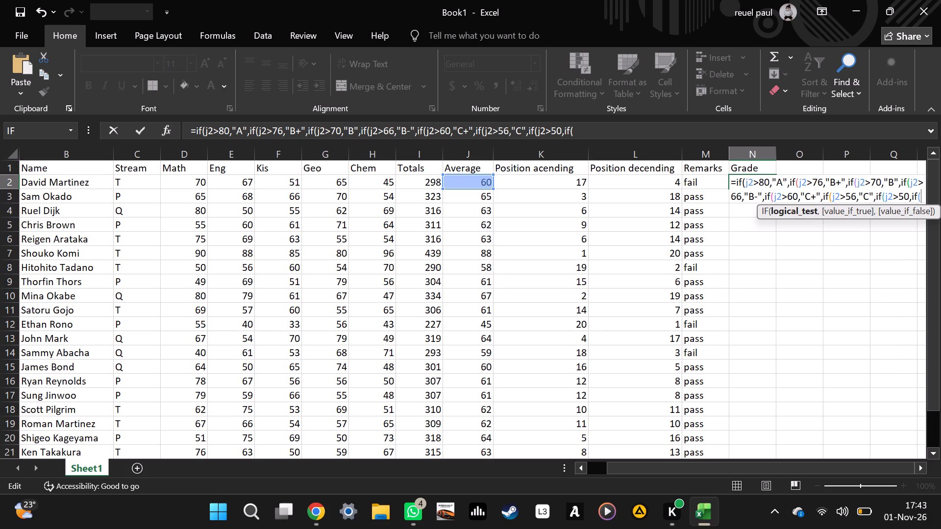
pyautogui.press('j')
pyautogui.press('2')
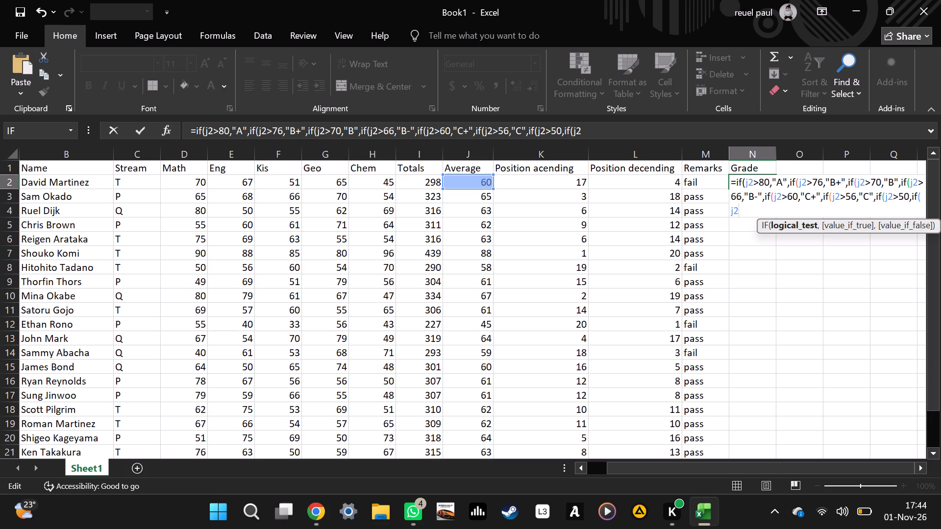
# Insert "C-" with a capital C as the value-if-true after the J2>50 test, ahead of the eighth IF.
pyautogui.click(912, 201)
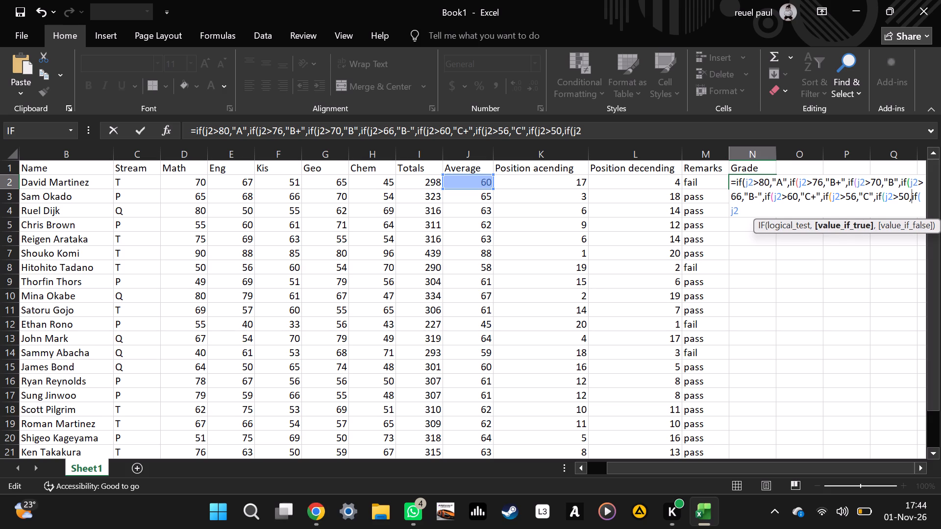
pyautogui.hotkey('shift', '"')
pyautogui.press('c')
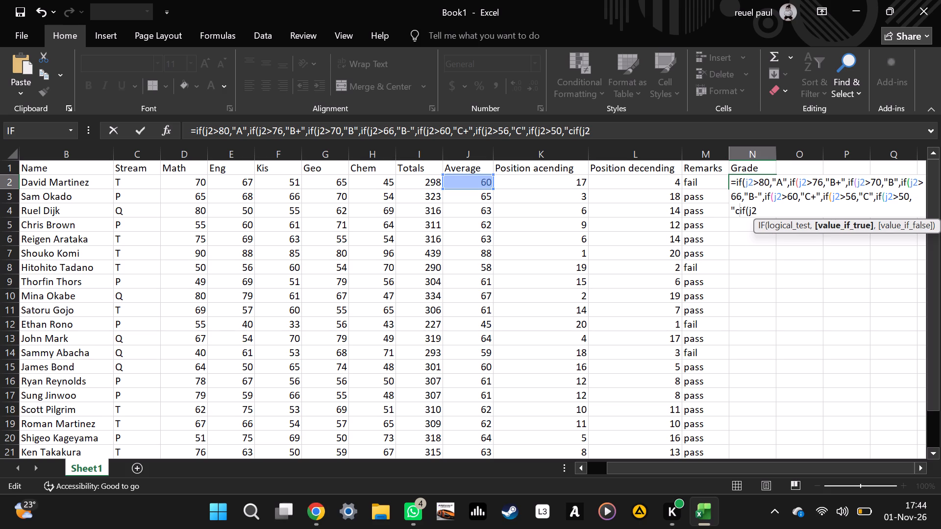
pyautogui.press('-')
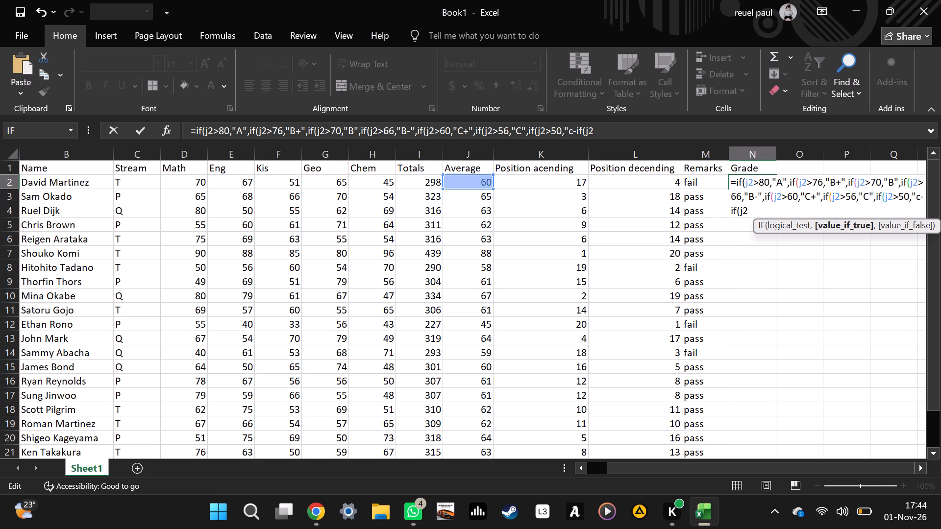
pyautogui.hotkey('shift', '"')
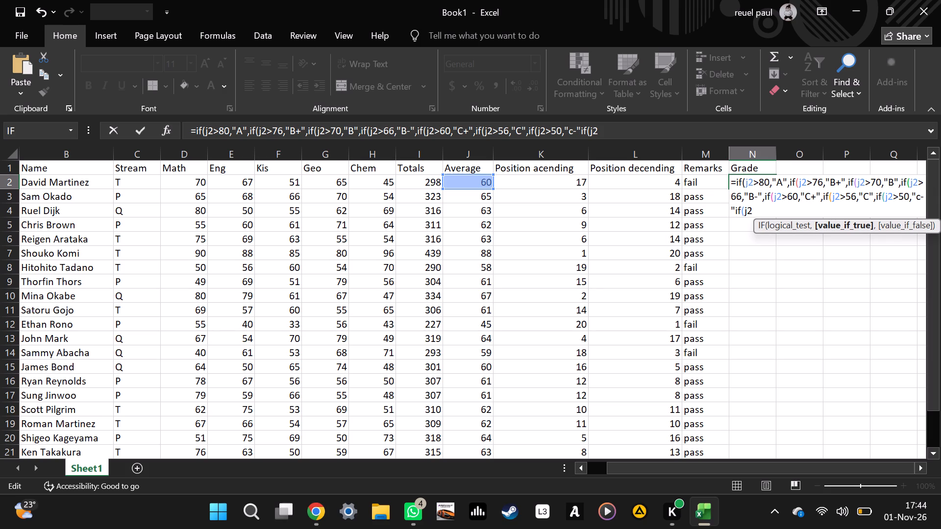
pyautogui.click(920, 193)
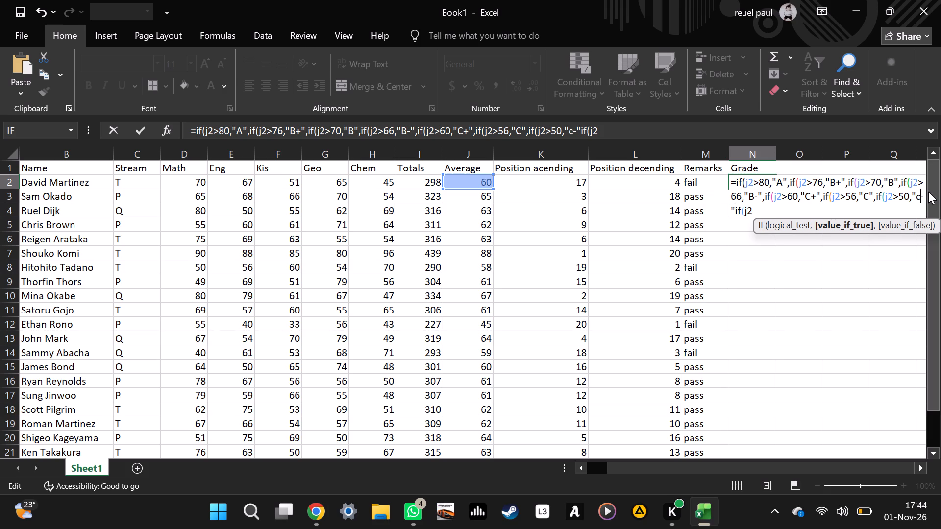
pyautogui.press('BackSpace')
pyautogui.hotkey('shift', 'c')
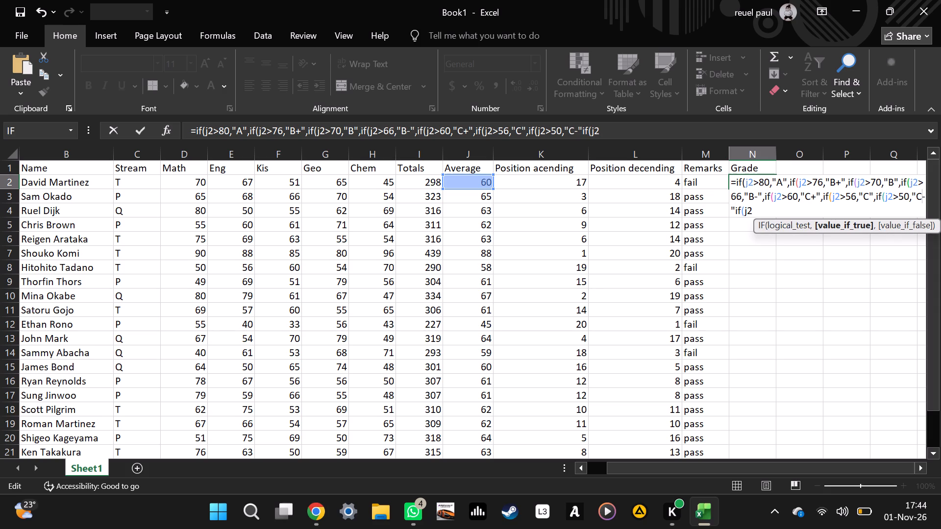
# Complete the eighth IF's test as J2>46, followed by a comma, and insert the missing comma after "C-".
pyautogui.click(780, 211)
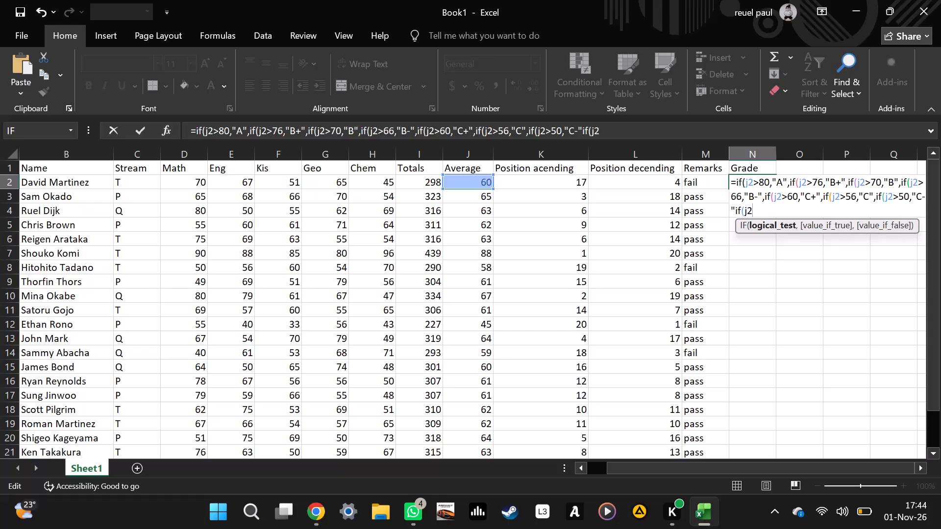
pyautogui.hotkey('shift', '>')
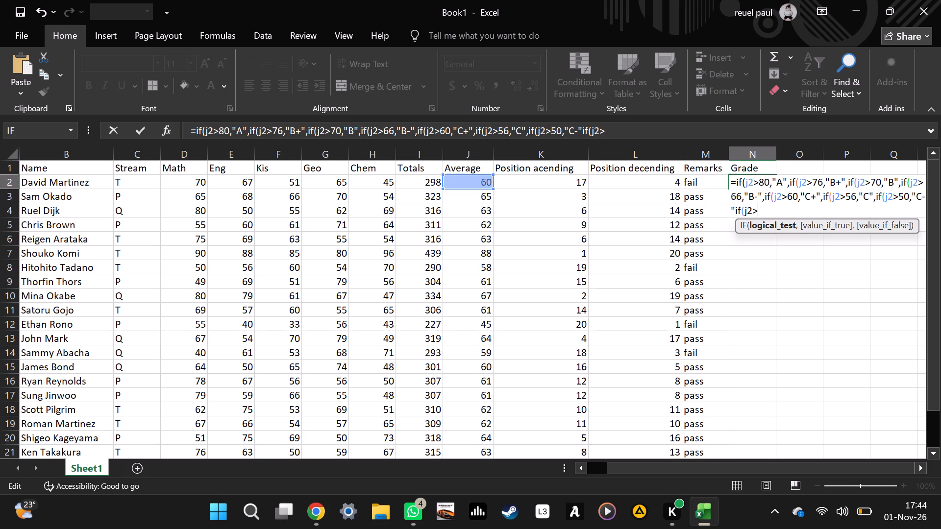
pyautogui.write('46')
pyautogui.click(735, 211)
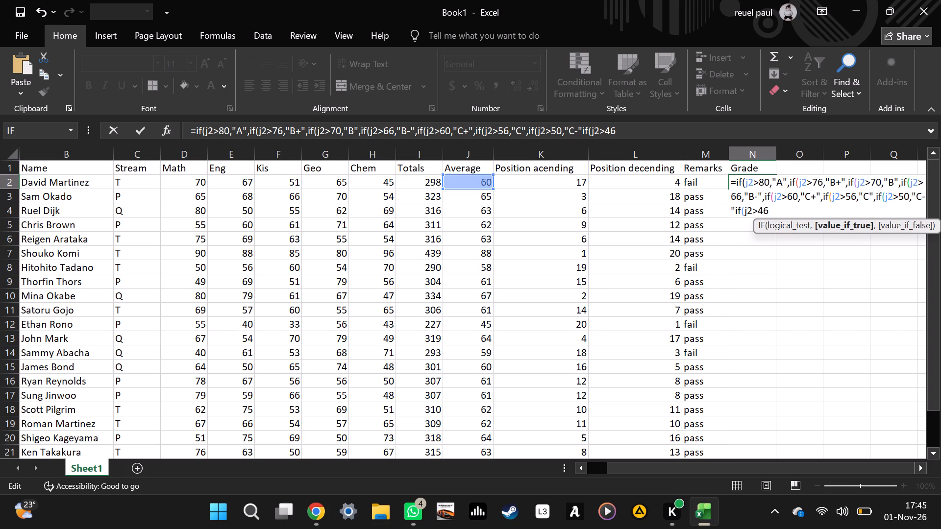
pyautogui.press(',')
pyautogui.click(783, 210)
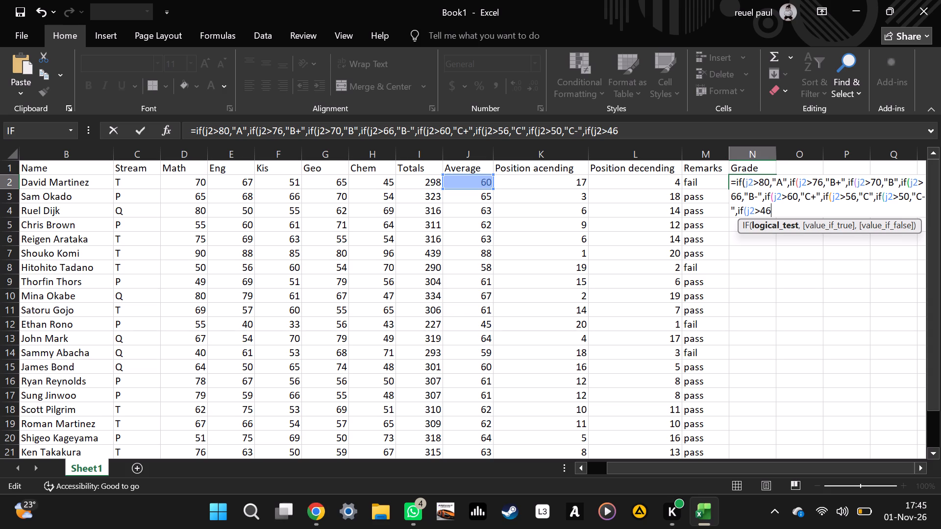
pyautogui.press(',')
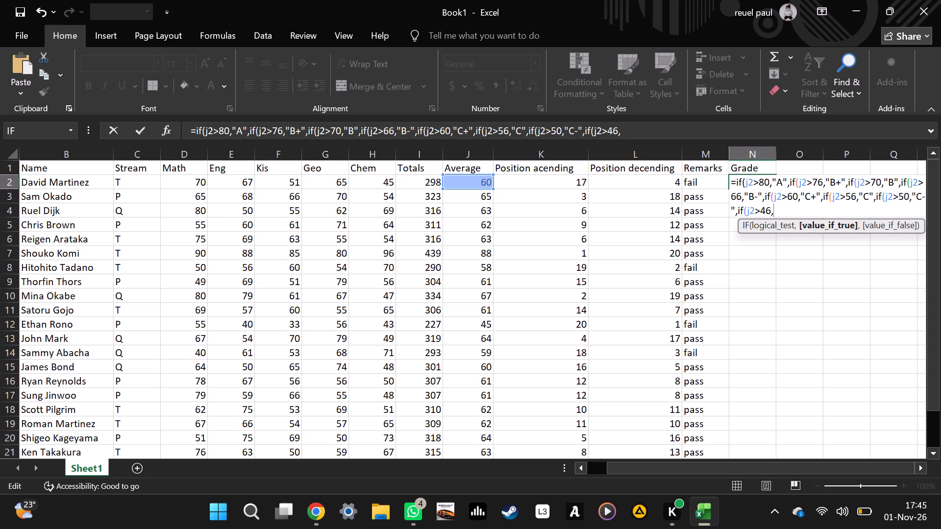
# Enter "D+" with a capital D as the value-if-true after the J2>46 test, followed by a comma.
pyautogui.press("'")
pyautogui.press('BackSpace')
pyautogui.hotkey('shift', '"')
pyautogui.hotkey('shift', 'd')
pyautogui.press('=')
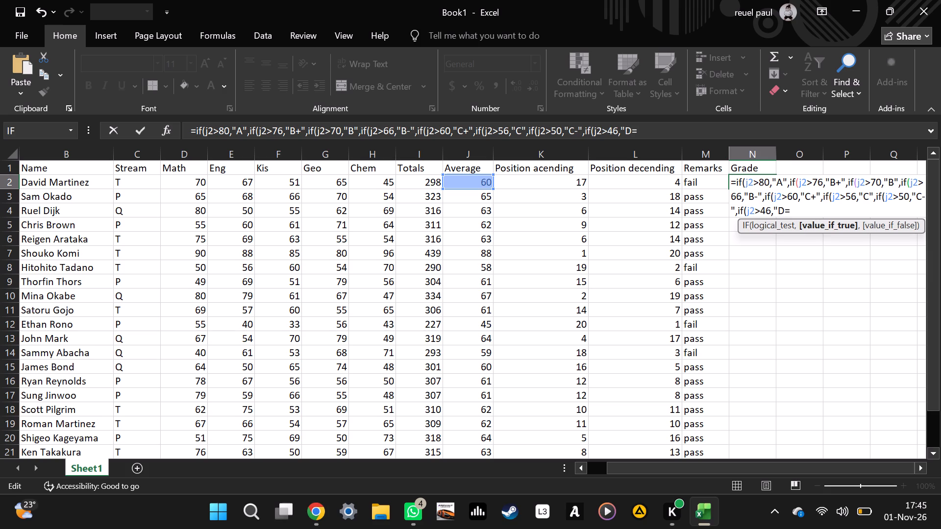
pyautogui.hotkey('shift', '"')
pyautogui.press('BackSpace')
pyautogui.press('BackSpace')
pyautogui.hotkey('shift', '+')
pyautogui.hotkey('shift', '"')
pyautogui.press(',')
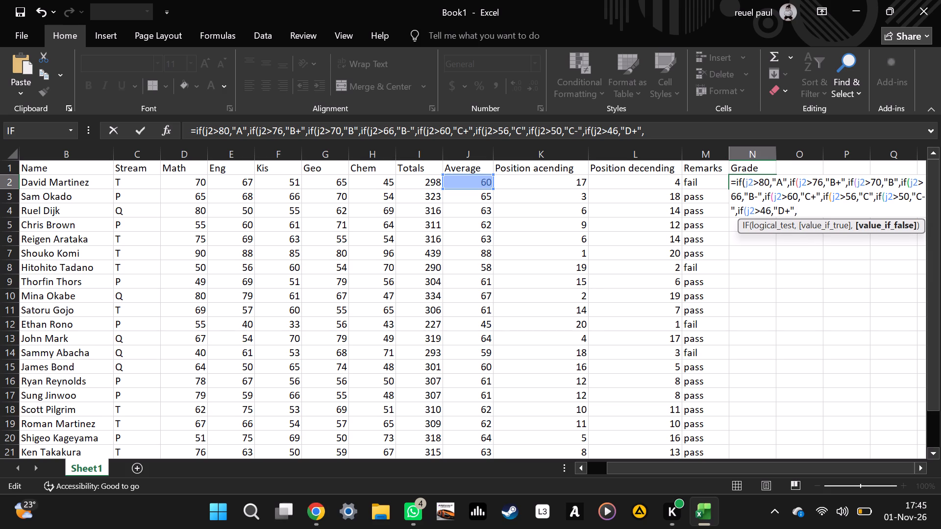
# Open a ninth IF after "D+" with J2<=40 as its logical test, followed by a comma.
pyautogui.press('i')
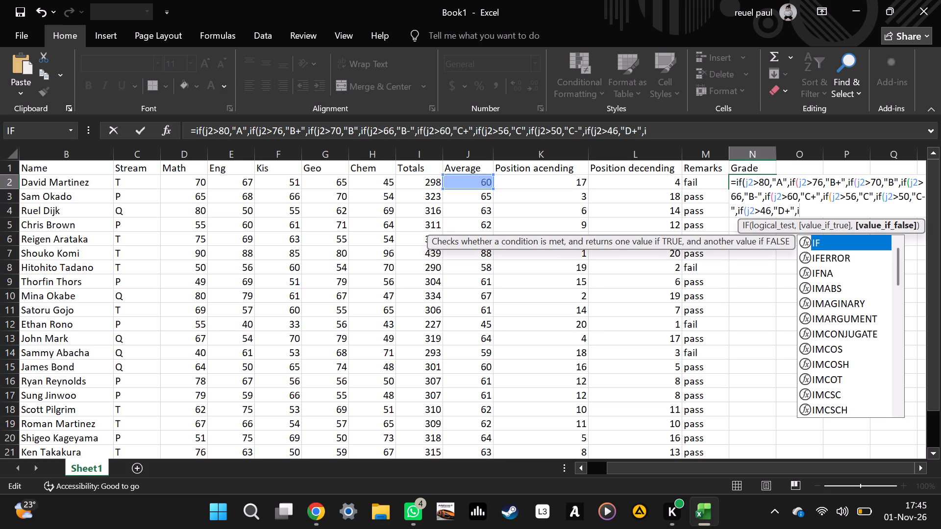
pyautogui.press('f')
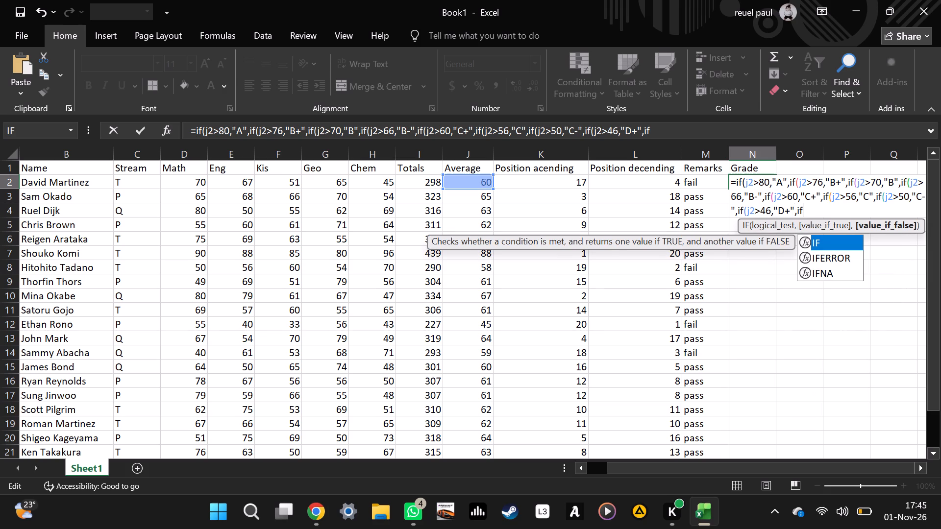
pyautogui.hotkey('shift', '(')
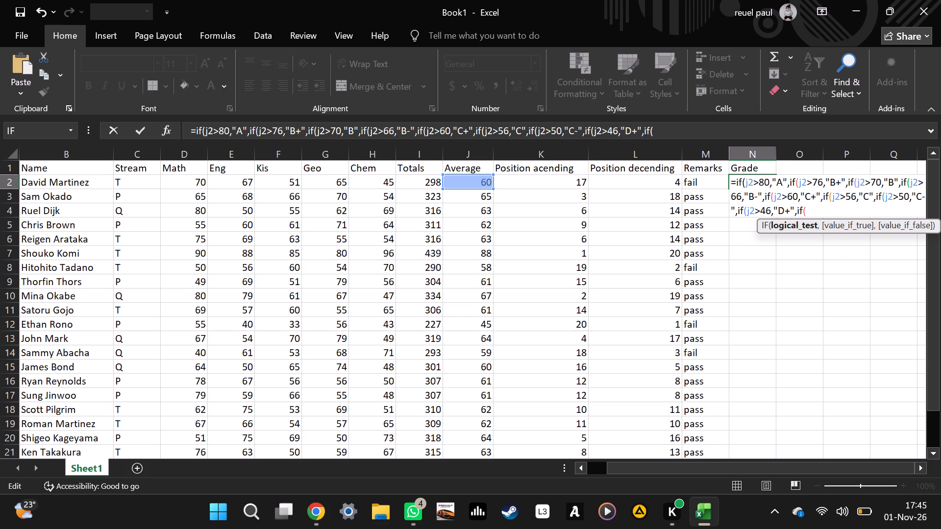
pyautogui.press('j')
pyautogui.press('2')
pyautogui.press('shift+less')
pyautogui.press('=')
pyautogui.write('40')
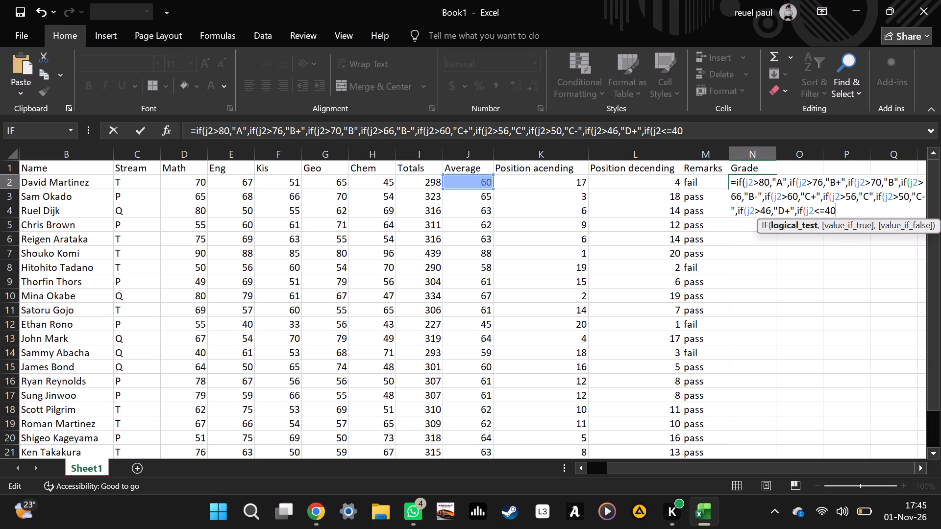
pyautogui.press(',')
# Enter "D" as the ninth IF's value-if-true, close all nine IFs with parentheses, and commit the formula in N2.
pyautogui.hotkey('shift', '"')
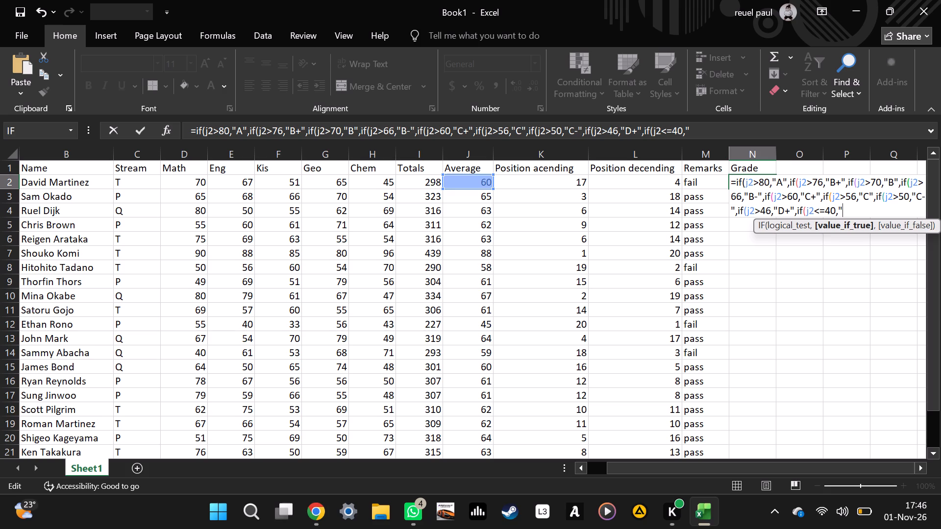
pyautogui.press('d')
pyautogui.press('BackSpace')
pyautogui.hotkey('shift', 'd')
pyautogui.press("'")
pyautogui.press('BackSpace')
pyautogui.hotkey('shift', '"')
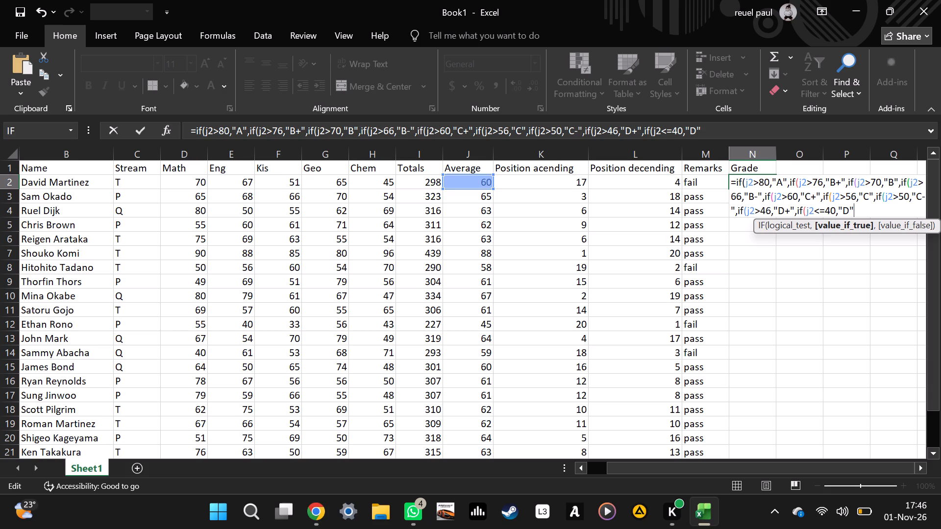
pyautogui.write('))))))))')
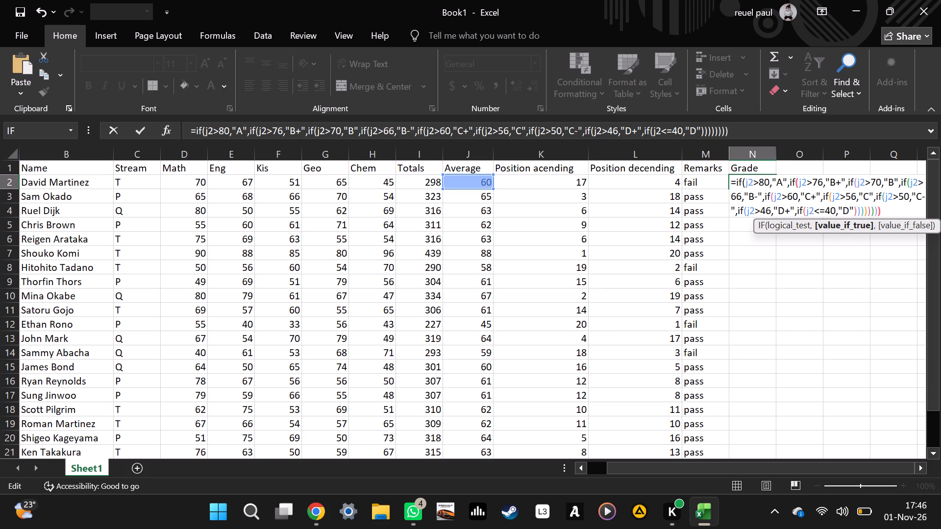
pyautogui.hotkey('shift', ')')
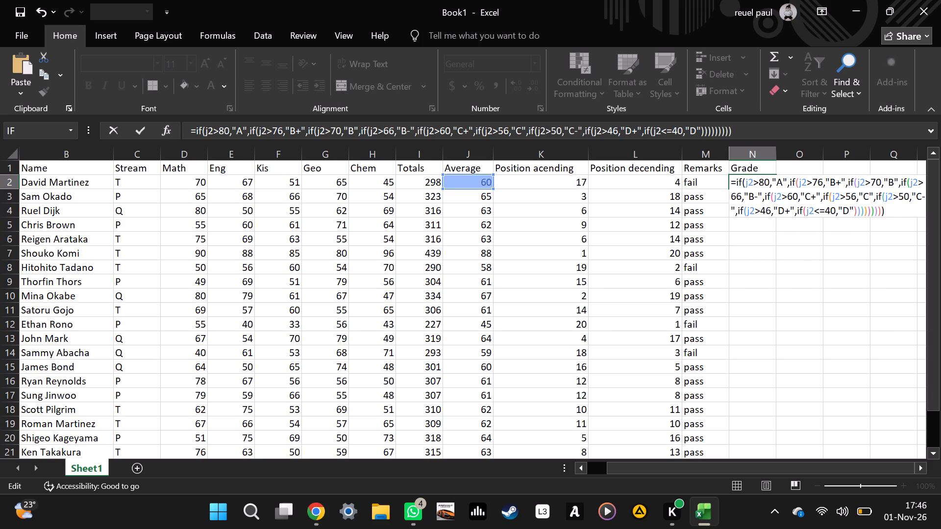
pyautogui.press('Return')
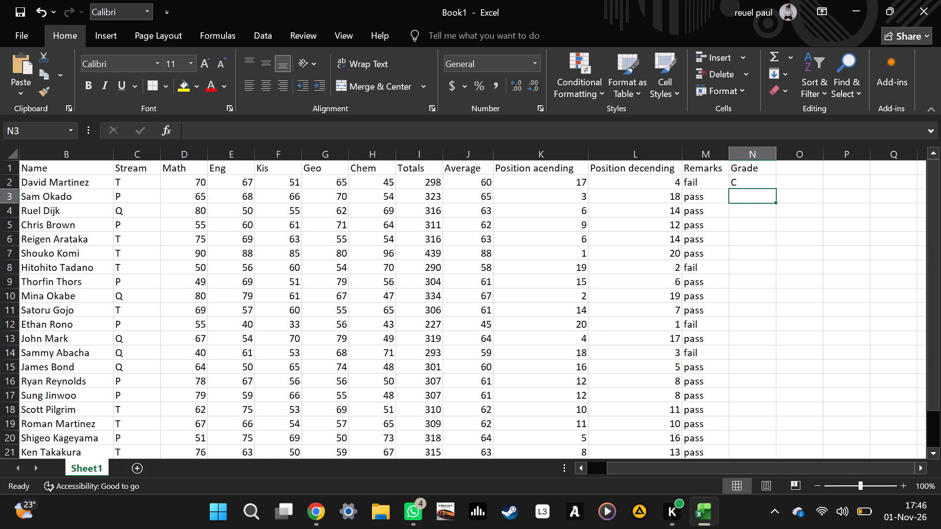
# Recheck the grade formula in N2 and fill it down the Grade column through N21.
pyautogui.tripleClick(758, 185)
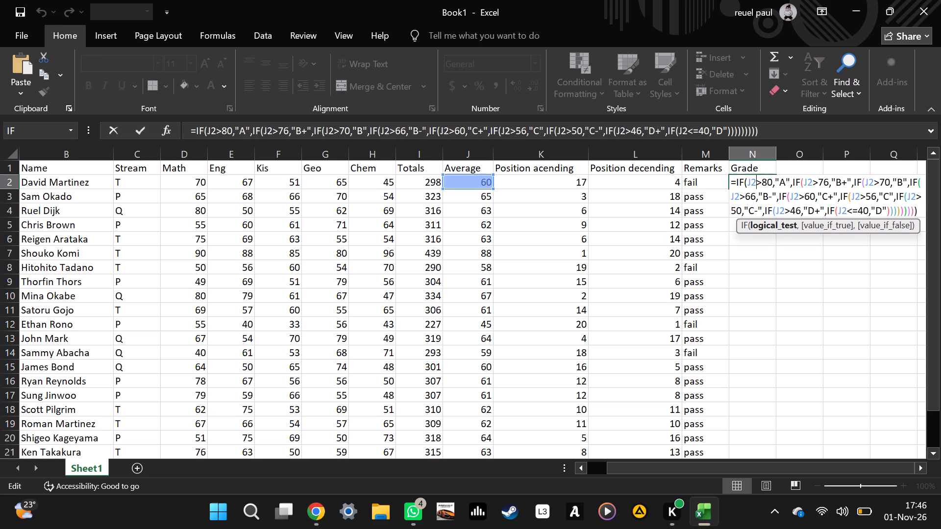
pyautogui.click(923, 211)
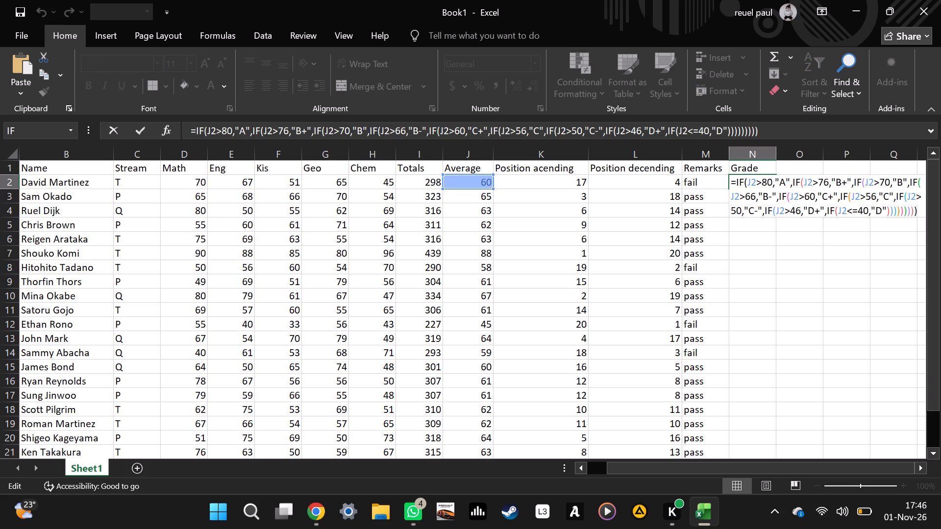
pyautogui.press('Return')
pyautogui.click(760, 180)
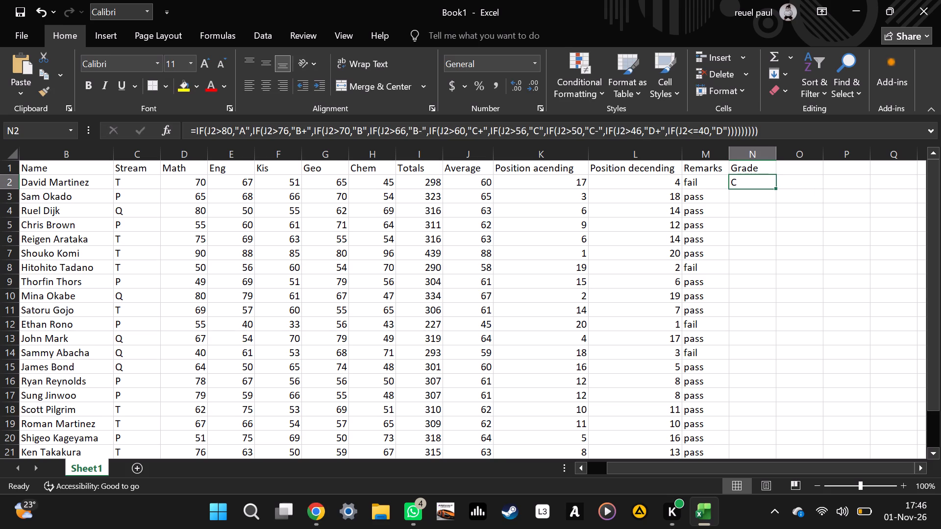
pyautogui.moveTo(775, 188); pyautogui.dragTo(748, 462)
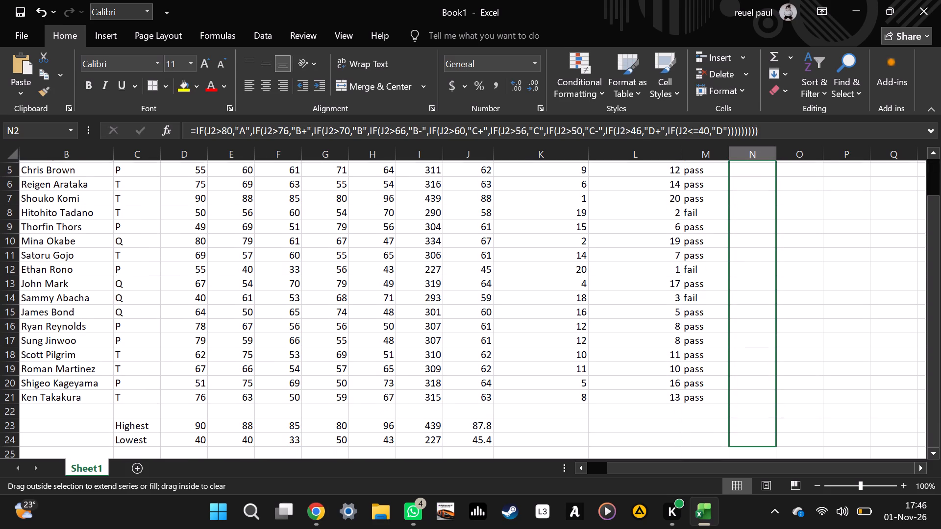
pyautogui.moveTo(748, 462); pyautogui.dragTo(755, 398)
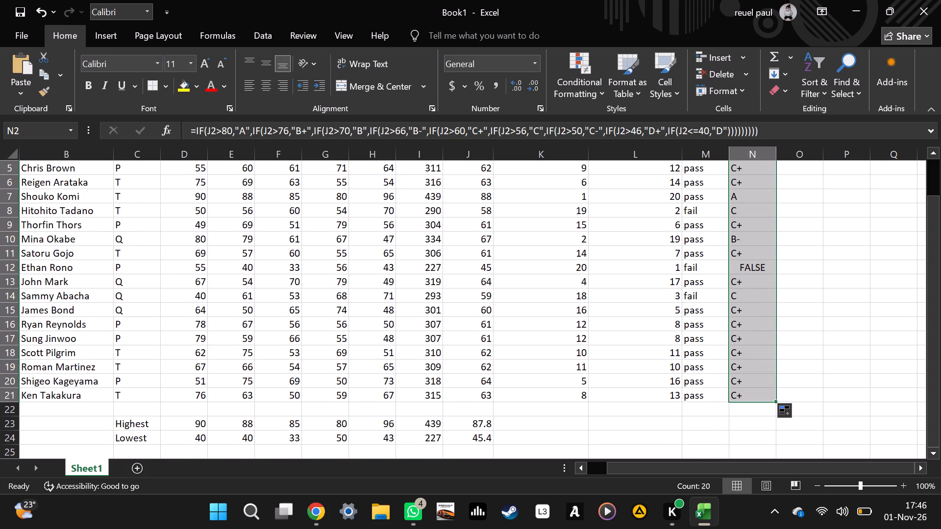
# Examine the grade formula in N12 against the average in J12.
pyautogui.scroll(3, 756, 390)
pyautogui.click(742, 321)
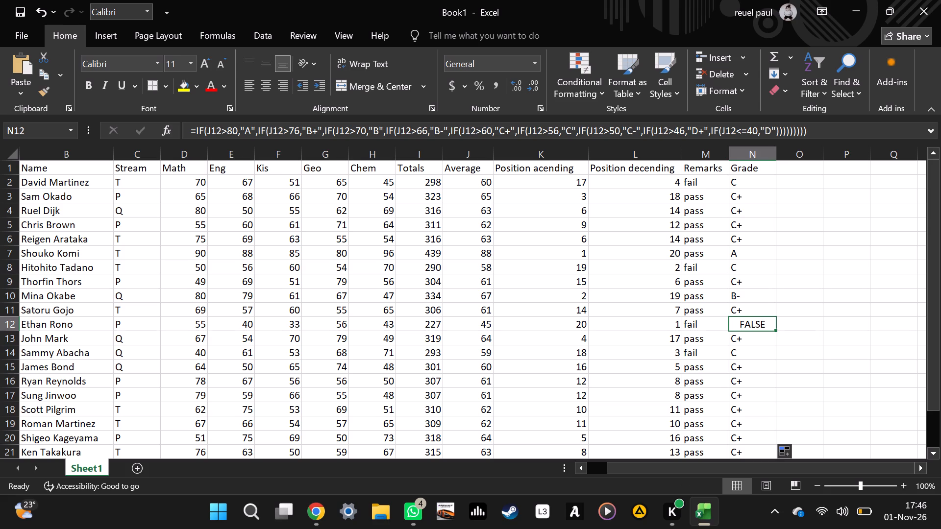
pyautogui.click(491, 326)
pyautogui.click(744, 325)
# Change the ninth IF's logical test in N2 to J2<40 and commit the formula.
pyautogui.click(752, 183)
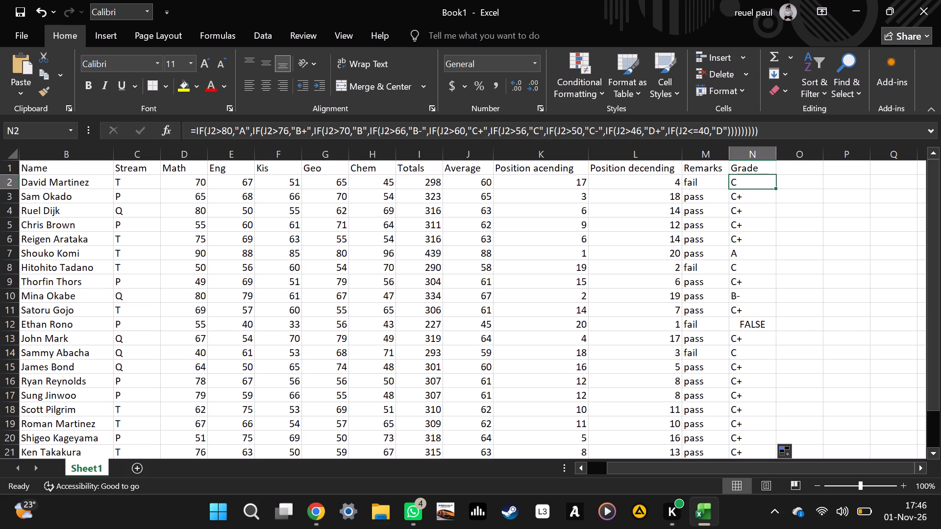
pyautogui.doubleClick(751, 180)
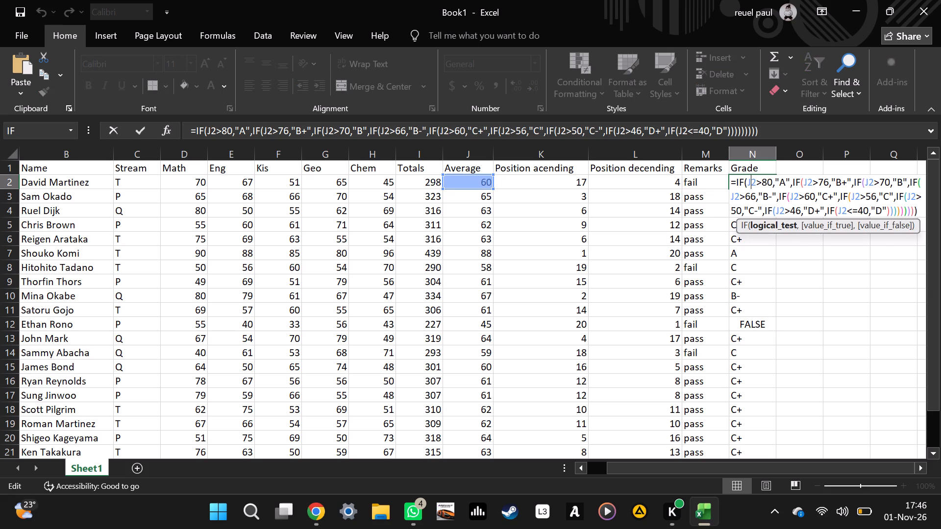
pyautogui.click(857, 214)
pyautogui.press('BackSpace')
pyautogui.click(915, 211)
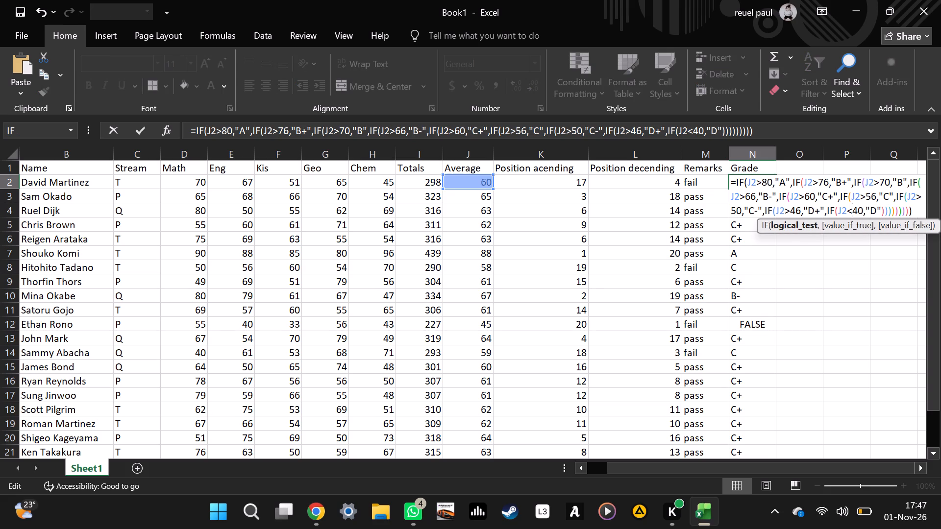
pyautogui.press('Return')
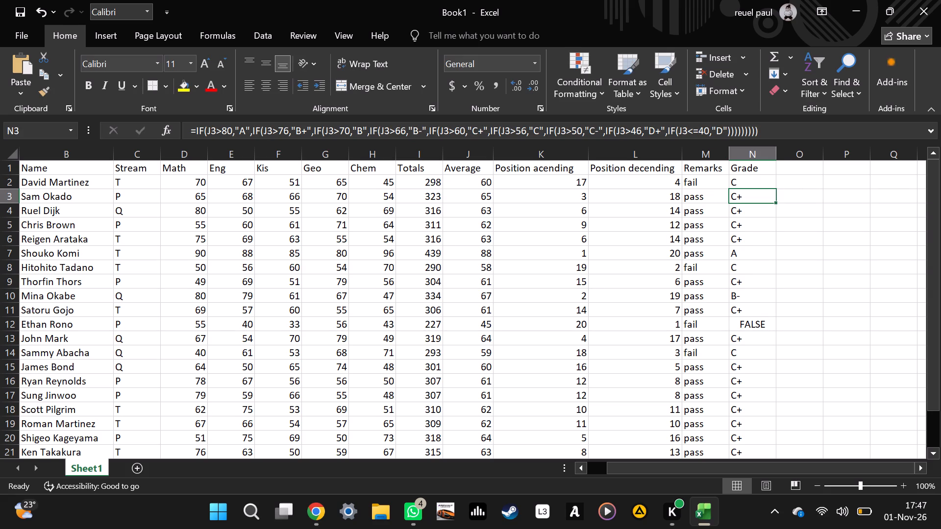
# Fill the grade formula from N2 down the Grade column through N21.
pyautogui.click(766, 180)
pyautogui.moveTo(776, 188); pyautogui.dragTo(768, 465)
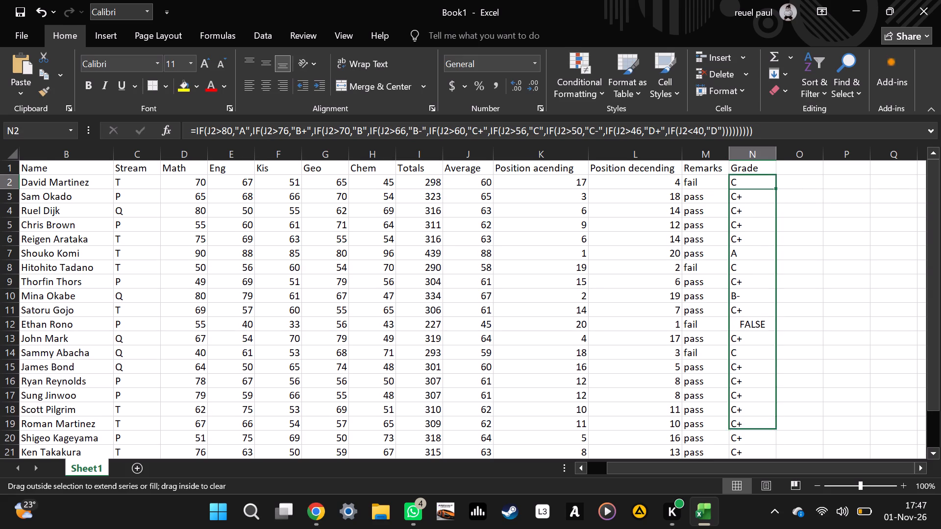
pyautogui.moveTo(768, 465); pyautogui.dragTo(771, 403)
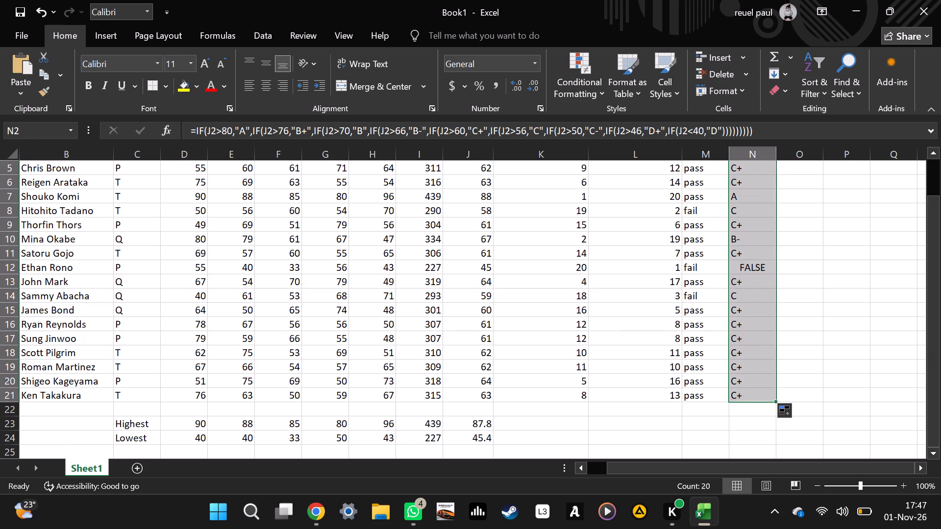
# Check row 12's average and grade, change the ninth IF's logical test in N2 to J2<=45, and commit the formula.
pyautogui.click(483, 266)
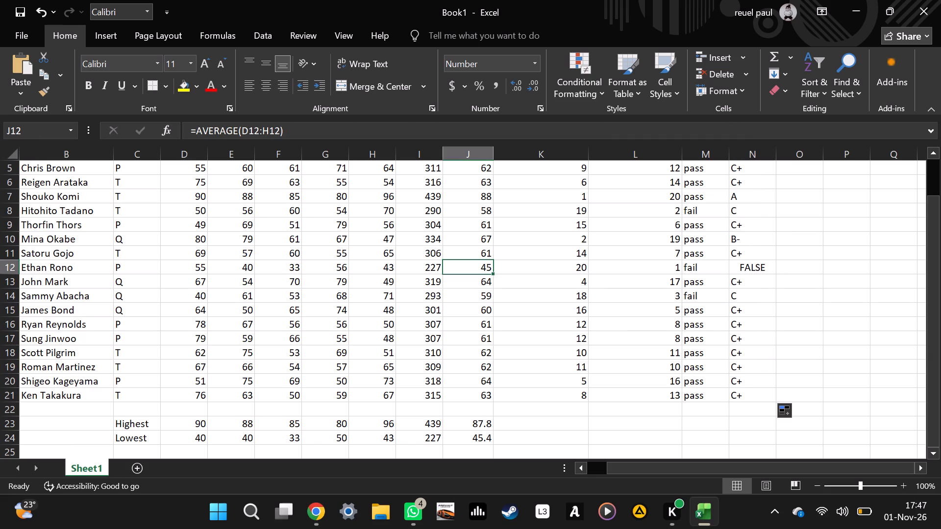
pyautogui.scroll(4, 580, 254)
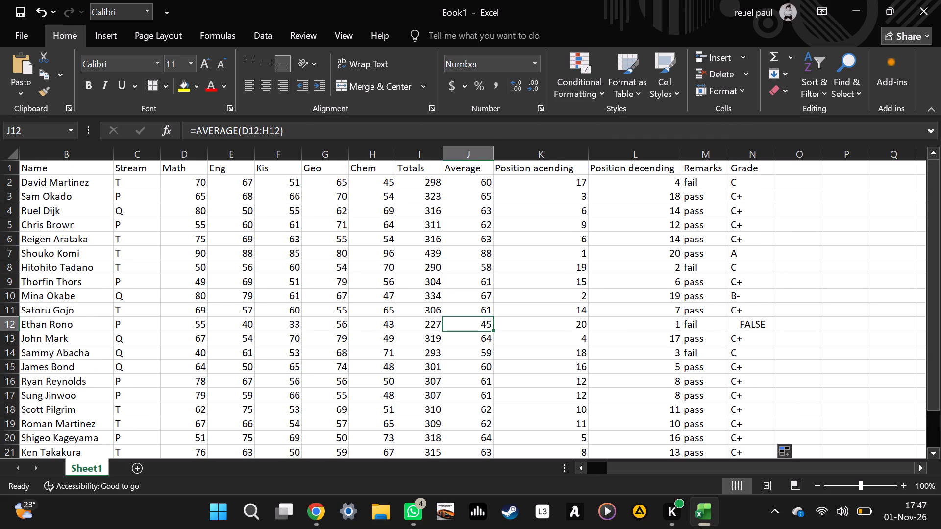
pyautogui.click(760, 328)
pyautogui.doubleClick(741, 184)
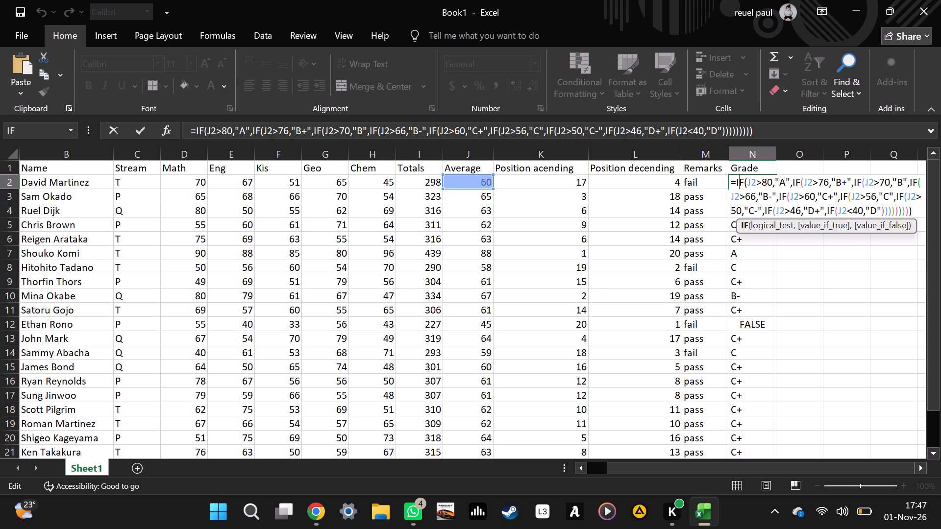
pyautogui.click(850, 210)
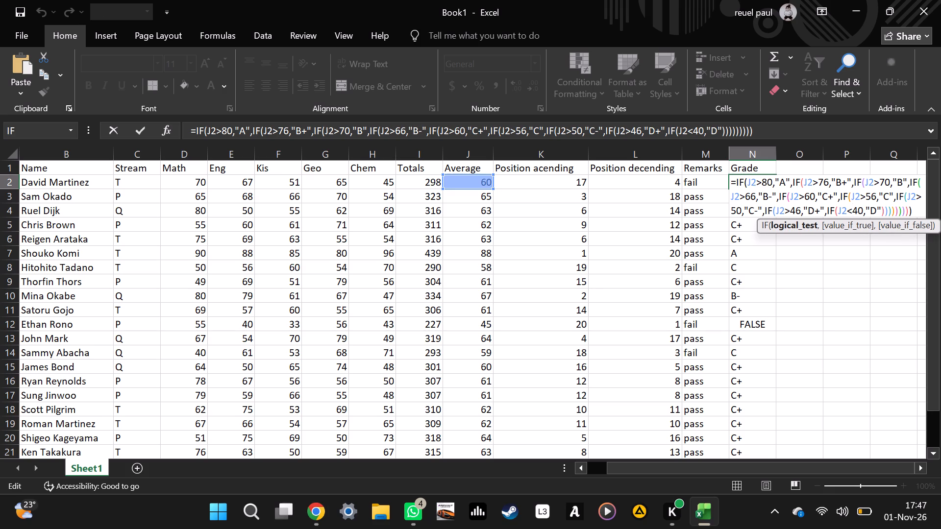
pyautogui.click(863, 211)
pyautogui.press('BackSpace')
pyautogui.press('5')
pyautogui.click(850, 212)
pyautogui.press('=')
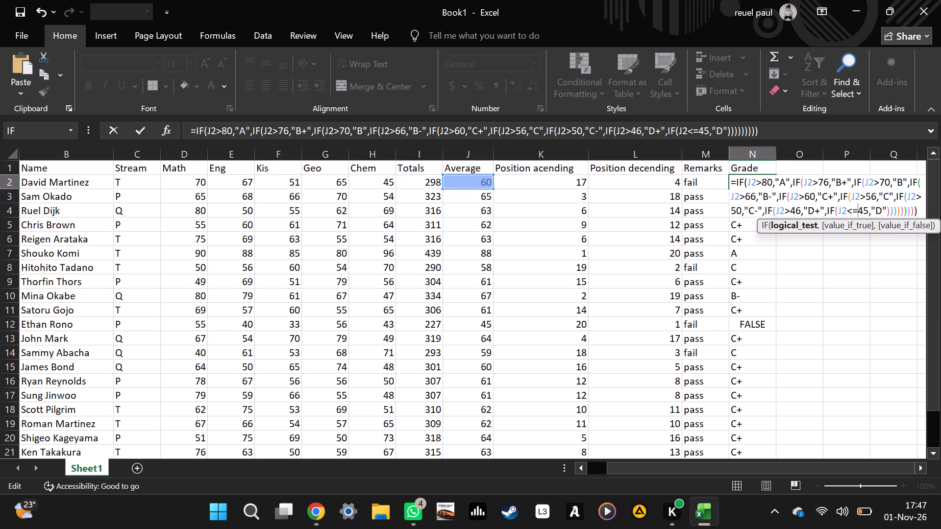
pyautogui.click(916, 212)
pyautogui.click(916, 209)
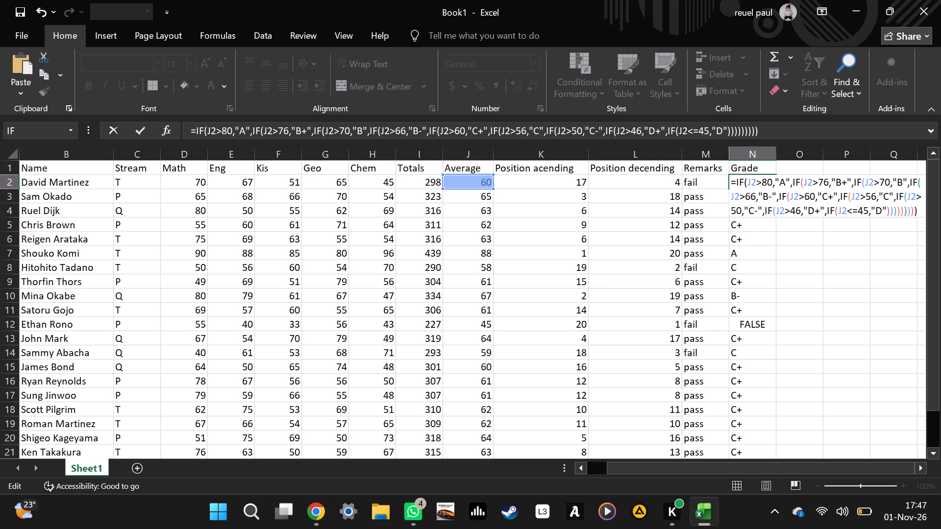
pyautogui.click(920, 211)
pyautogui.press('Return')
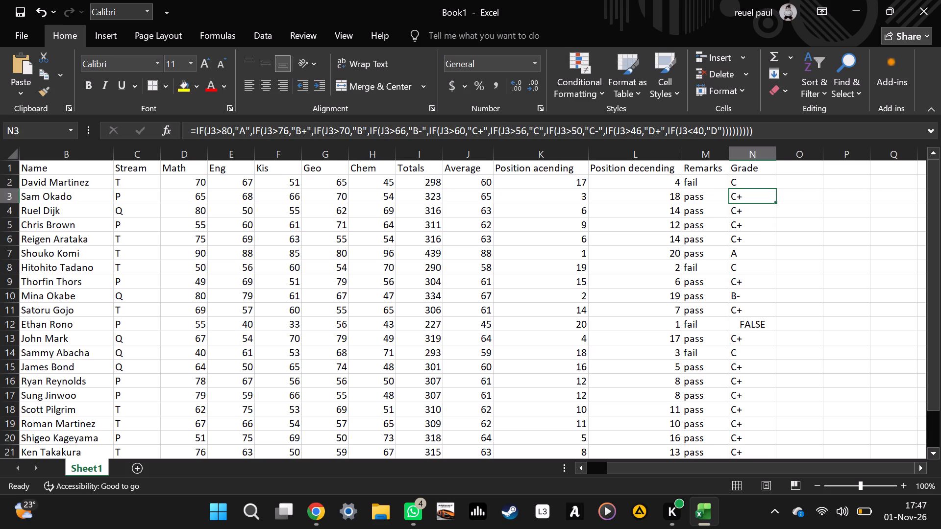
# Fill the revised grade formula from N2 down the Grade column through N21.
pyautogui.click(756, 181)
pyautogui.moveTo(777, 189); pyautogui.dragTo(775, 471)
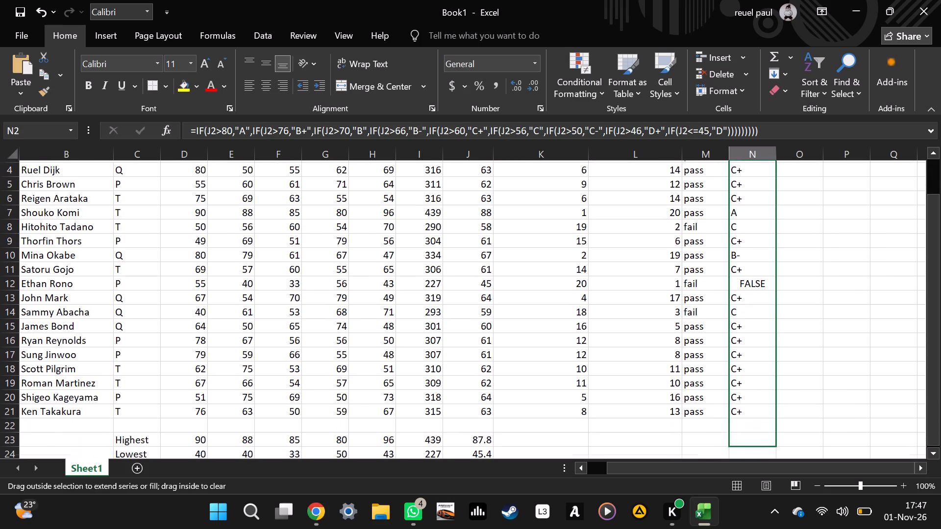
pyautogui.moveTo(775, 471); pyautogui.dragTo(771, 402)
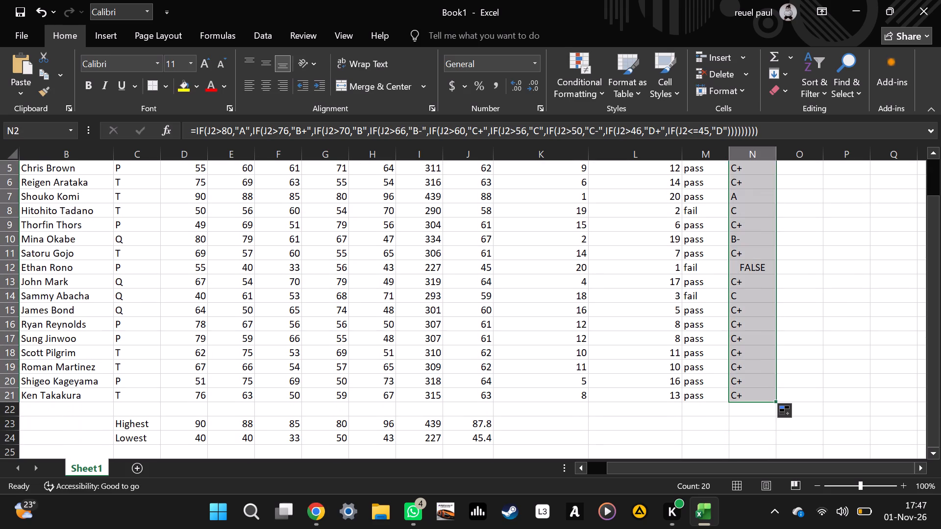
# Check the grade and average in row 12, and set the Chem mark in H12 to 48.
pyautogui.click(753, 270)
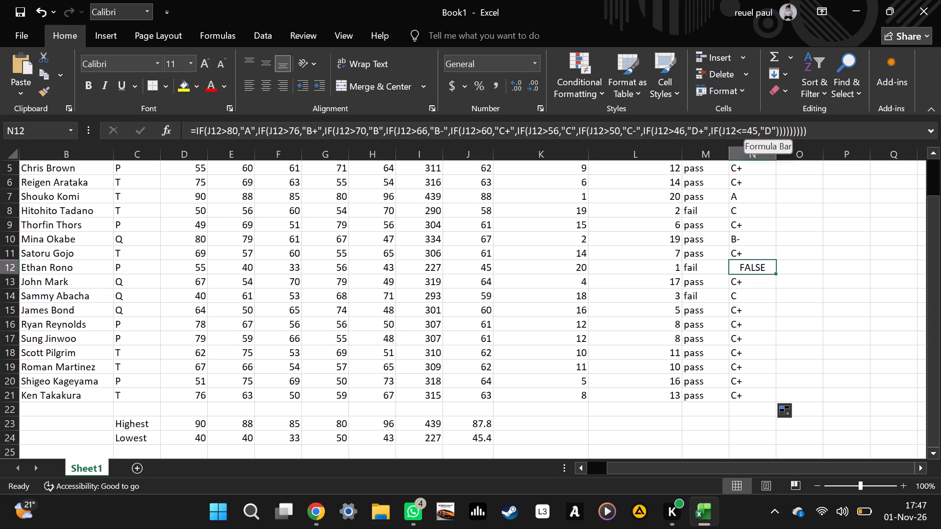
pyautogui.click(486, 268)
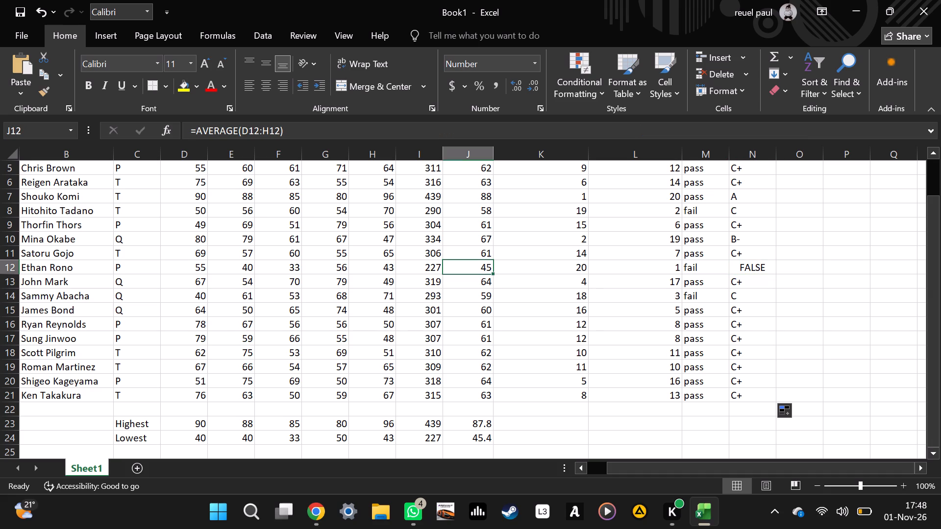
pyautogui.click(390, 267)
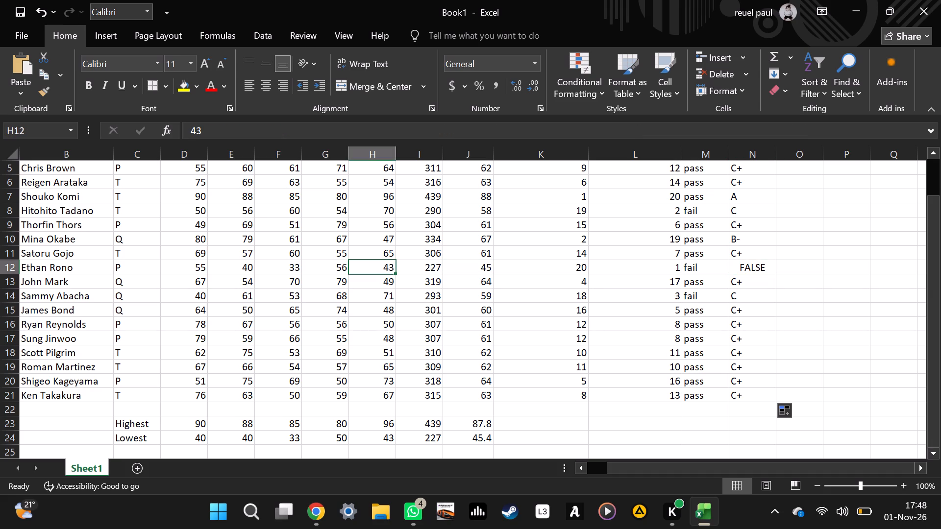
pyautogui.press('8')
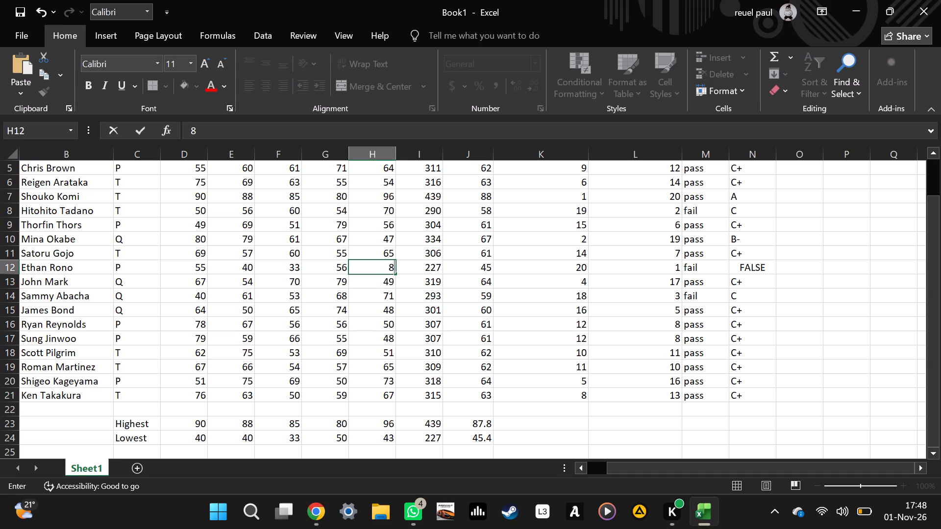
pyautogui.press('BackSpace')
pyautogui.press('4')
pyautogui.press('8')
pyautogui.click(457, 271)
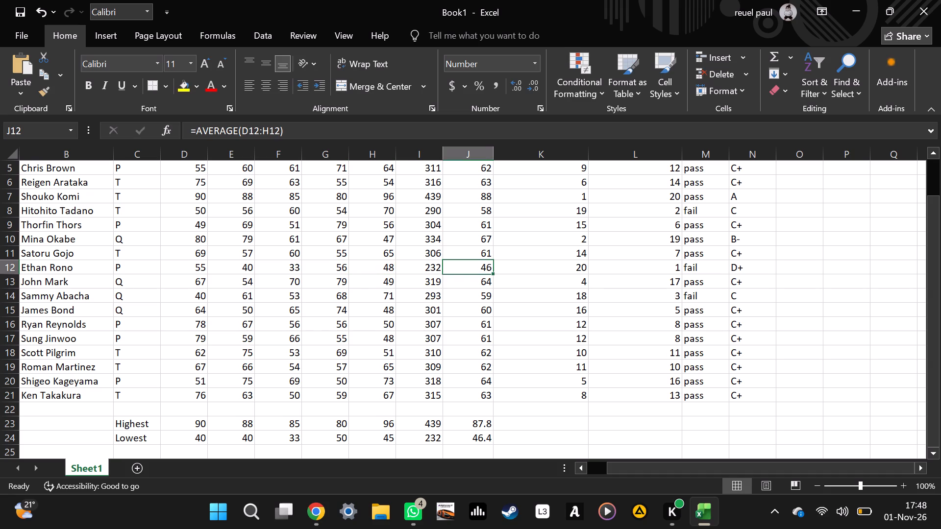
# Examine the grades and their formulas down the Grade column from N2 to N21.
pyautogui.scroll(11, 730, 282)
pyautogui.click(757, 182)
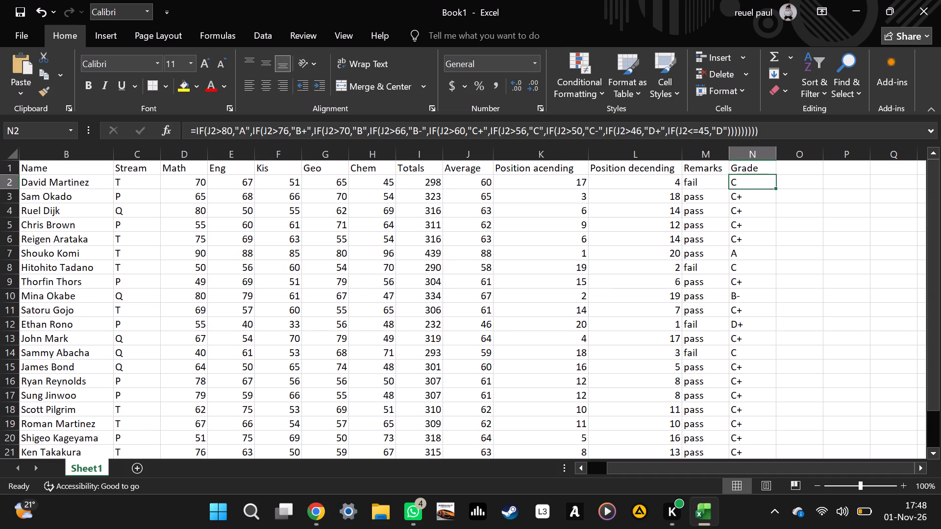
pyautogui.scroll(-10, 750, 199)
pyautogui.scroll(14, 626, 218)
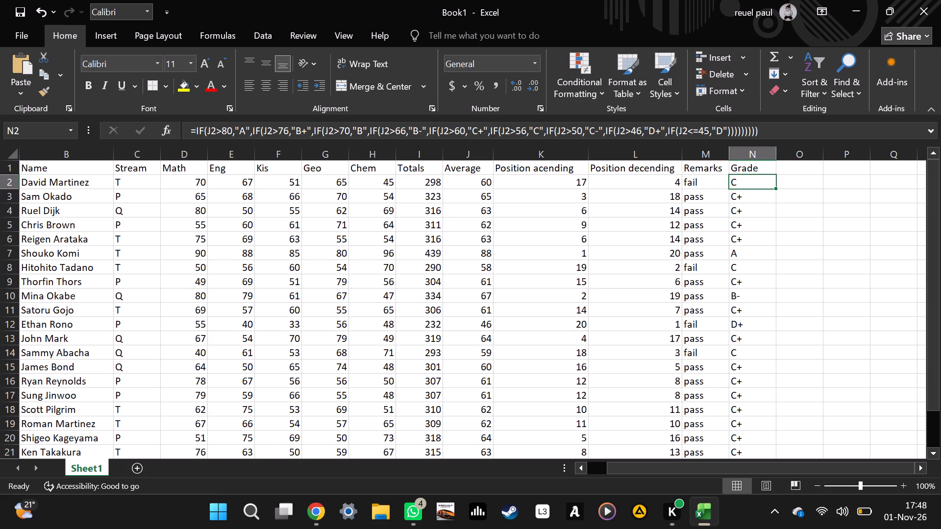
pyautogui.click(748, 204)
pyautogui.click(747, 186)
pyautogui.click(749, 218)
pyautogui.click(746, 245)
pyautogui.click(739, 284)
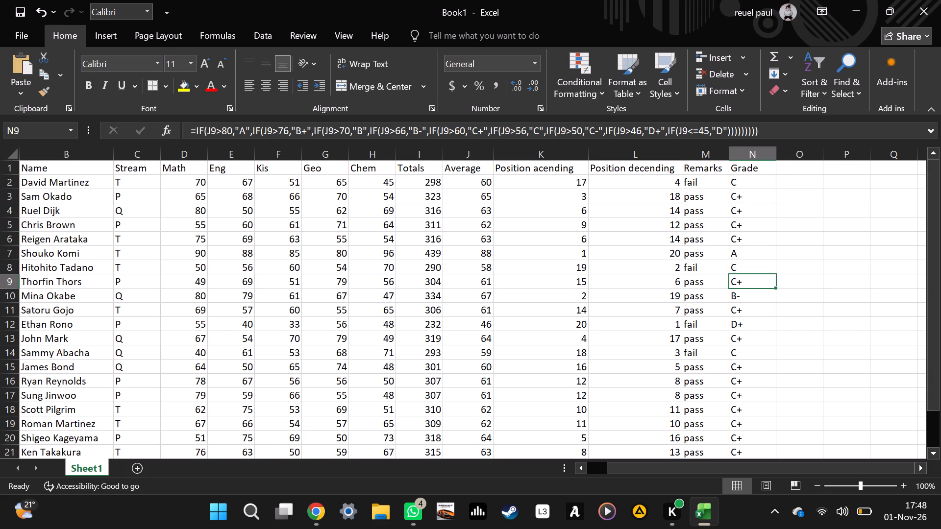
pyautogui.click(742, 423)
pyautogui.scroll(-3, 737, 376)
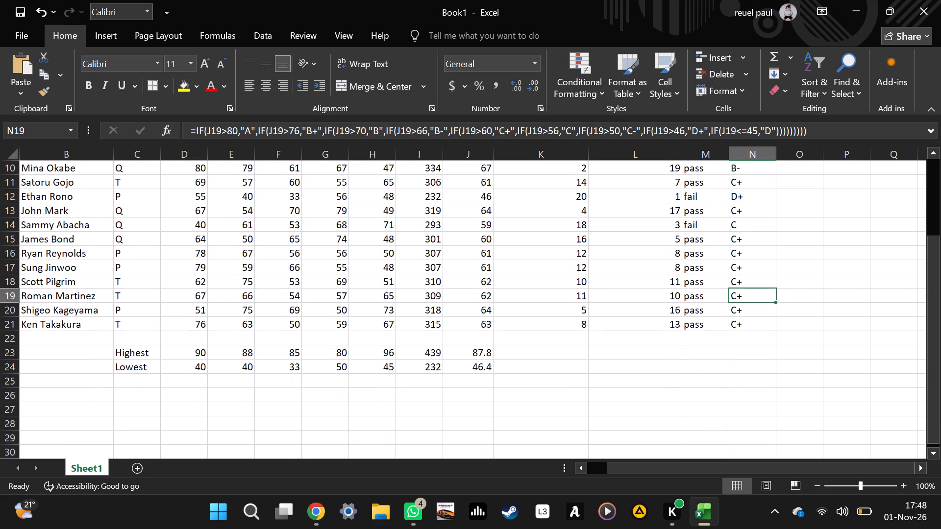
pyautogui.click(742, 326)
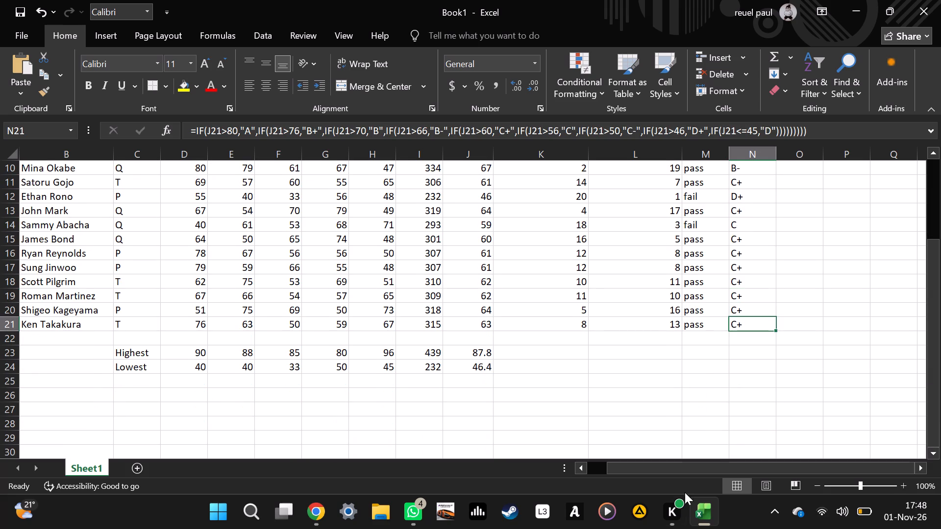
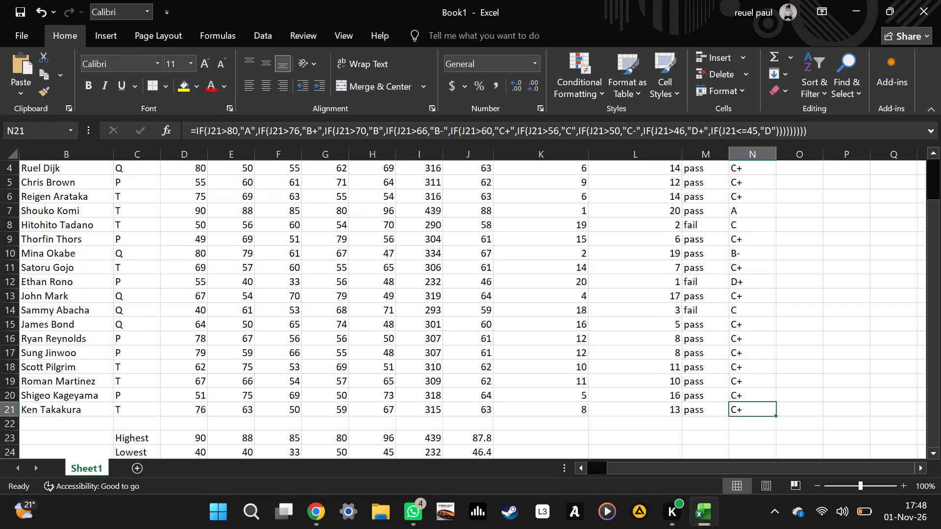
# Rename the worksheet as CAT 1.
pyautogui.click(537, 287)
pyautogui.scroll(-3, 411, 344)
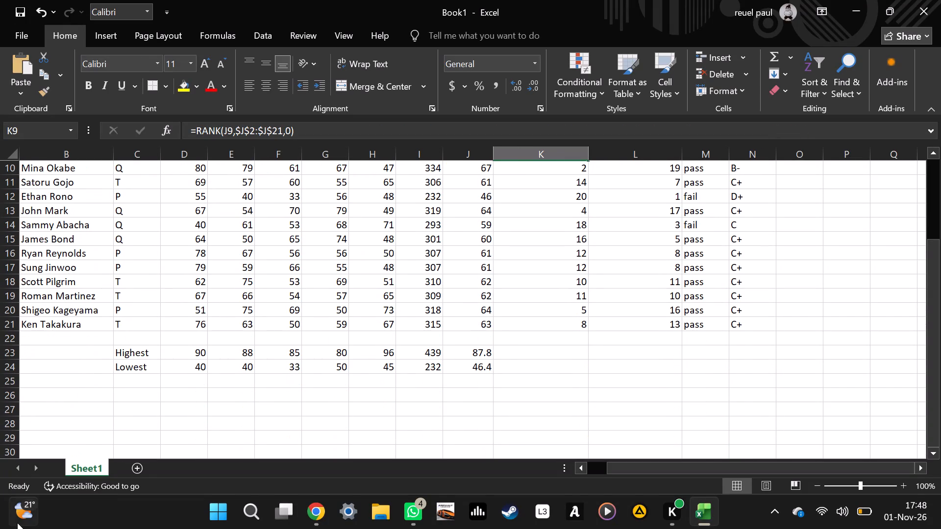
pyautogui.doubleClick(96, 466)
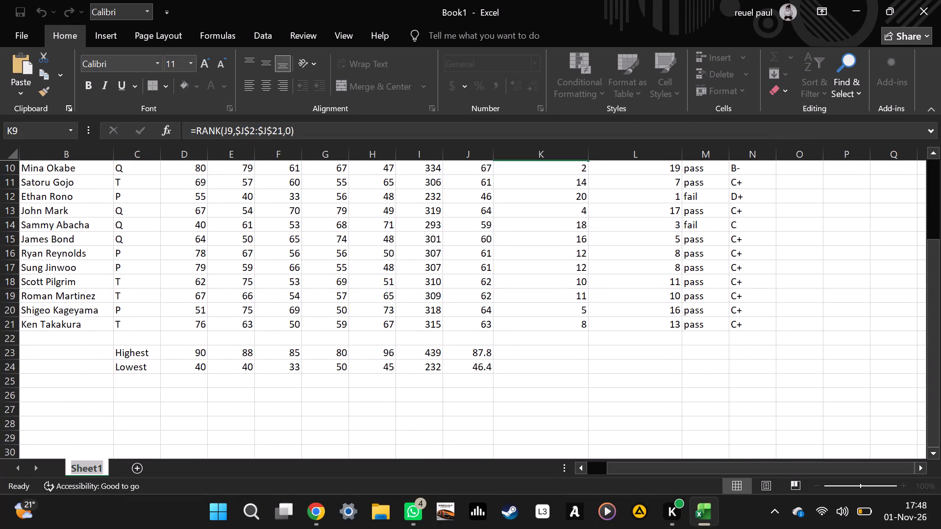
pyautogui.press('BackSpace')
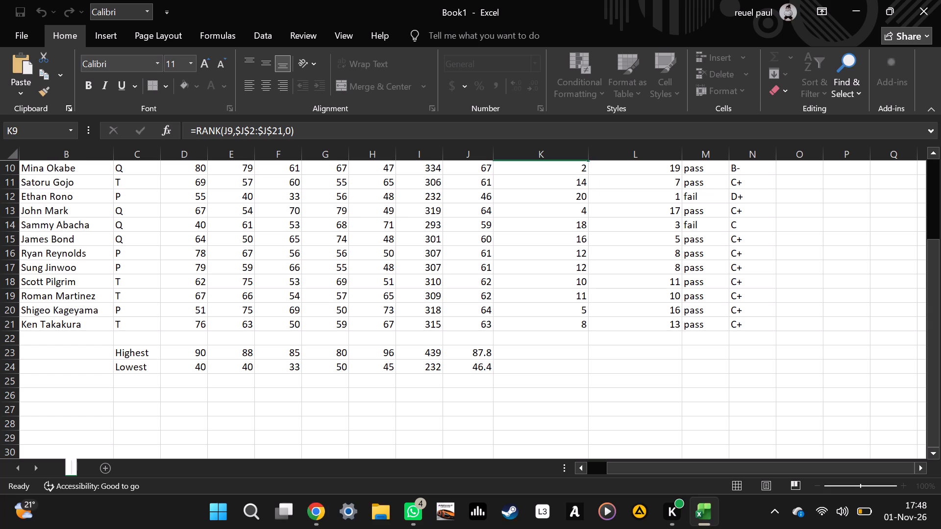
pyautogui.press('c')
pyautogui.press('BackSpace')
pyautogui.hotkey('shift', 'c')
pyautogui.write('AT')
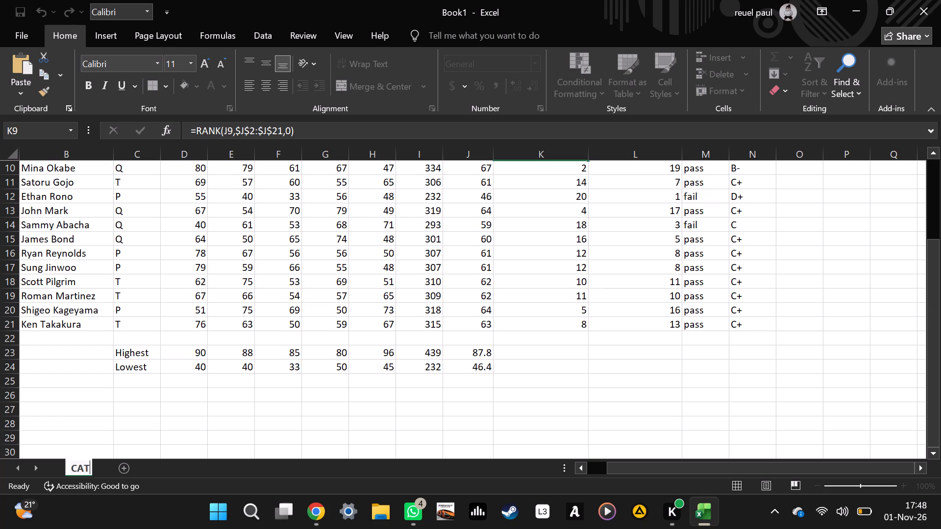
pyautogui.press('space')
pyautogui.hotkey('shift', '!')
pyautogui.press('BackSpace')
pyautogui.press('1')
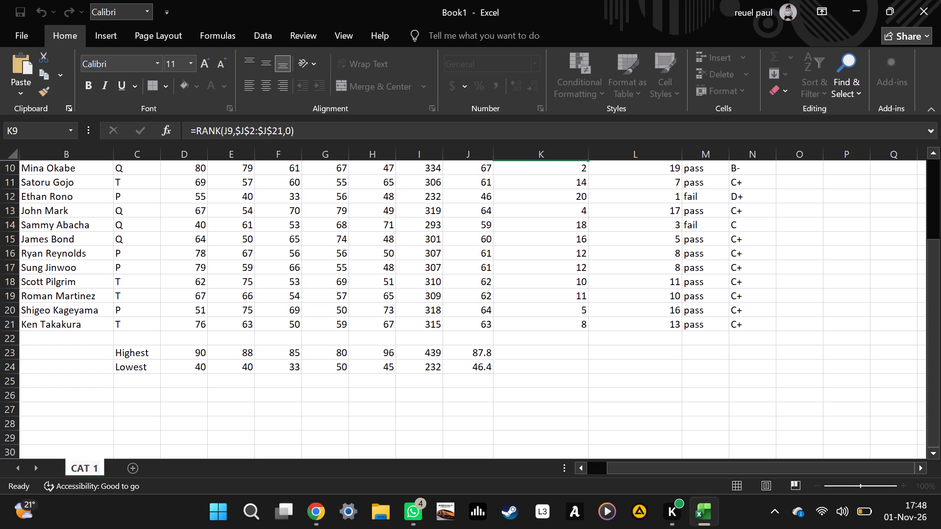
pyautogui.press('Return')
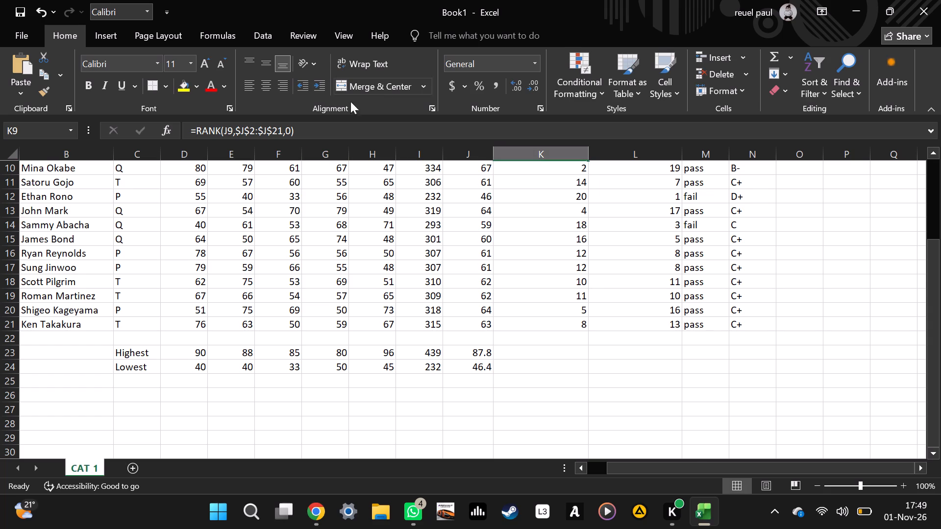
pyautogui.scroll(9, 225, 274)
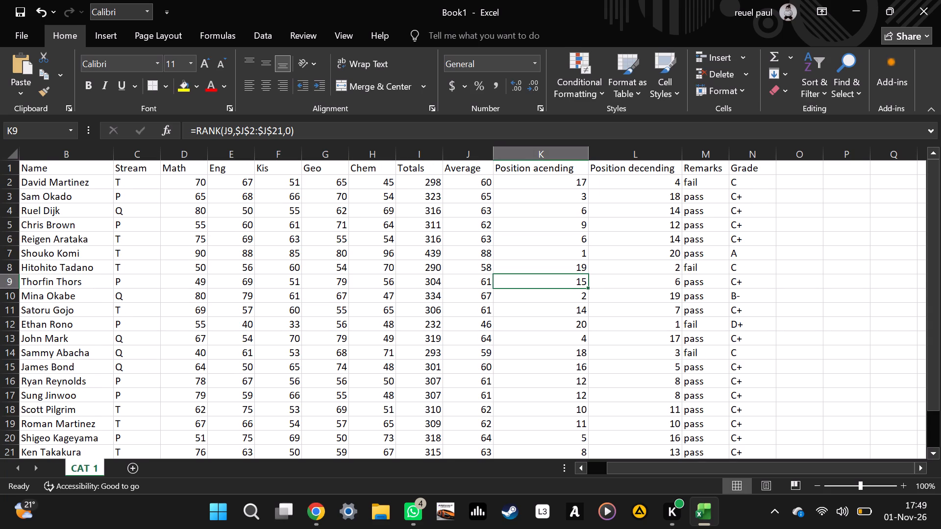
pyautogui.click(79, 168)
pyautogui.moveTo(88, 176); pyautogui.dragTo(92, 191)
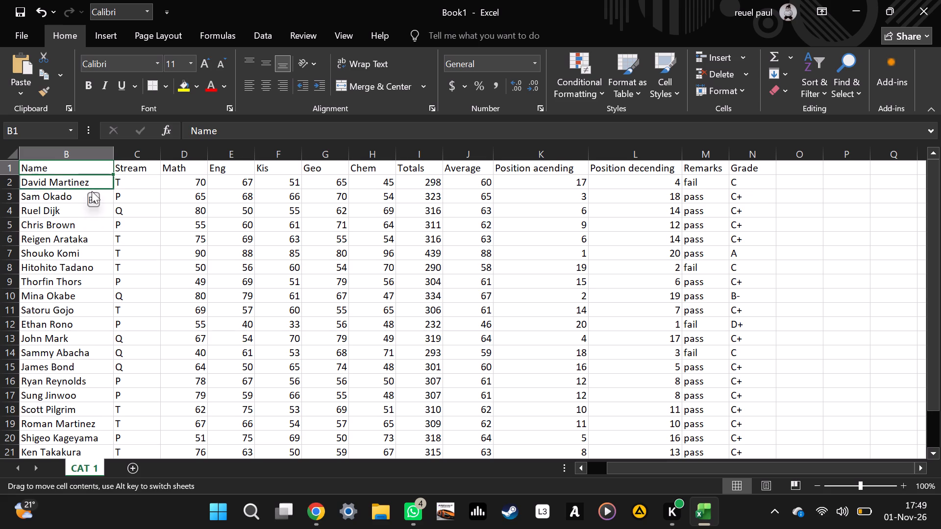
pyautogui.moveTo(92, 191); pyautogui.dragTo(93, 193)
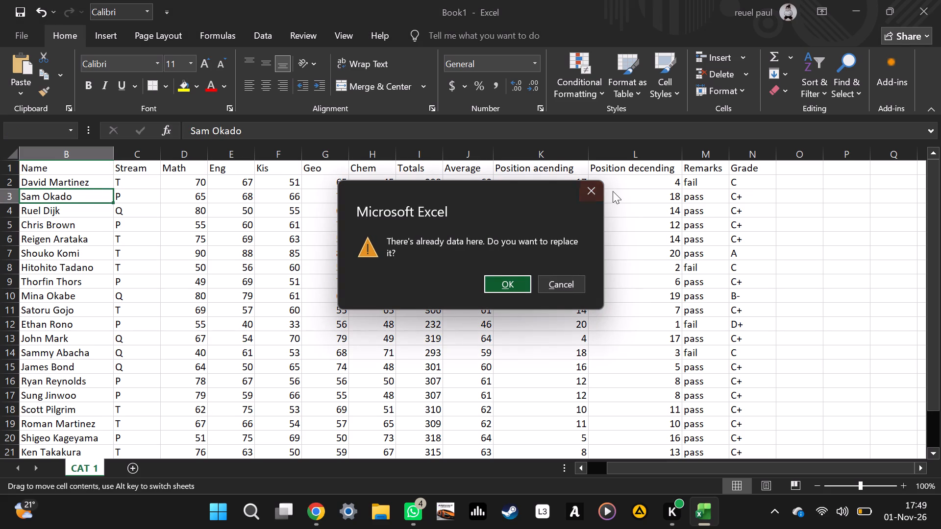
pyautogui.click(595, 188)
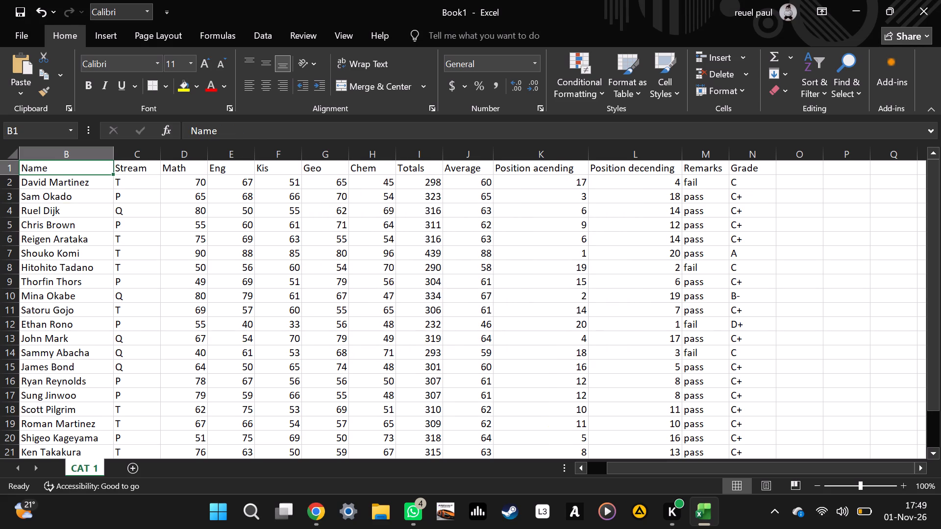
# Try centre and left alignment on the entire Name column, and settle on right alignment.
pyautogui.click(83, 183)
pyautogui.click(88, 166)
pyautogui.moveTo(87, 184); pyautogui.dragTo(91, 196)
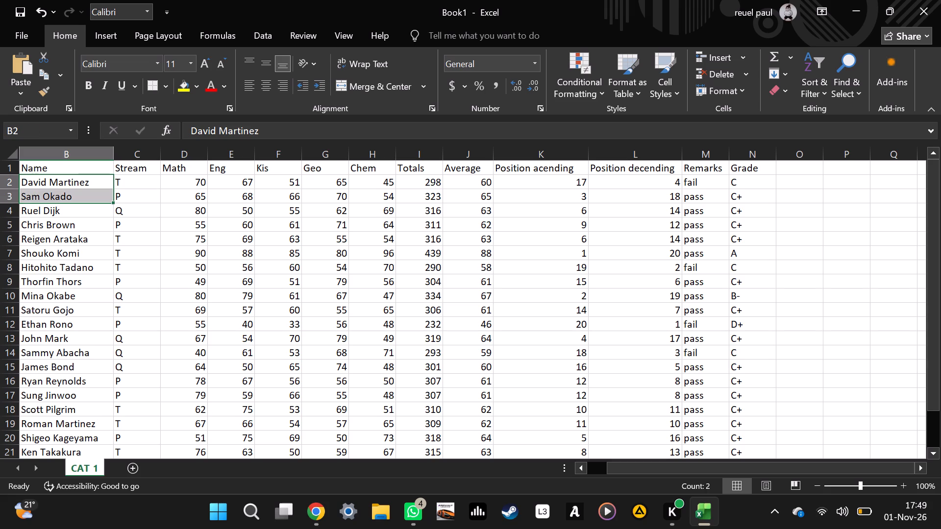
pyautogui.click(97, 151)
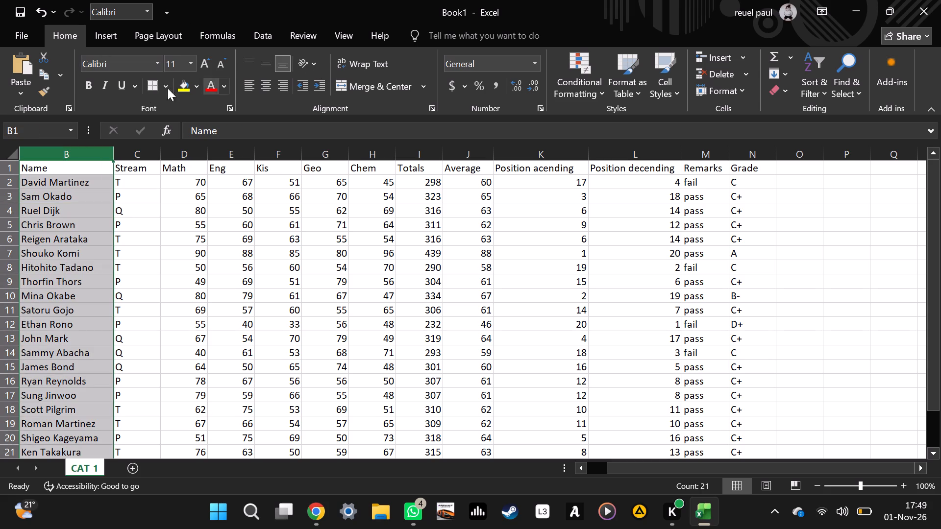
pyautogui.click(263, 81)
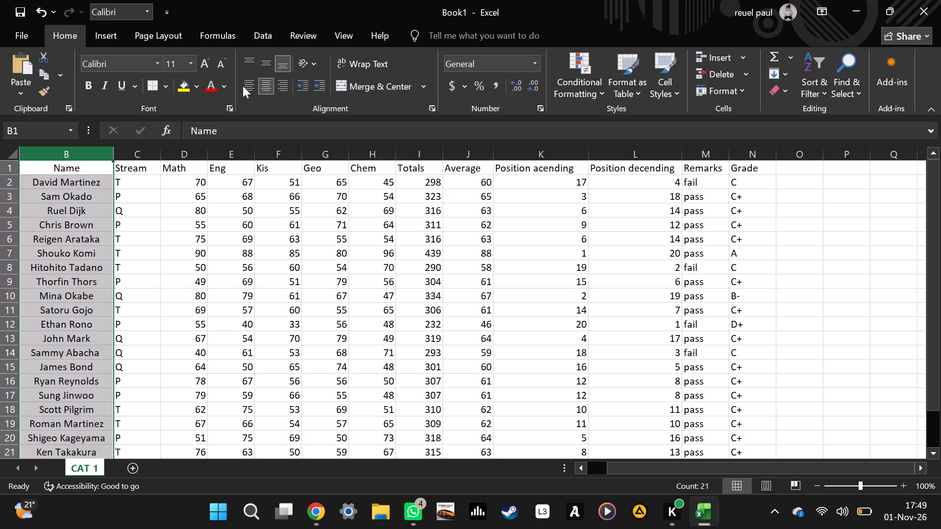
pyautogui.click(243, 86)
pyautogui.click(243, 86)
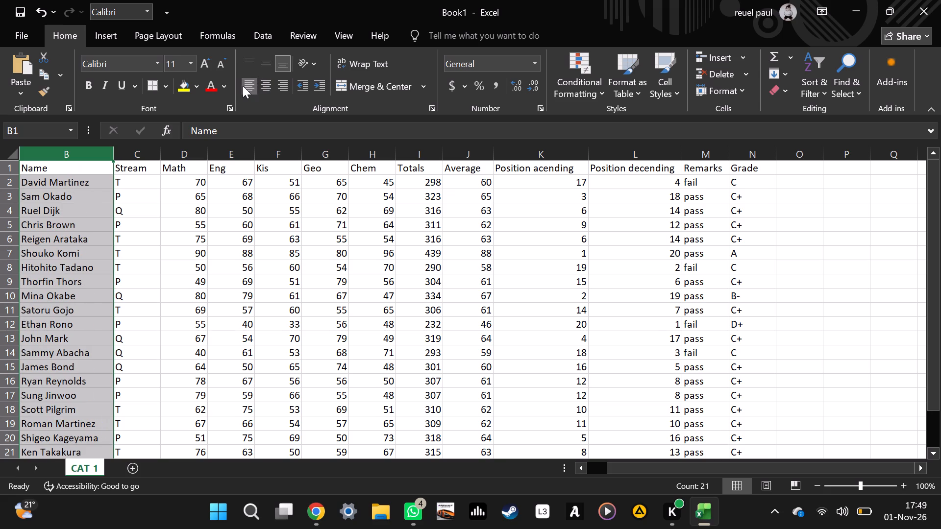
pyautogui.click(260, 81)
pyautogui.click(261, 80)
pyautogui.click(113, 172)
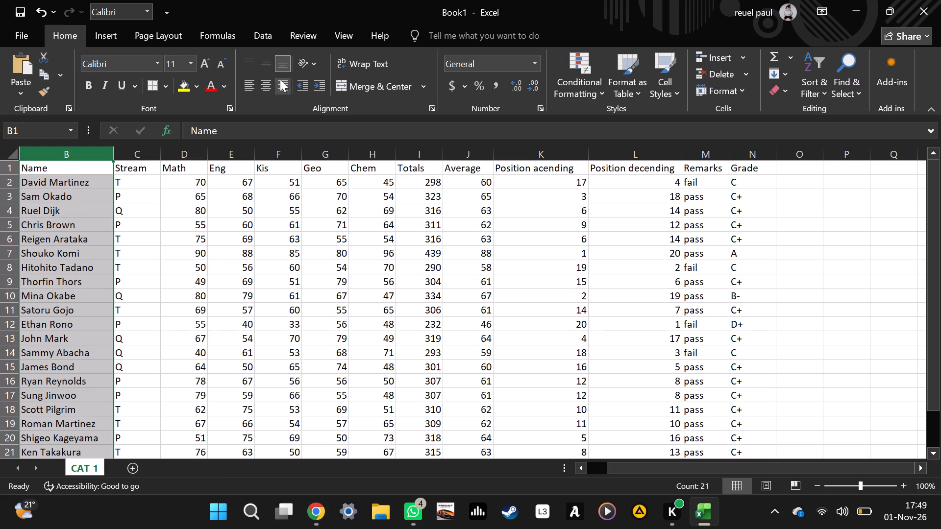
pyautogui.click(280, 79)
pyautogui.click(300, 192)
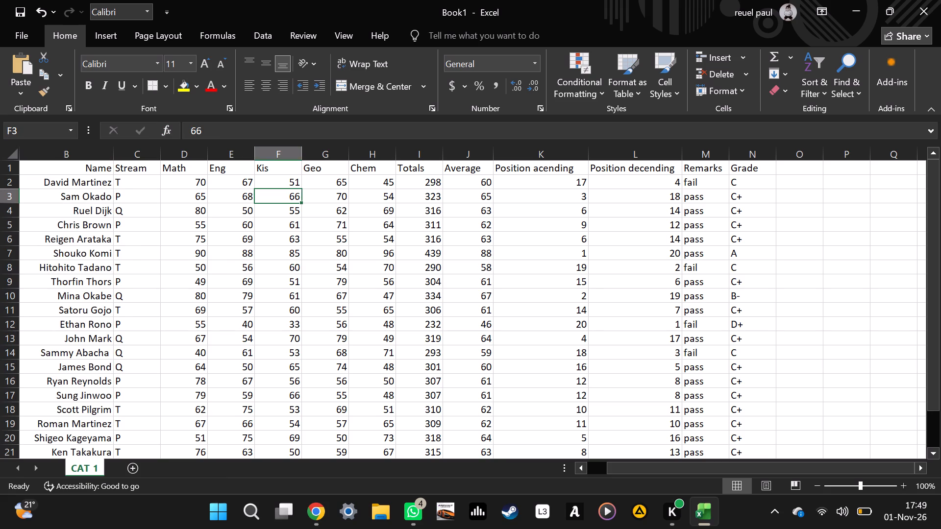
# Try centre and right alignment on the entire ID column, and settle on left alignment.
pyautogui.moveTo(680, 468); pyautogui.dragTo(525, 440)
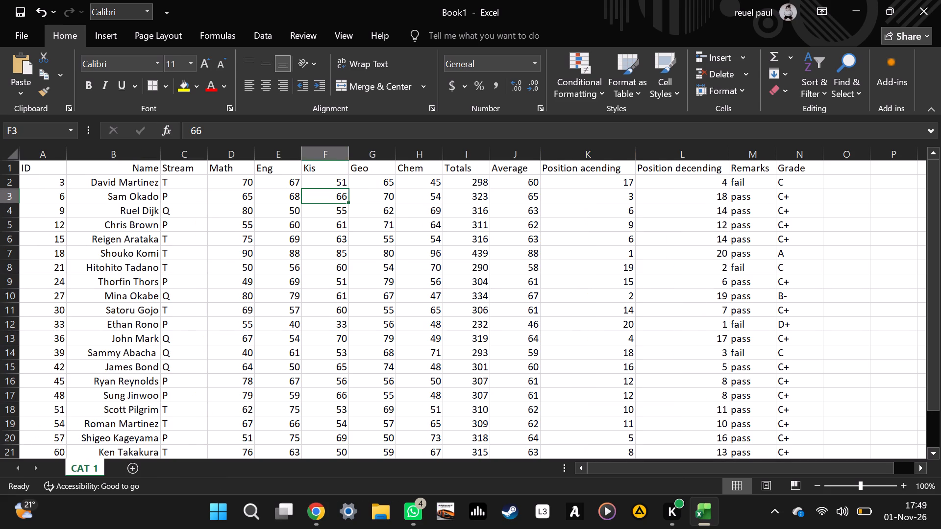
pyautogui.click(59, 153)
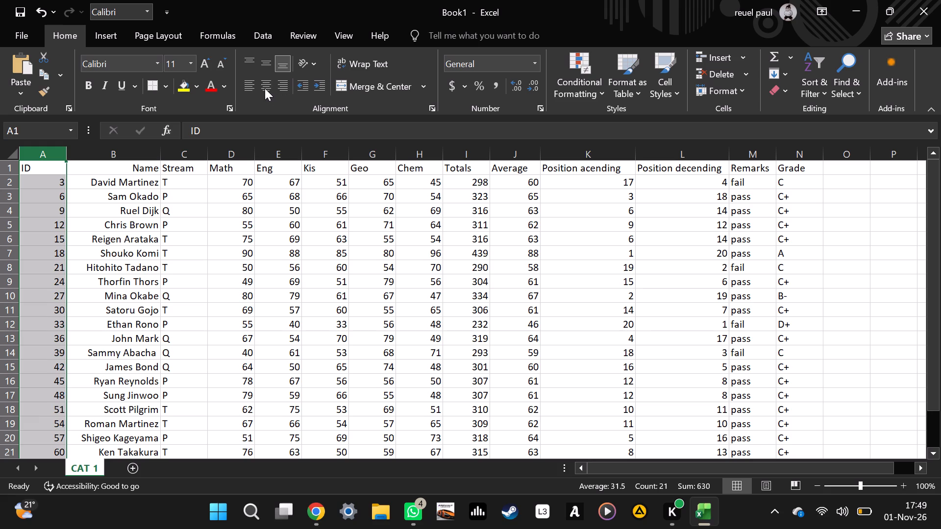
pyautogui.click(265, 88)
pyautogui.click(280, 84)
pyautogui.click(245, 82)
# Centre-align the marks, totals and averages from Math to Average, including the Highest and Lowest rows (D2:J24).
pyautogui.click(236, 182)
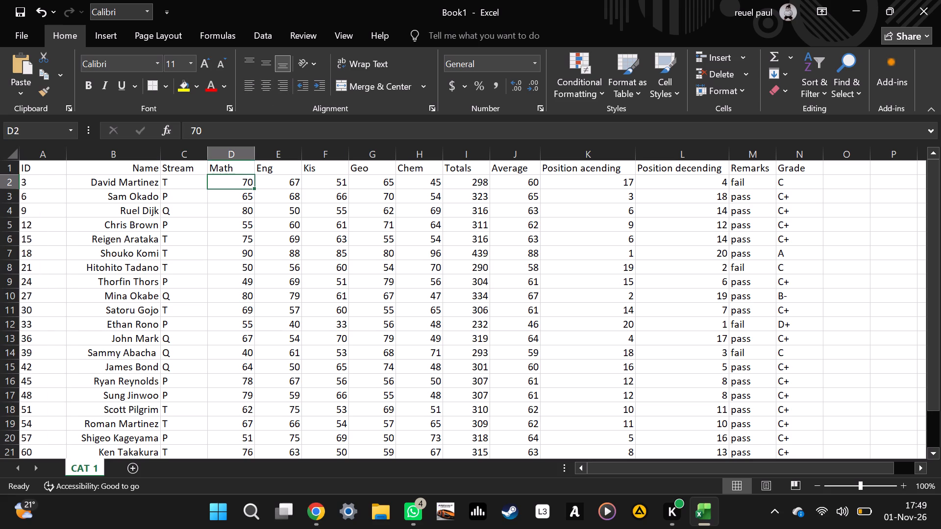
pyautogui.moveTo(235, 182); pyautogui.dragTo(238, 183)
pyautogui.moveTo(238, 183); pyautogui.dragTo(556, 433)
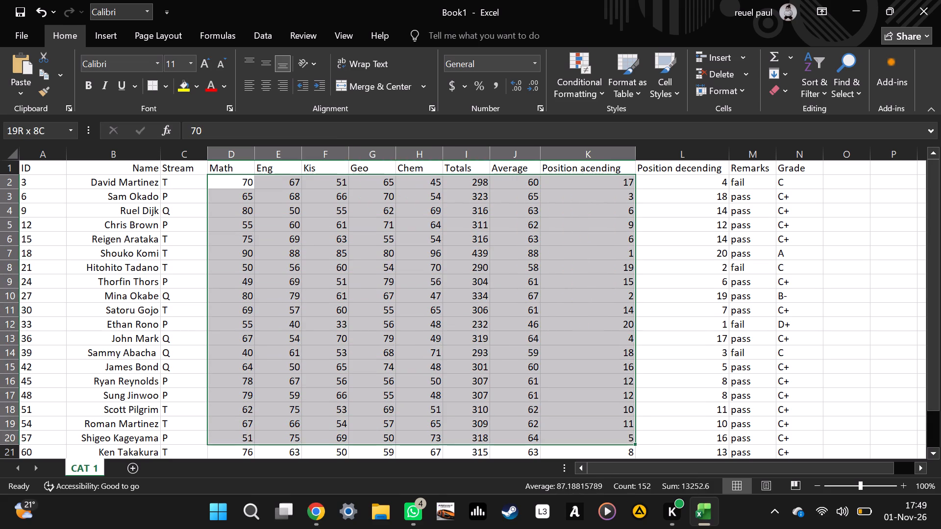
pyautogui.moveTo(556, 433); pyautogui.dragTo(552, 400)
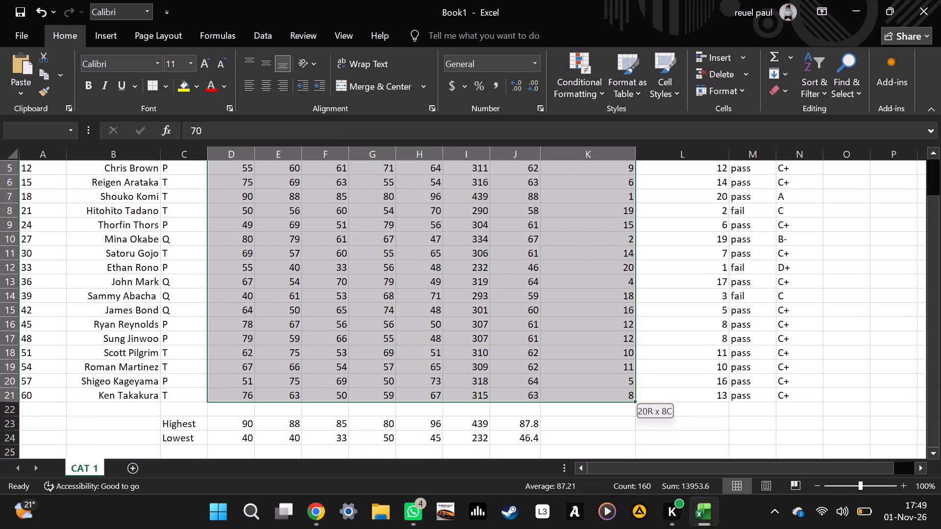
pyautogui.moveTo(552, 400); pyautogui.dragTo(545, 434)
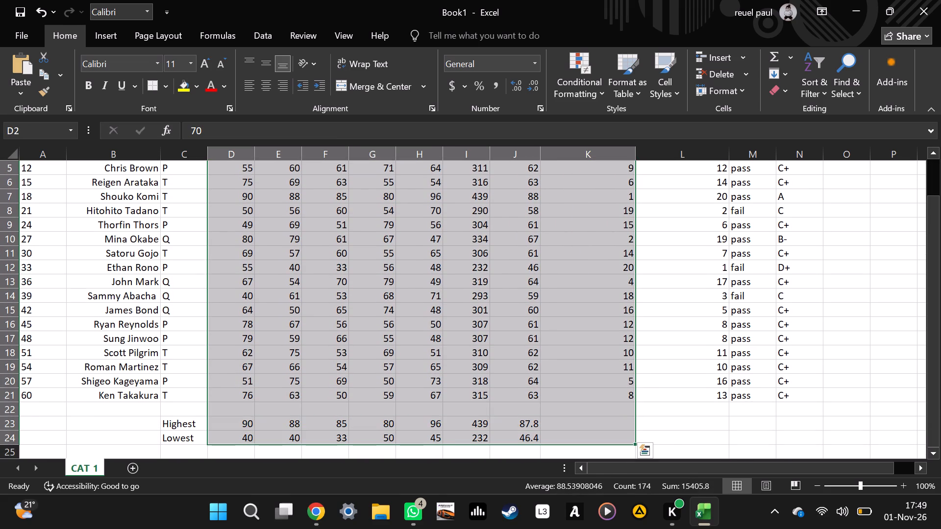
pyautogui.scroll(5, 470, 303)
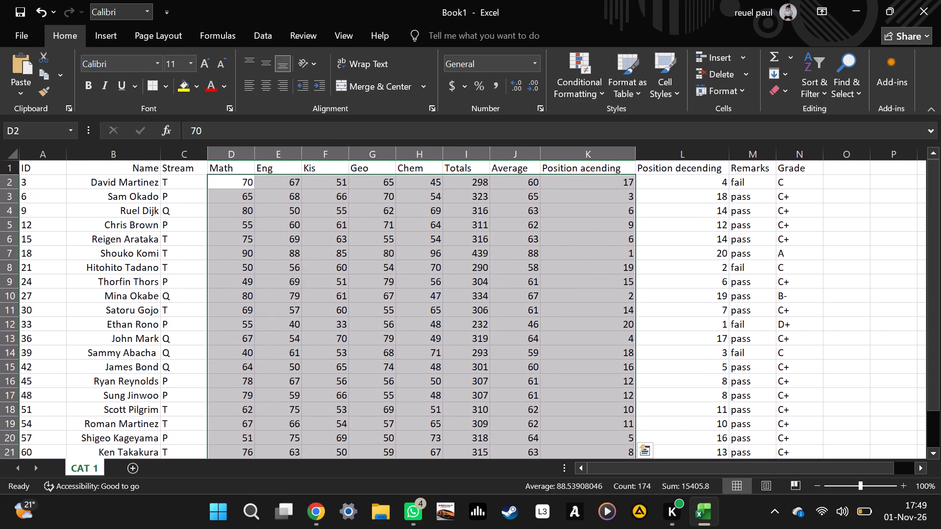
pyautogui.moveTo(236, 181); pyautogui.dragTo(697, 399)
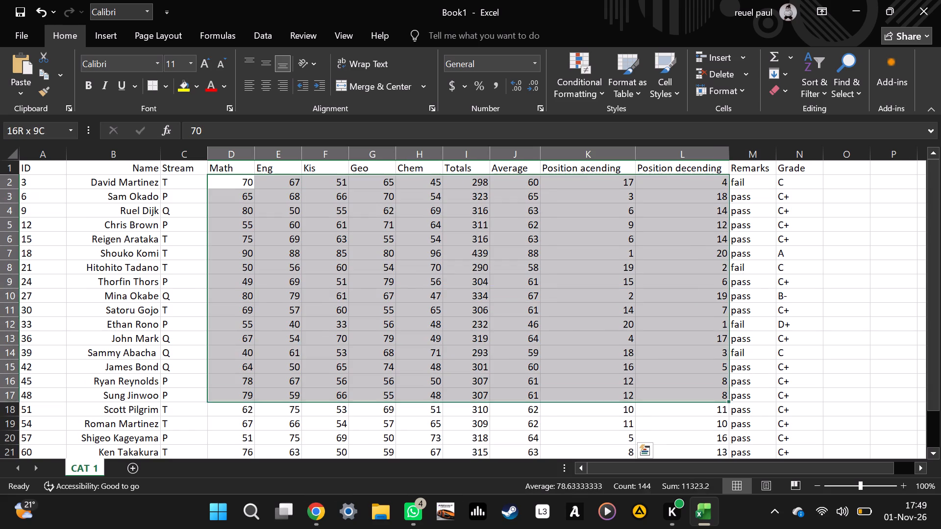
pyautogui.moveTo(697, 399); pyautogui.dragTo(515, 404)
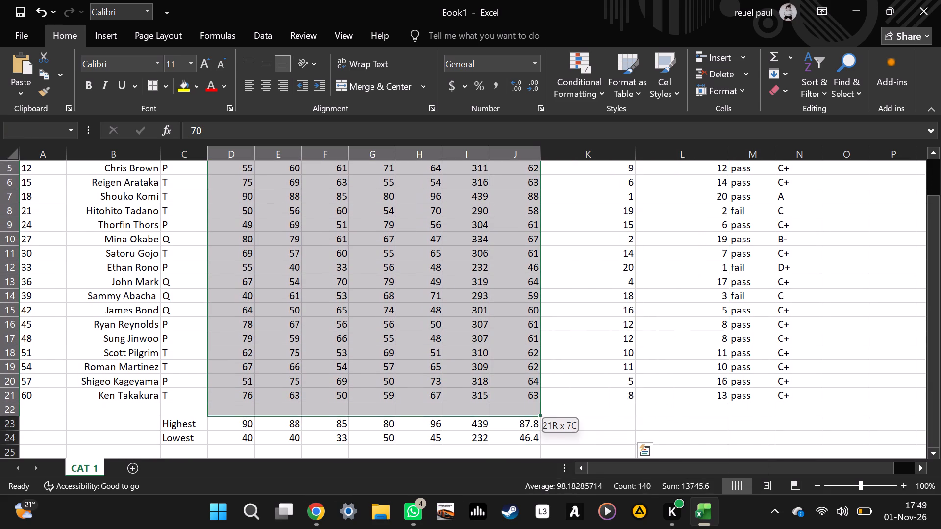
pyautogui.moveTo(515, 404); pyautogui.dragTo(511, 434)
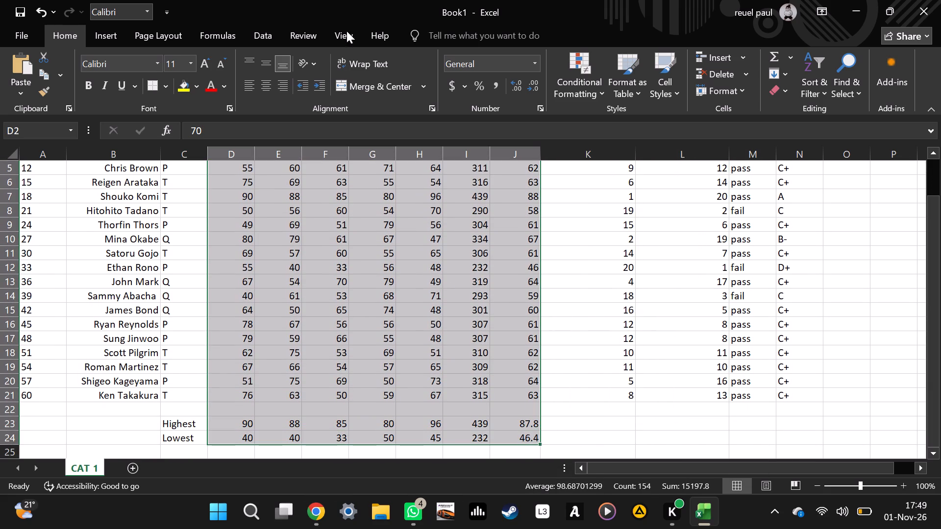
pyautogui.click(271, 86)
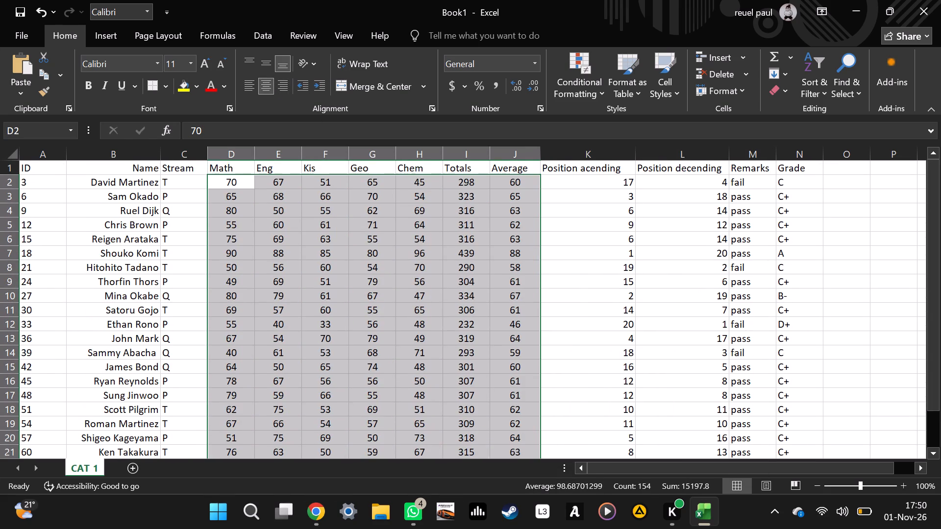
pyautogui.click(610, 299)
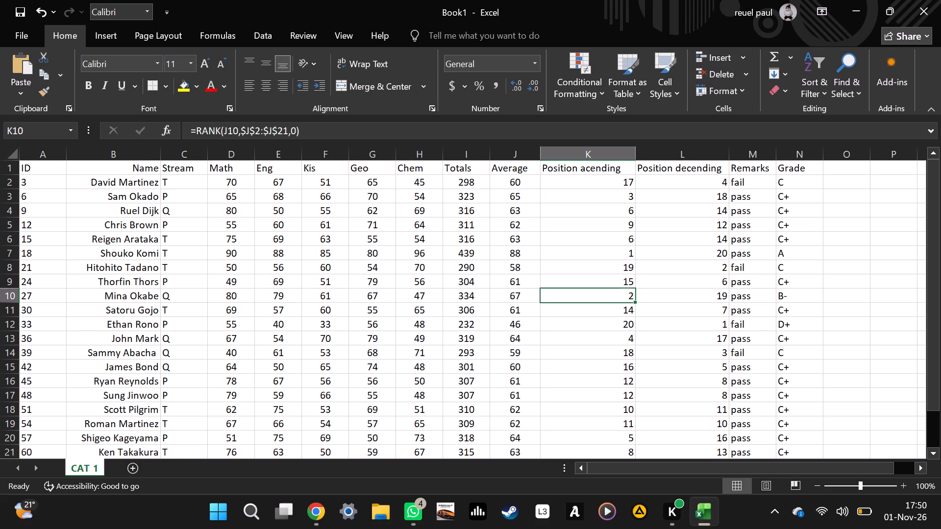
# Centre-align the entire Stream column.
pyautogui.click(182, 154)
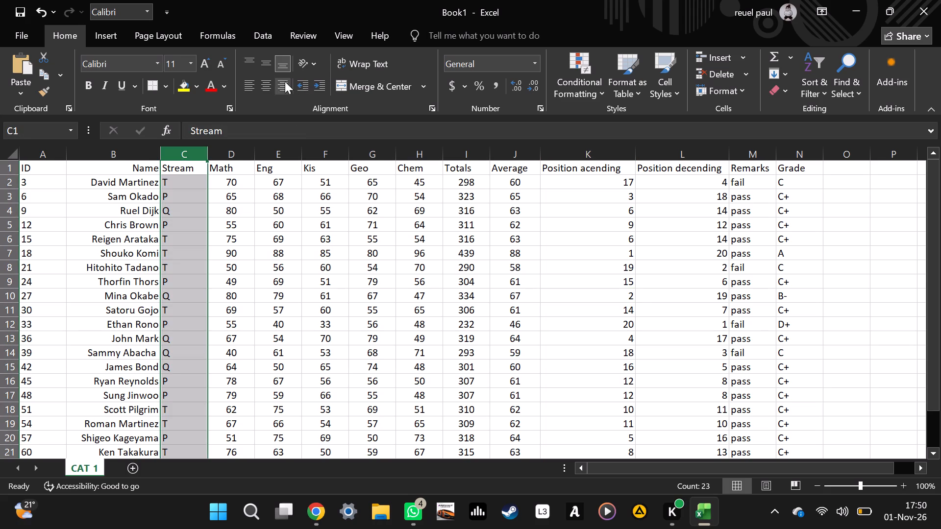
pyautogui.click(268, 87)
pyautogui.click(494, 176)
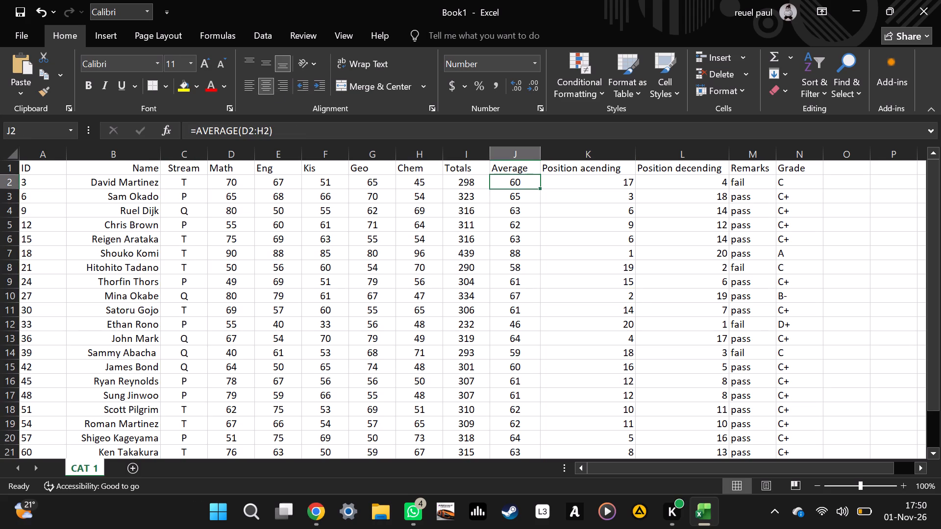
# Left-align the entire Position acending and Position decending columns.
pyautogui.click(584, 165)
pyautogui.click(609, 191)
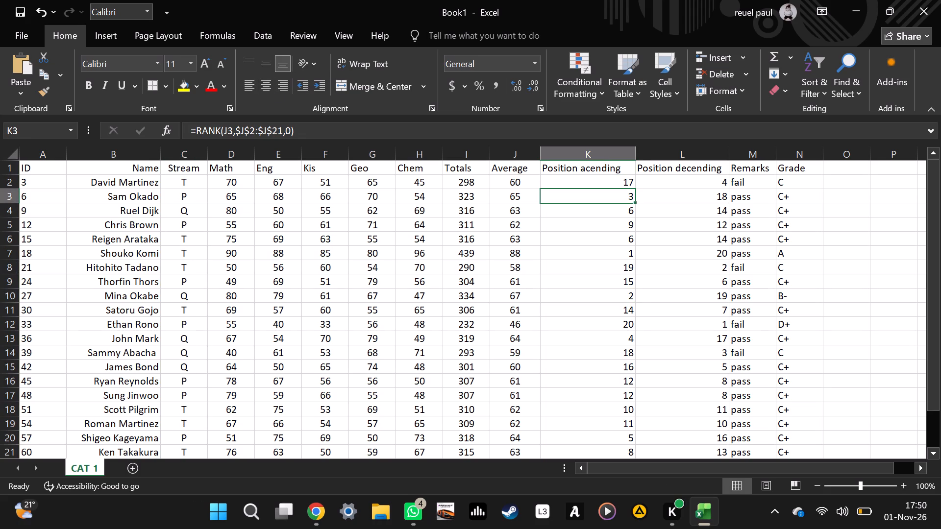
pyautogui.moveTo(596, 155); pyautogui.dragTo(643, 189)
pyautogui.click(605, 181)
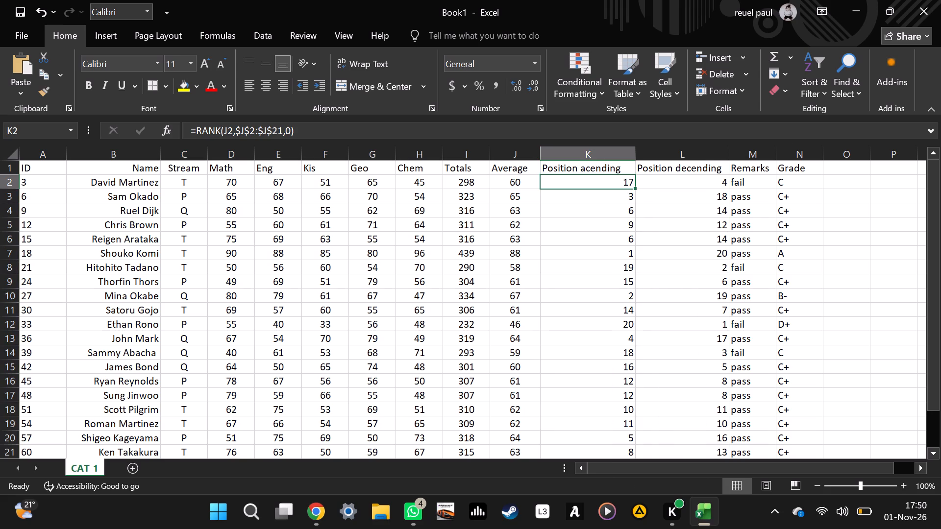
pyautogui.moveTo(618, 157); pyautogui.dragTo(657, 157)
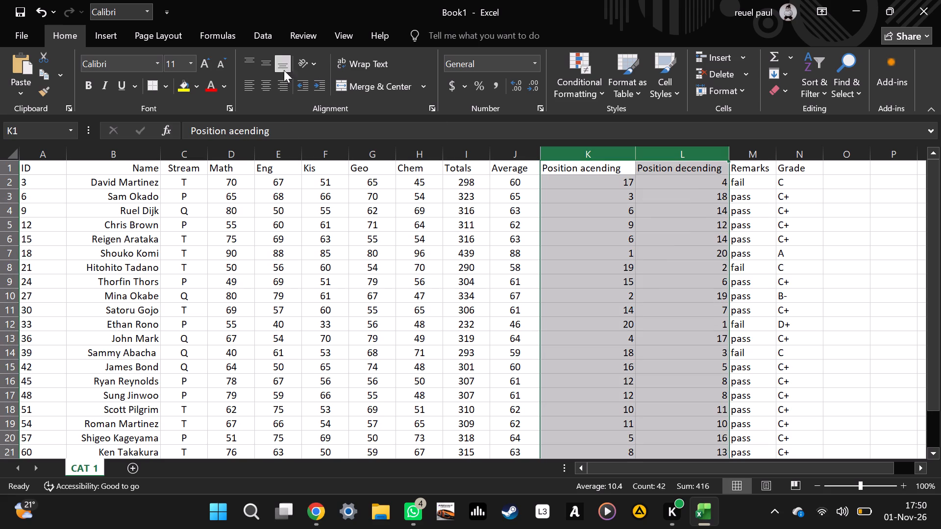
pyautogui.click(252, 81)
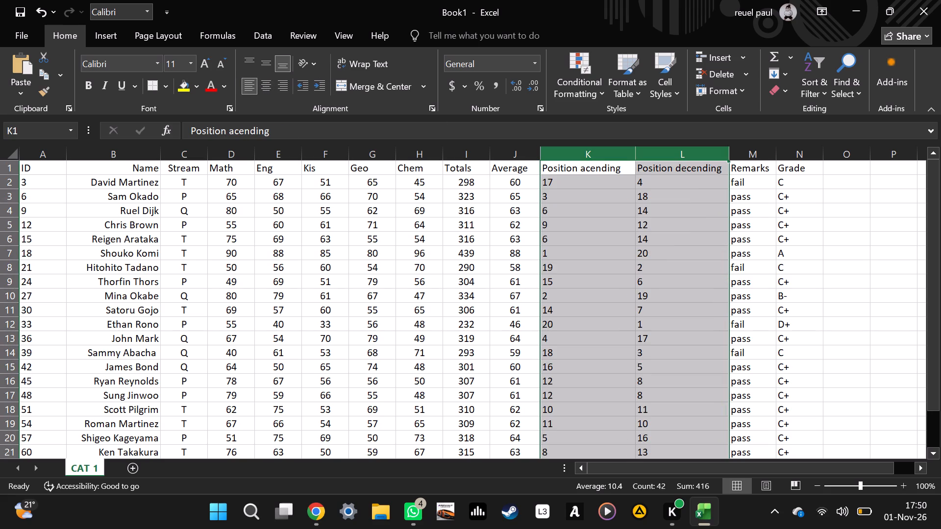
pyautogui.click(679, 241)
# Centre-align the entire Remarks column.
pyautogui.moveTo(753, 164); pyautogui.dragTo(769, 265)
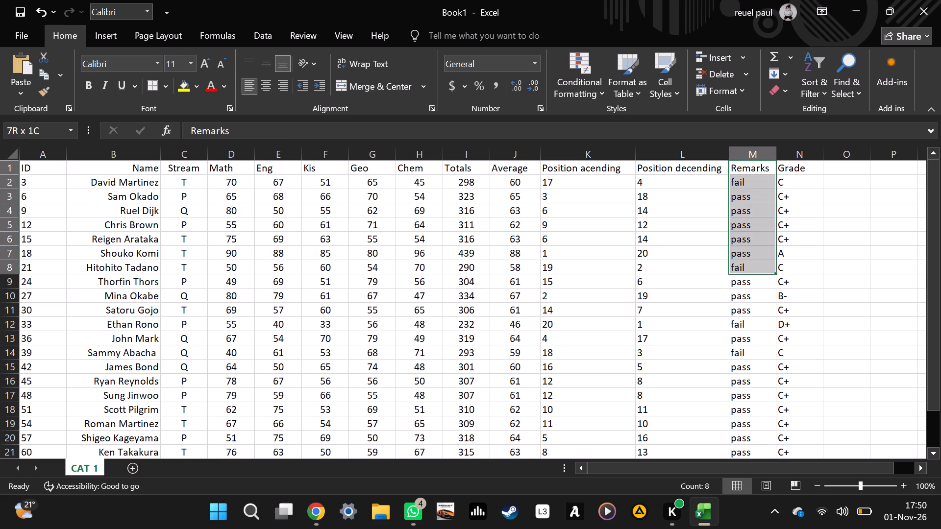
pyautogui.moveTo(769, 265); pyautogui.dragTo(776, 458)
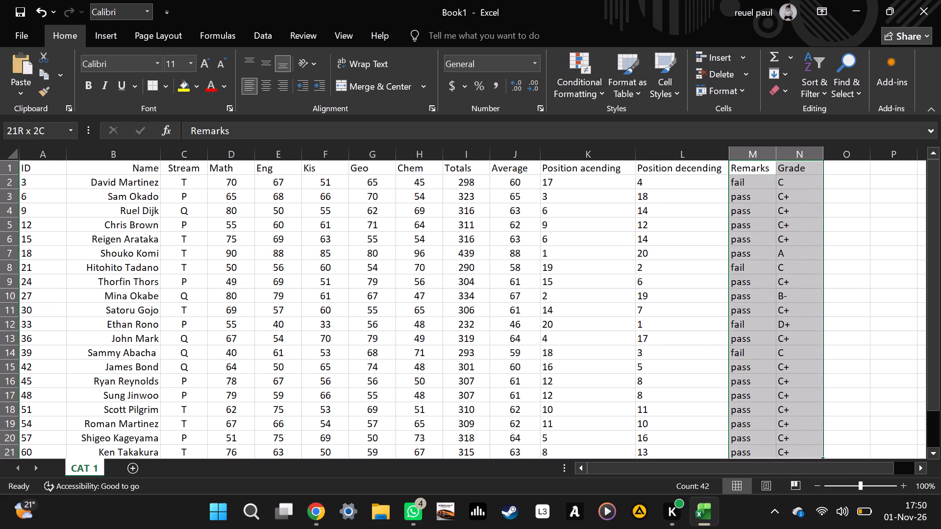
pyautogui.moveTo(776, 458); pyautogui.dragTo(756, 413)
pyautogui.click(747, 157)
pyautogui.scroll(6, 743, 158)
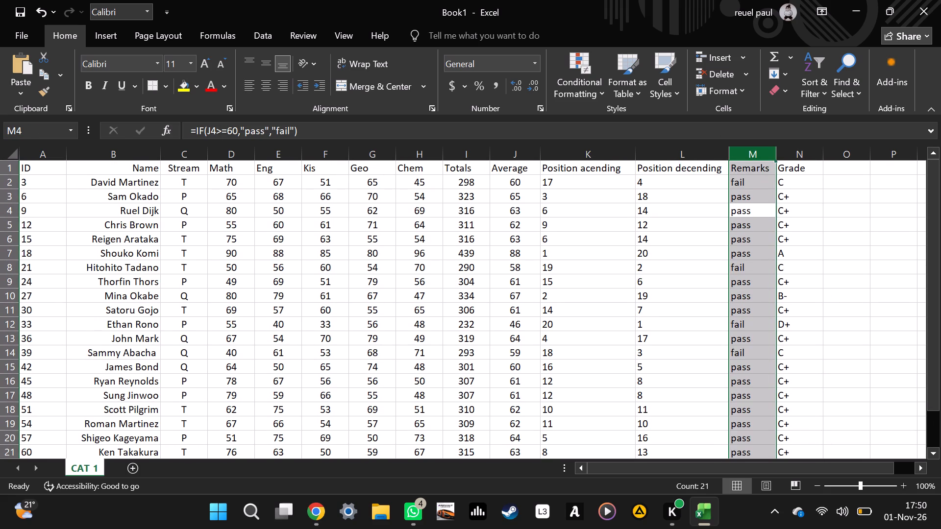
pyautogui.scroll(3, 759, 171)
pyautogui.click(755, 149)
pyautogui.click(750, 153)
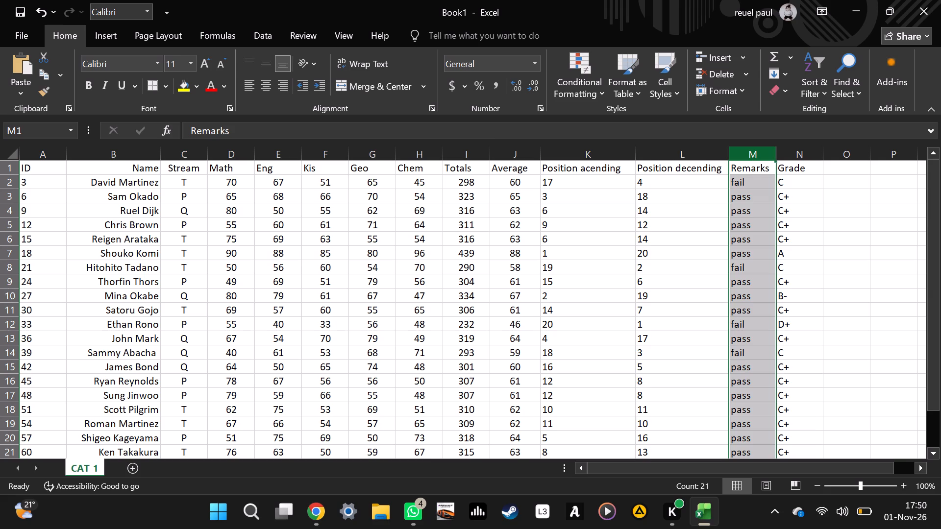
pyautogui.click(267, 88)
# Try right and centre alignment on the entire Grade column, and settle on left alignment.
pyautogui.click(799, 153)
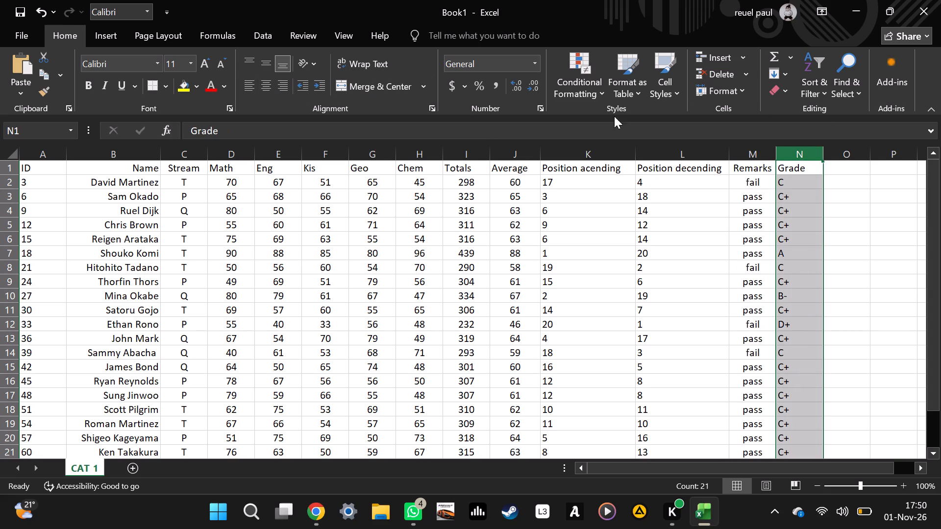
pyautogui.click(281, 82)
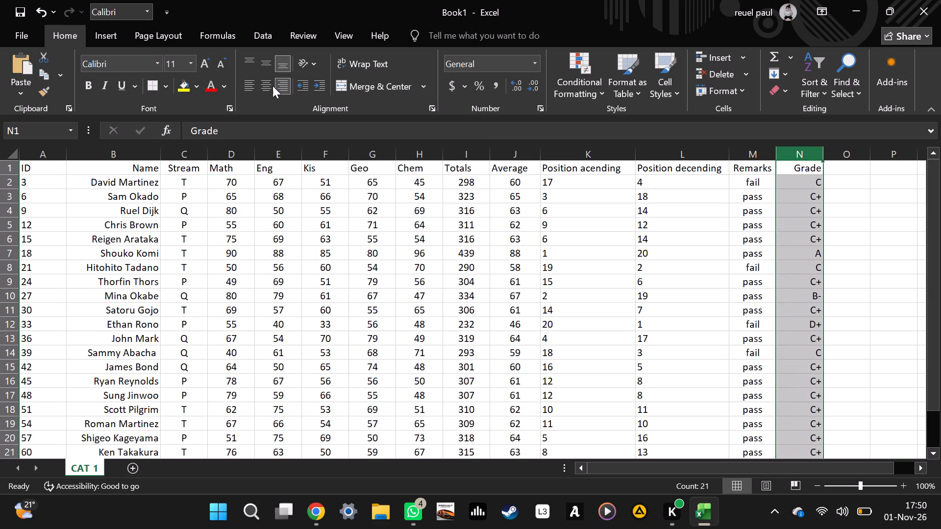
pyautogui.click(268, 87)
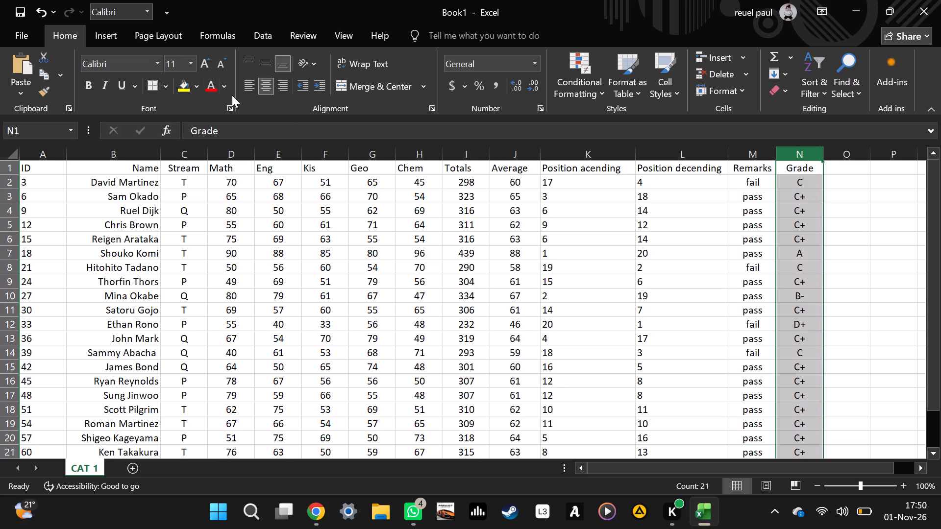
pyautogui.click(246, 85)
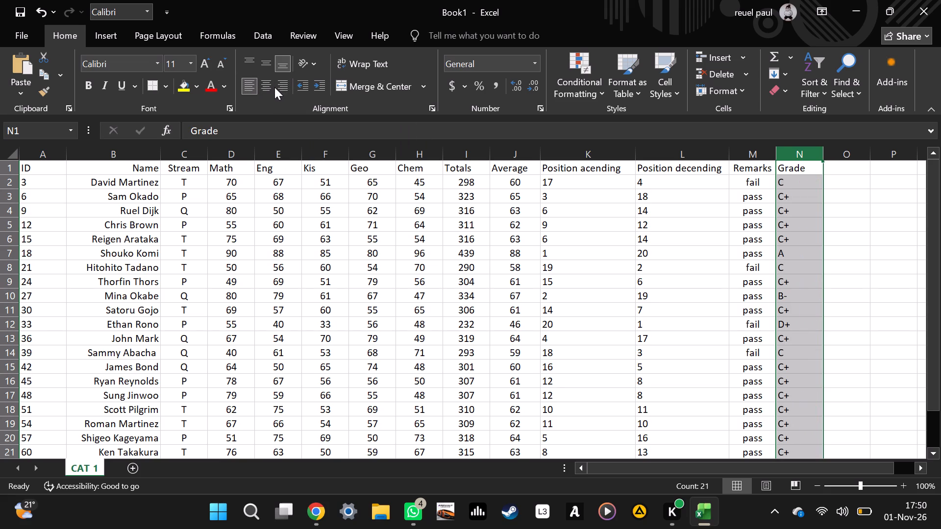
pyautogui.click(751, 289)
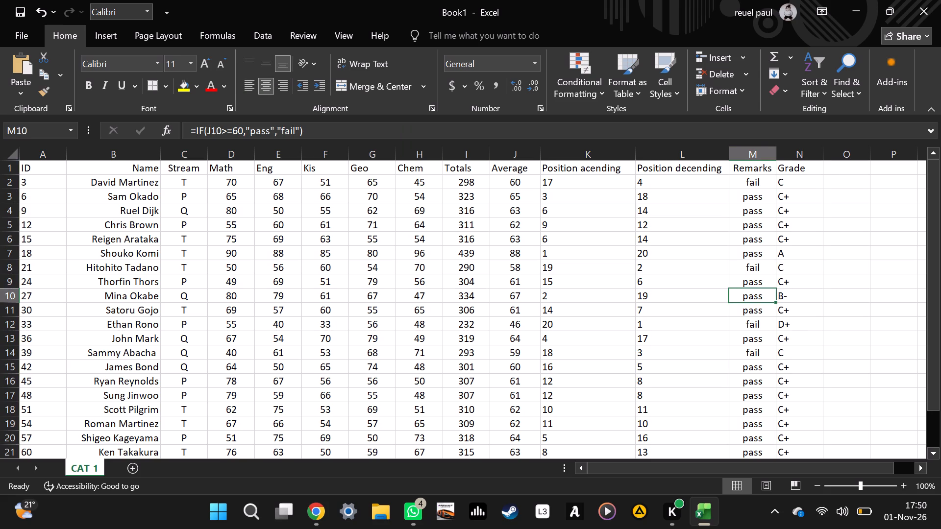
# Add a conditional formatting rule to the entire Remarks column that fills cells equal to "pass" with standard red.
pyautogui.click(800, 181)
pyautogui.click(755, 183)
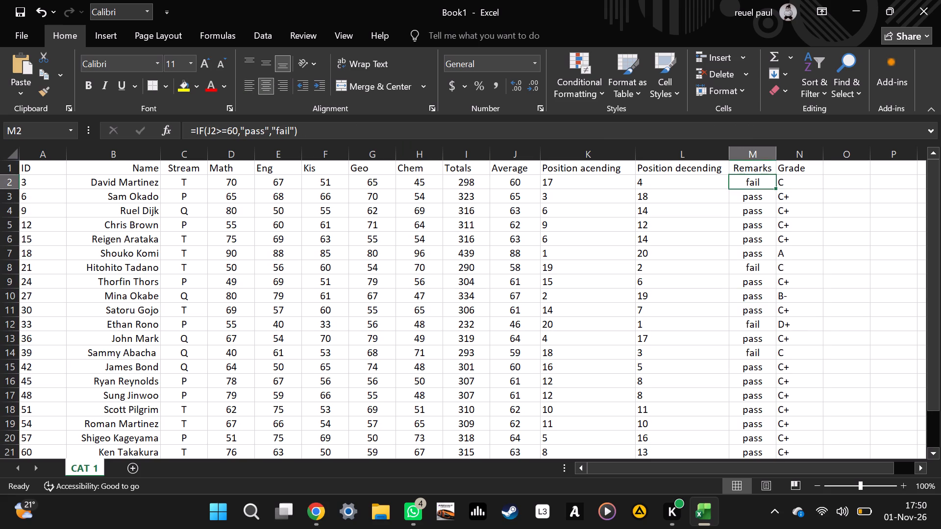
pyautogui.click(757, 168)
pyautogui.click(758, 155)
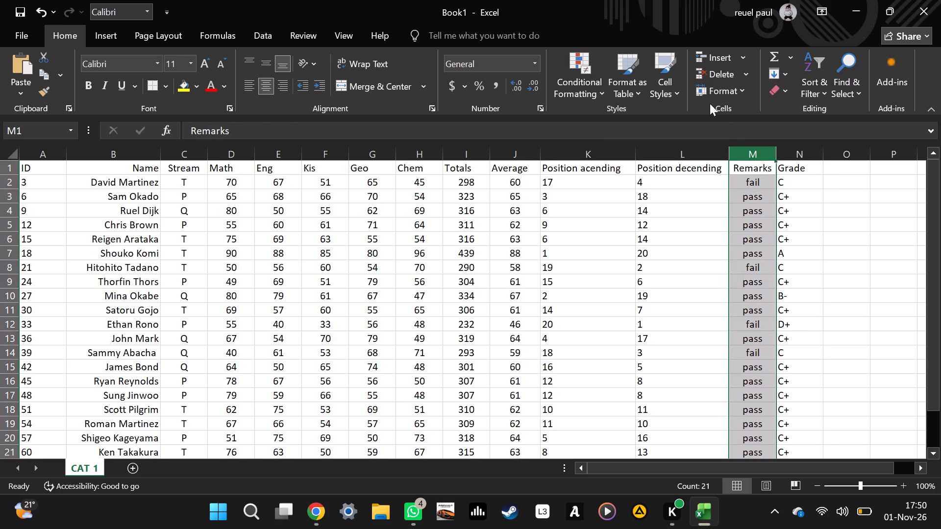
pyautogui.click(602, 93)
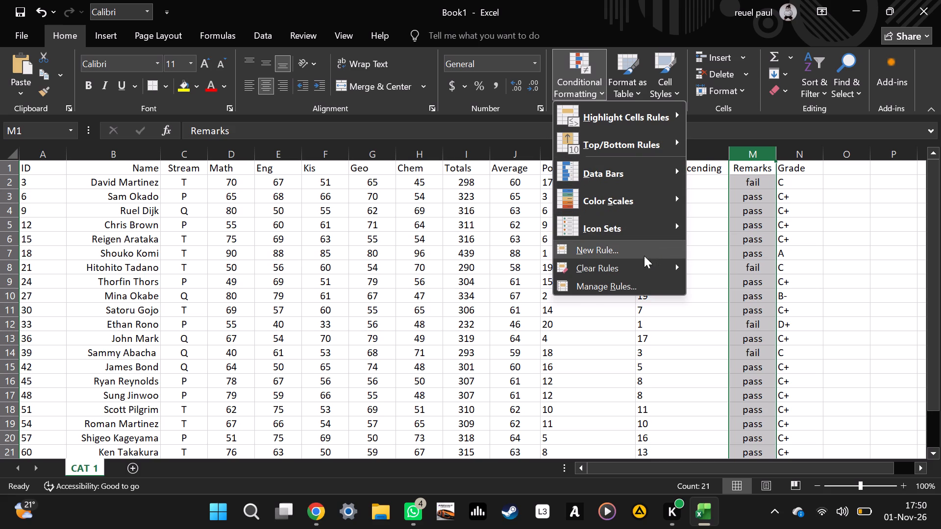
pyautogui.click(615, 111)
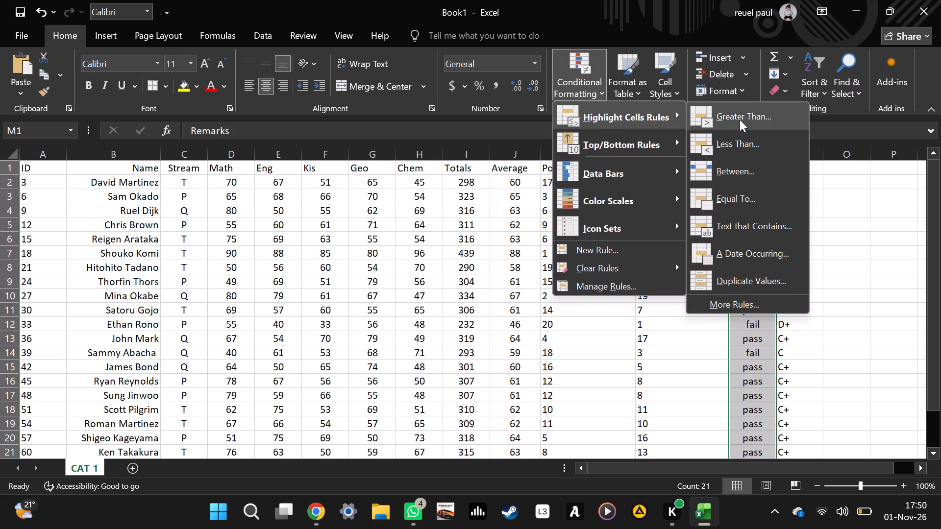
pyautogui.click(734, 198)
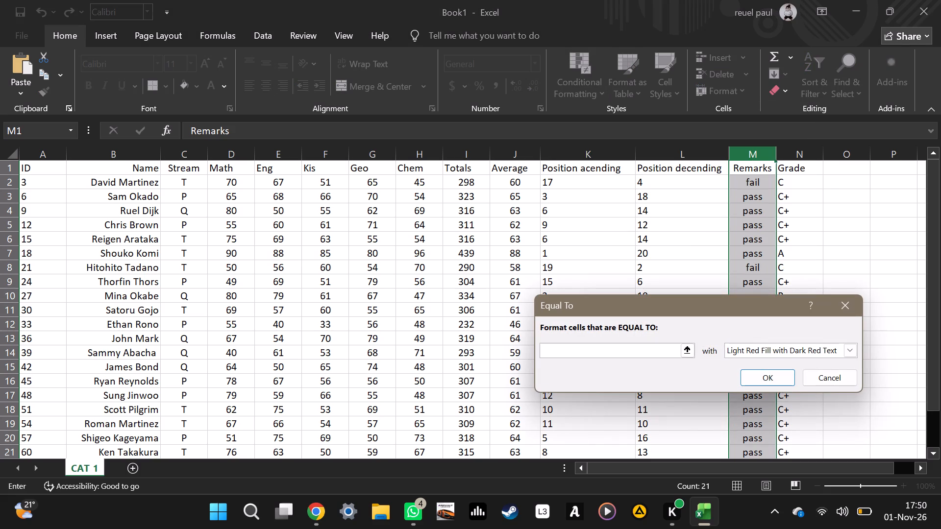
pyautogui.click(605, 348)
pyautogui.write('pass')
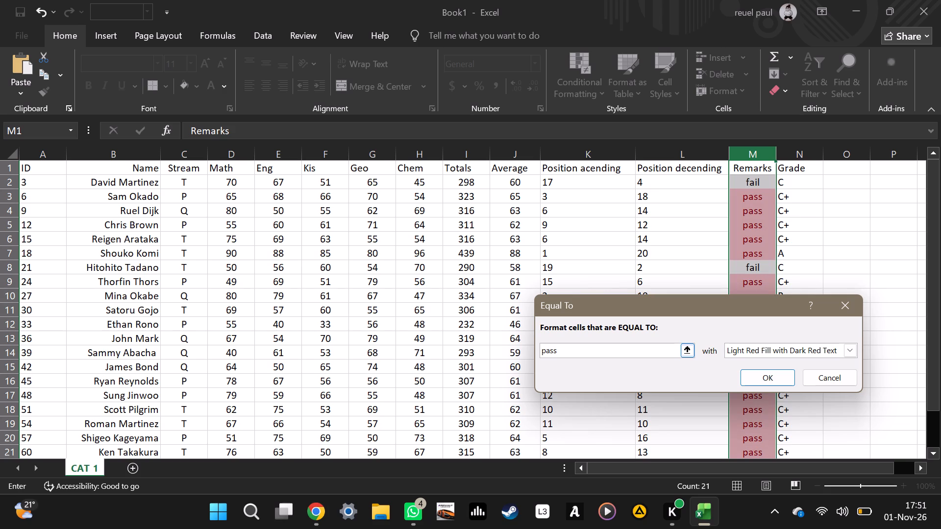
pyautogui.click(851, 353)
pyautogui.click(758, 422)
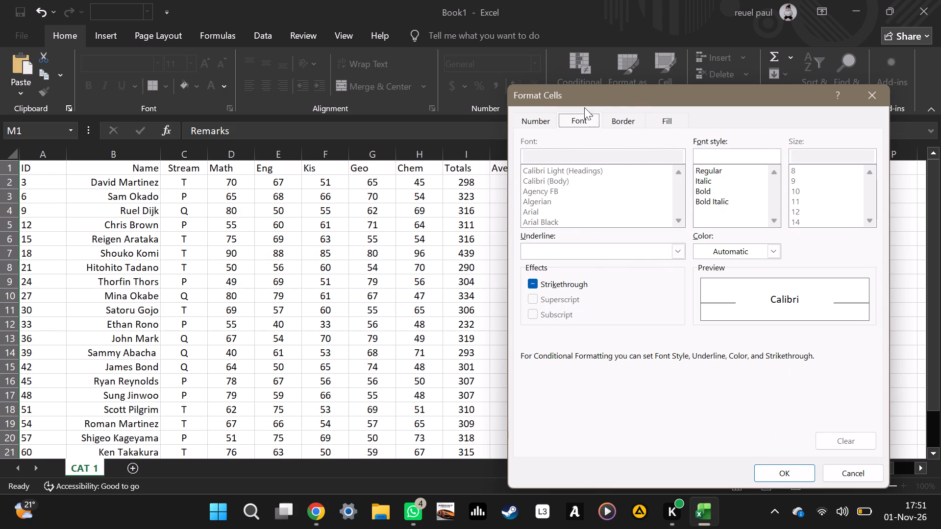
pyautogui.click(635, 115)
pyautogui.click(676, 117)
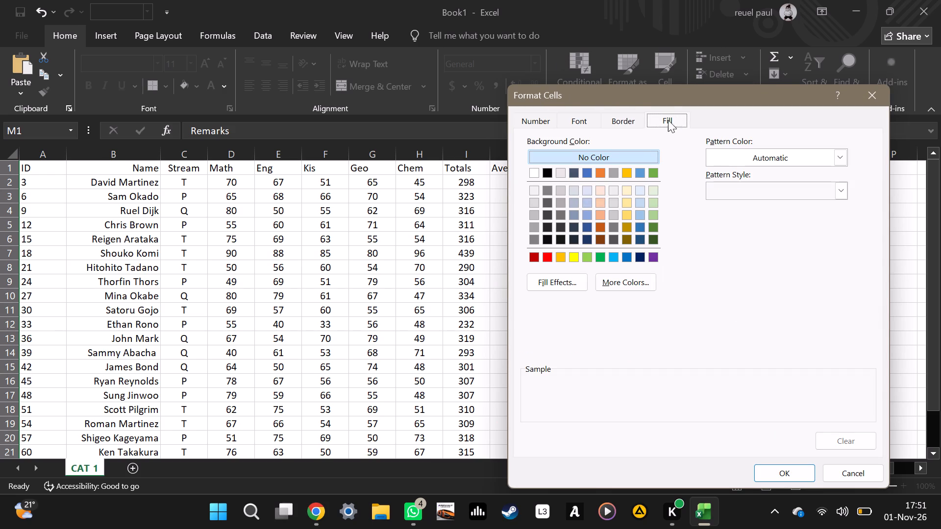
pyautogui.click(548, 256)
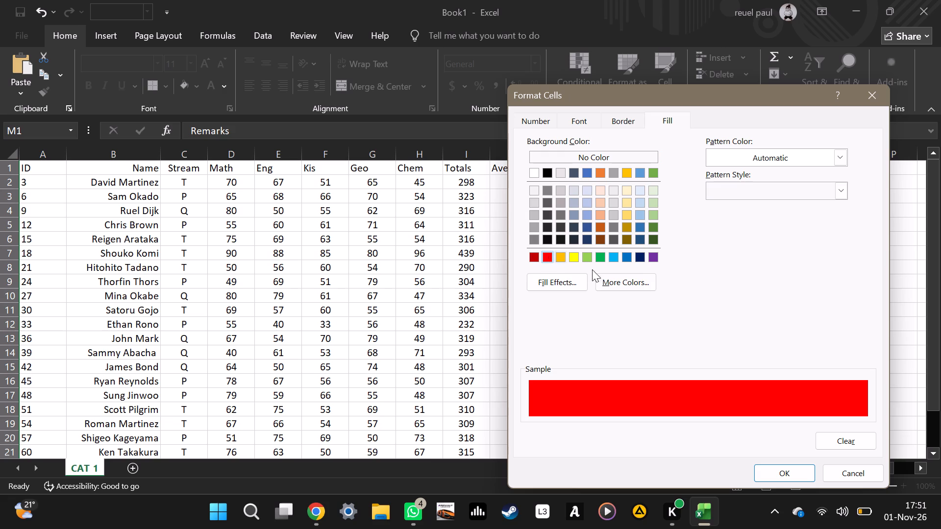
pyautogui.click(801, 479)
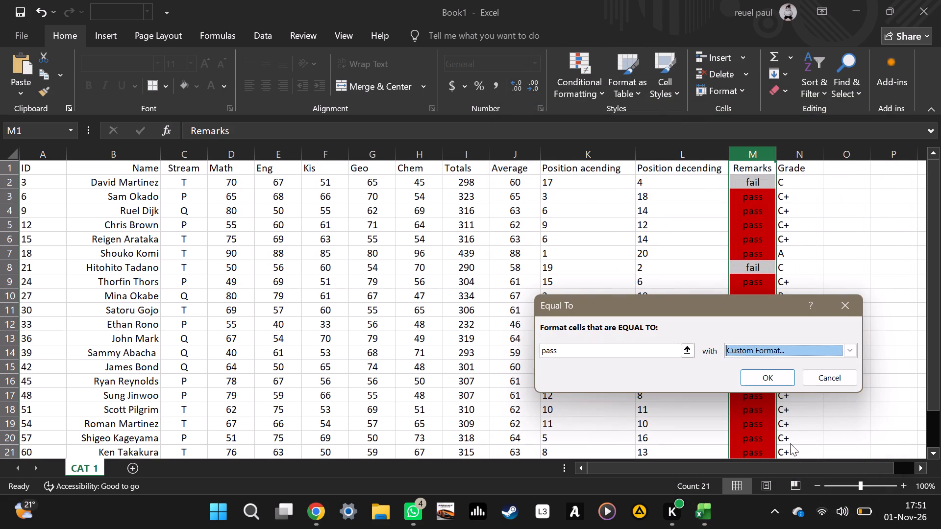
pyautogui.click(756, 372)
# Add a second conditional formatting rule to the Remarks column that fills cells equal to "fail" with standard green.
pyautogui.click(596, 92)
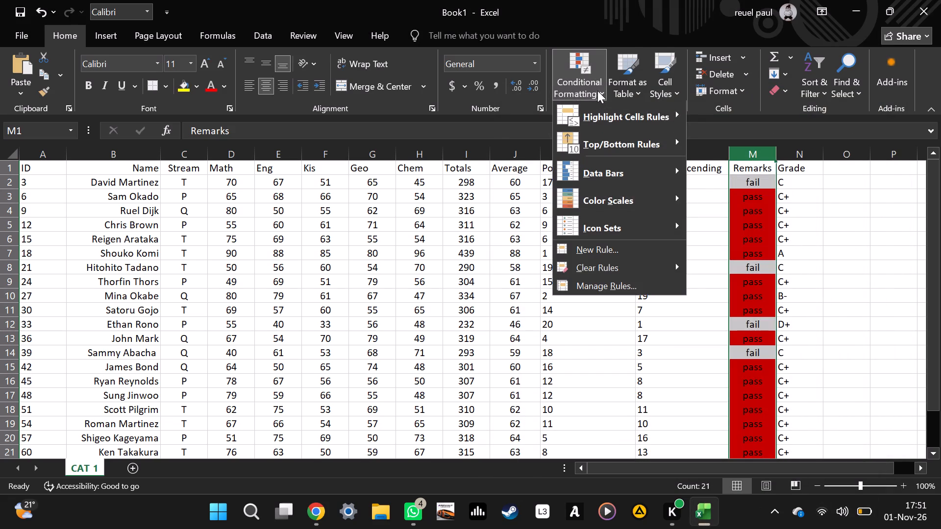
pyautogui.click(664, 112)
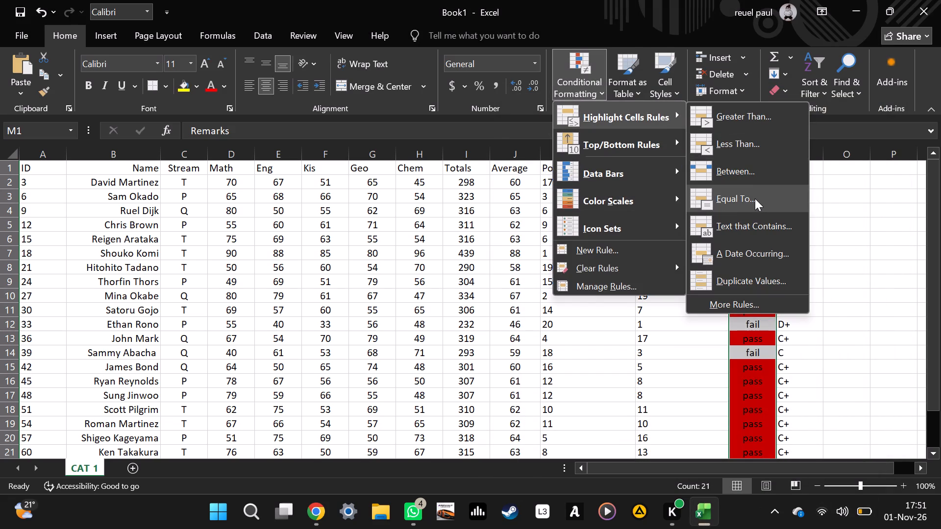
pyautogui.click(755, 198)
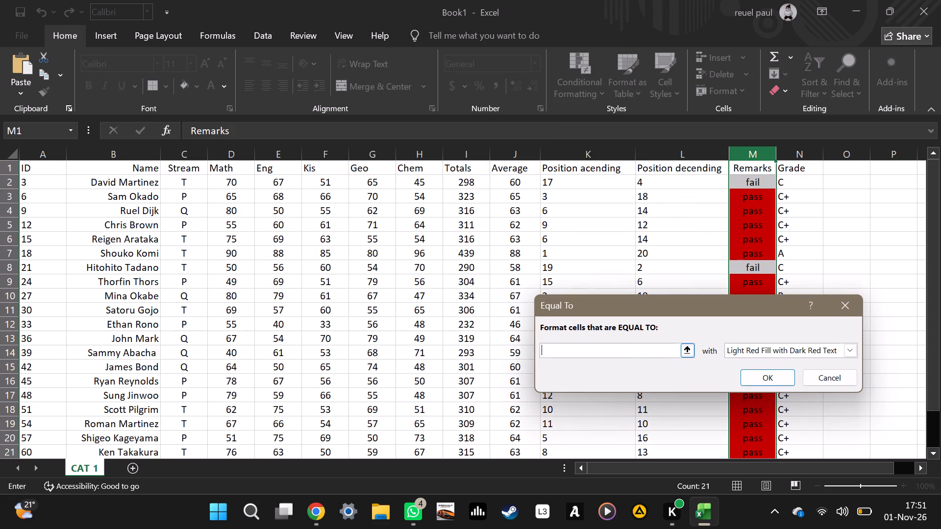
pyautogui.moveTo(621, 348); pyautogui.dragTo(625, 347)
pyautogui.write('fail')
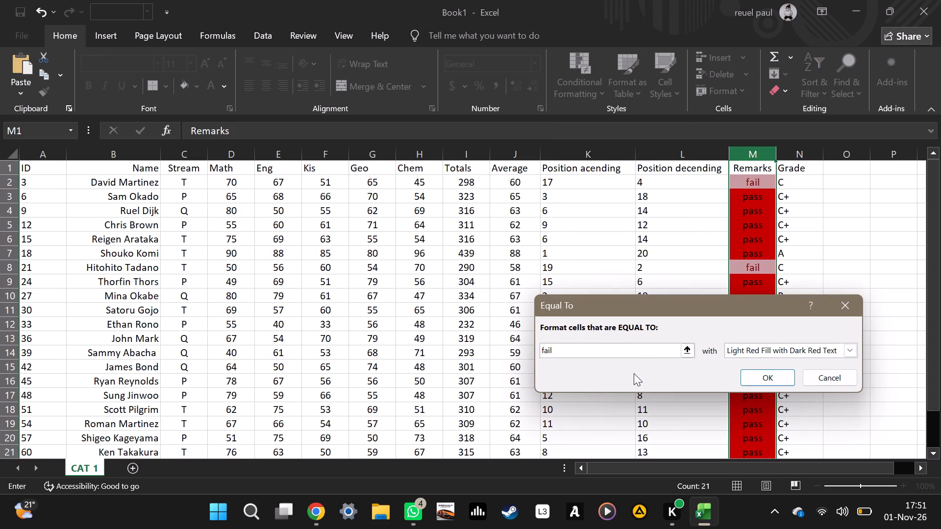
pyautogui.click(846, 352)
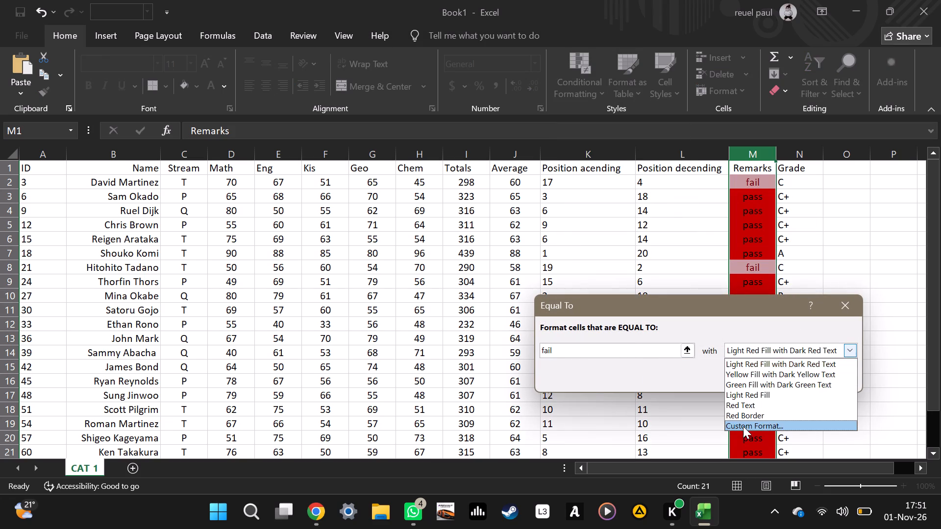
pyautogui.click(743, 429)
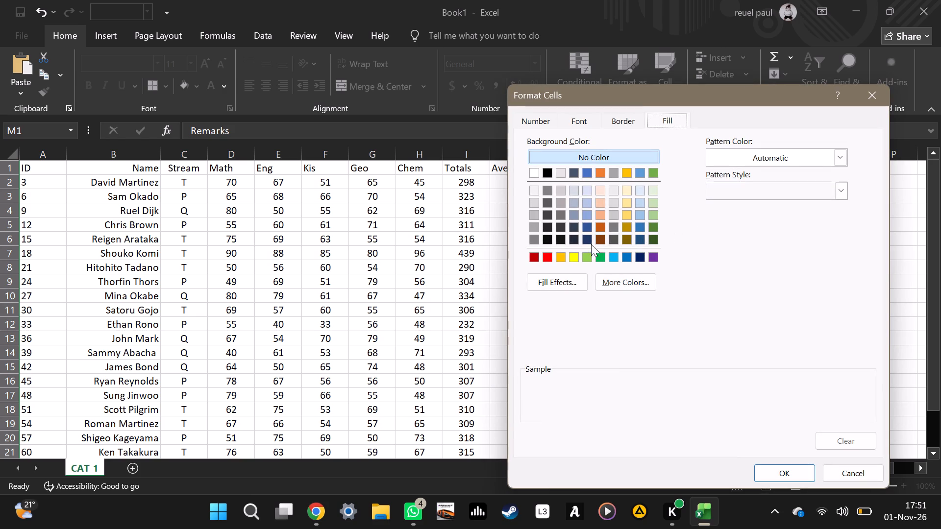
pyautogui.click(599, 254)
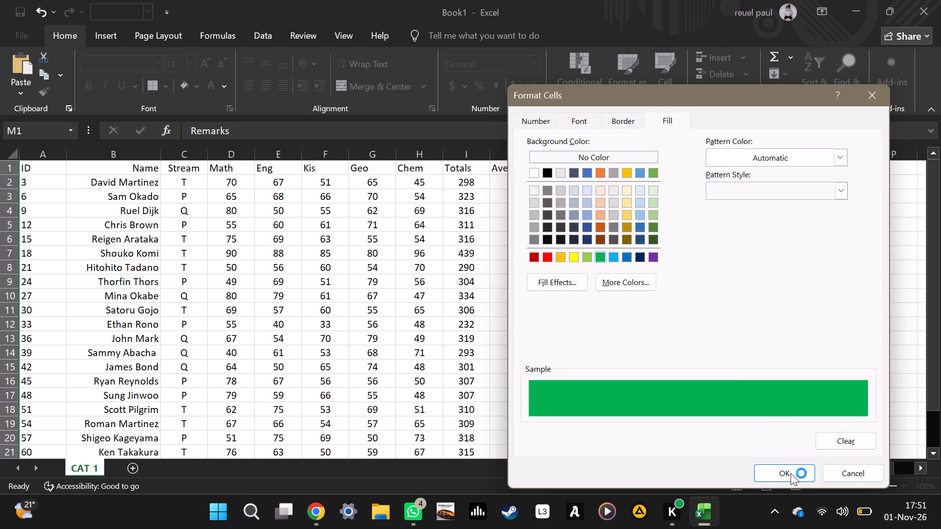
pyautogui.click(793, 477)
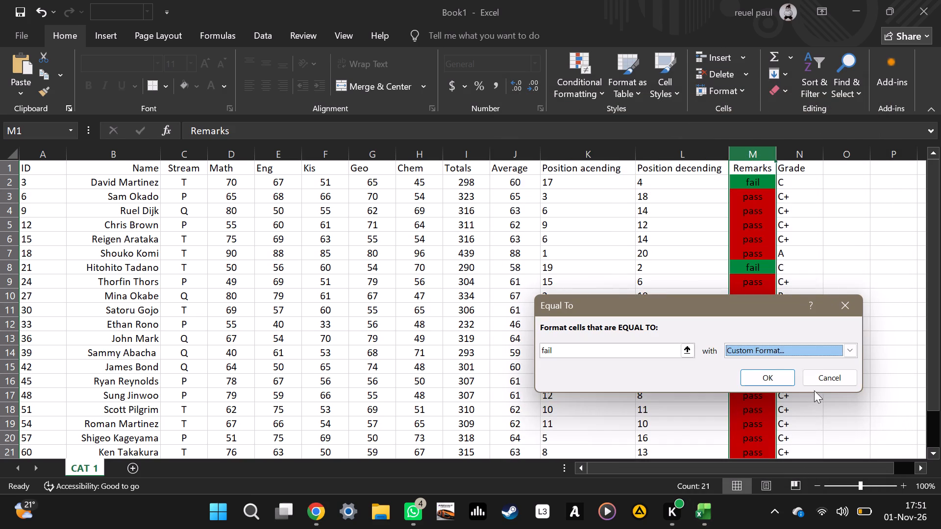
pyautogui.click(777, 380)
pyautogui.scroll(-2, 812, 368)
pyautogui.scroll(-4, 766, 371)
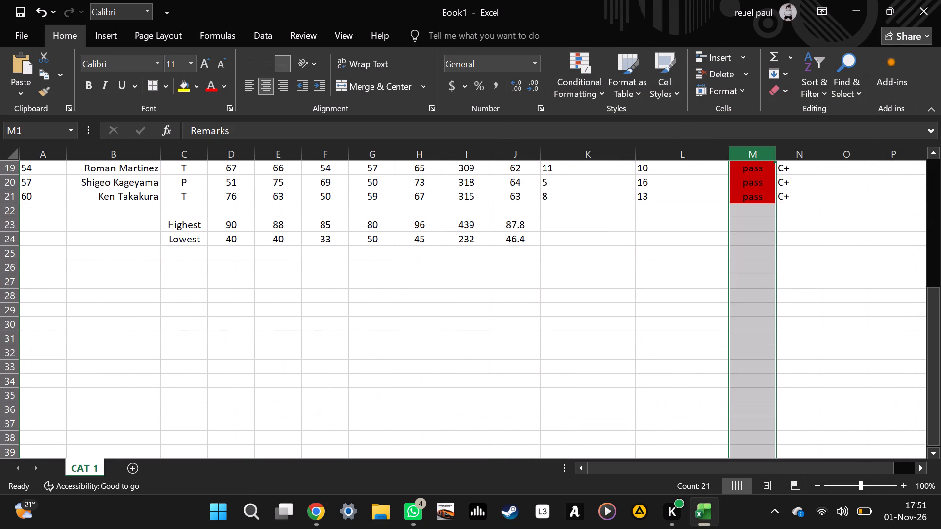
pyautogui.click(706, 319)
pyautogui.scroll(8, 668, 301)
pyautogui.scroll(3, 856, 325)
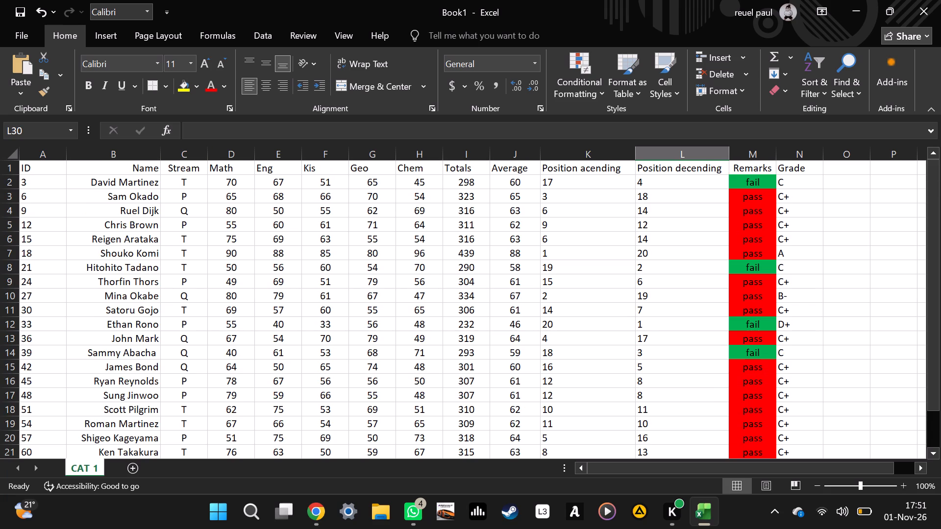
# Fill the header row cells from ID through Grade with the standard light blue colour.
pyautogui.moveTo(48, 170); pyautogui.dragTo(261, 168)
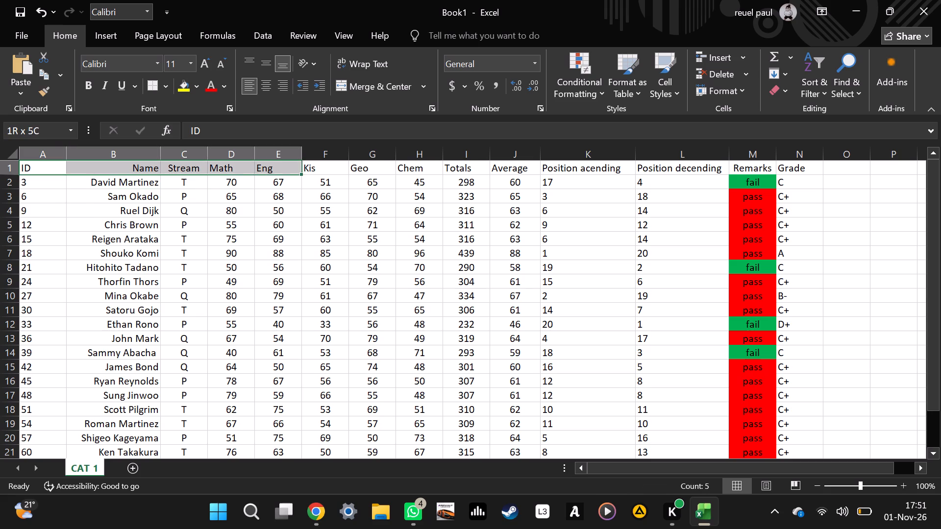
pyautogui.moveTo(261, 168); pyautogui.dragTo(602, 166)
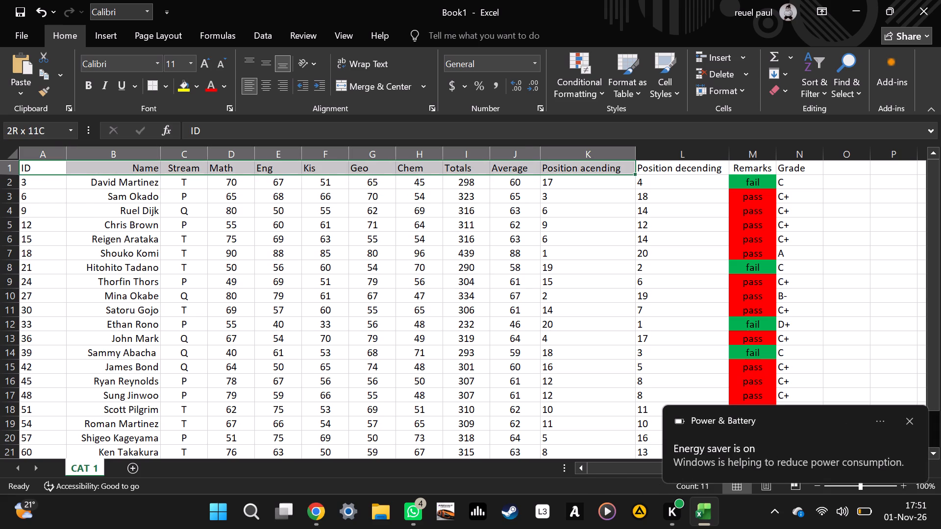
pyautogui.moveTo(602, 166); pyautogui.dragTo(614, 164)
pyautogui.moveTo(624, 167); pyautogui.dragTo(753, 167)
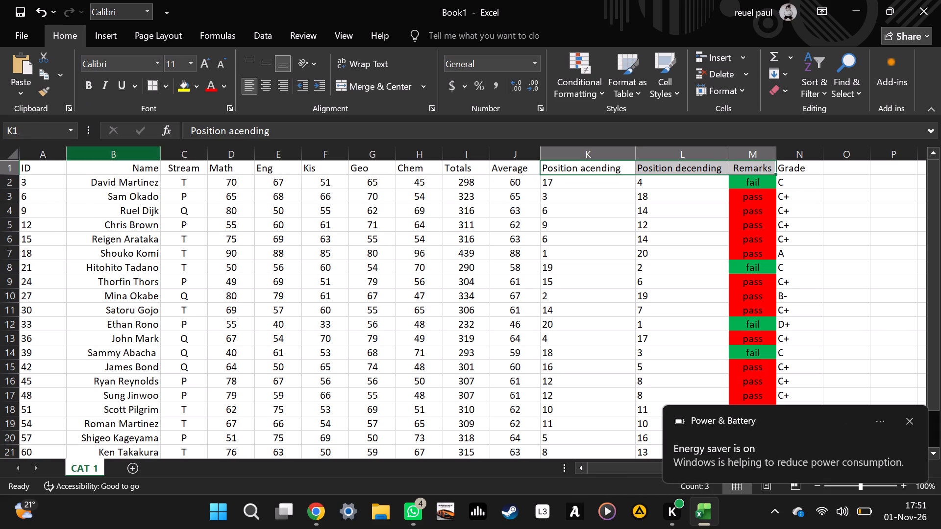
pyautogui.moveTo(52, 170); pyautogui.dragTo(666, 167)
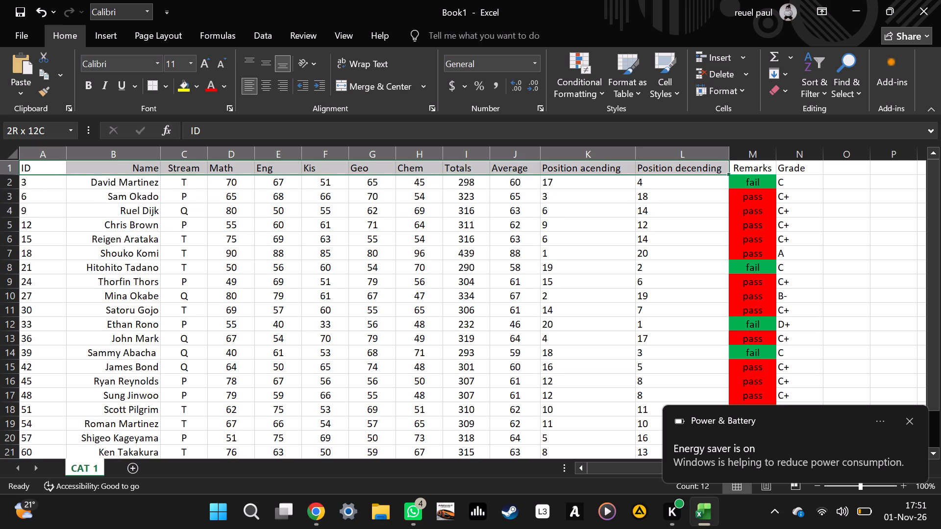
pyautogui.moveTo(666, 167); pyautogui.dragTo(783, 183)
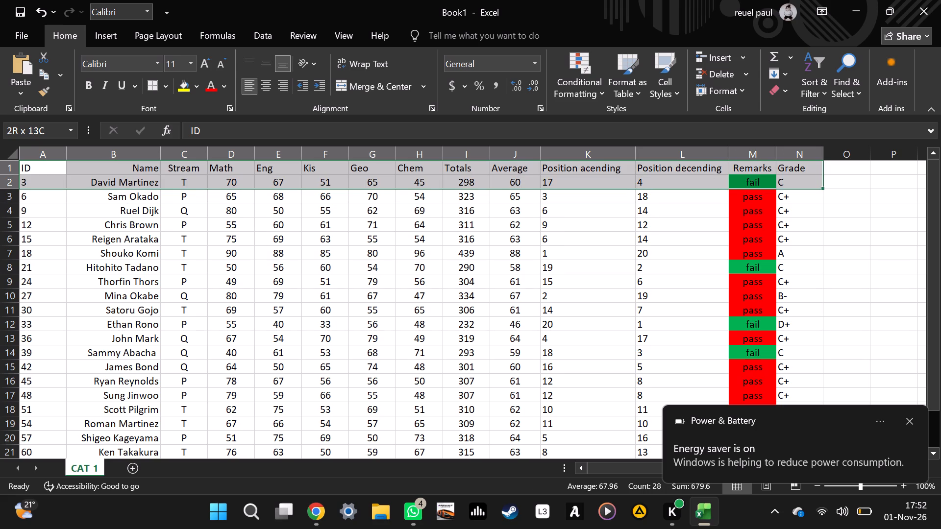
pyautogui.moveTo(783, 183); pyautogui.dragTo(789, 171)
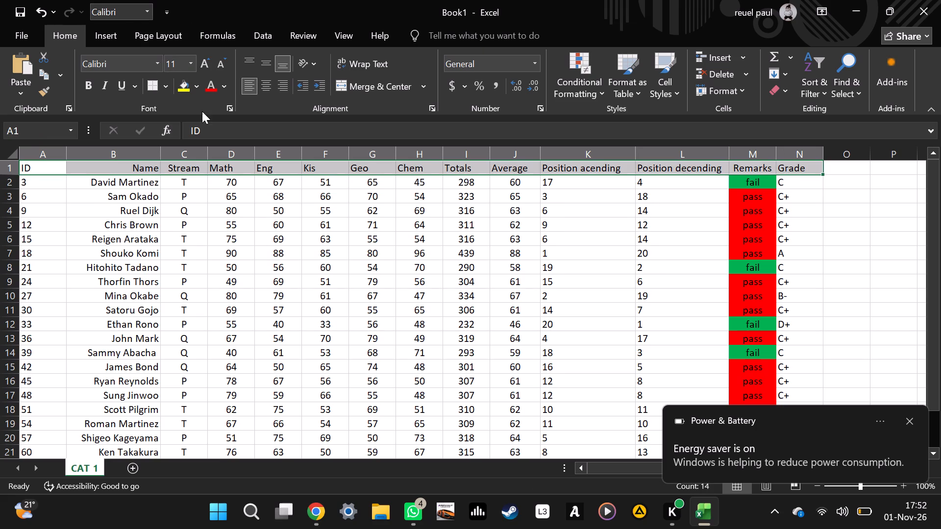
pyautogui.click(199, 87)
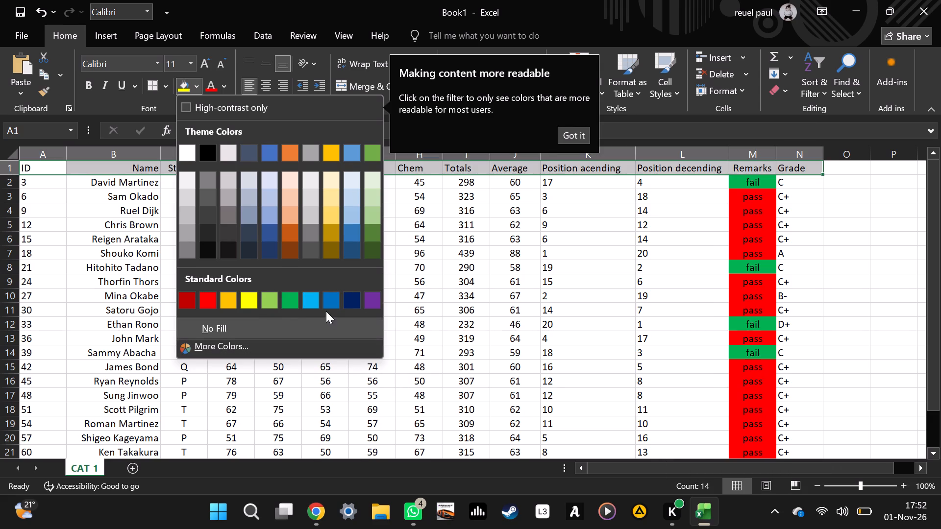
pyautogui.click(315, 300)
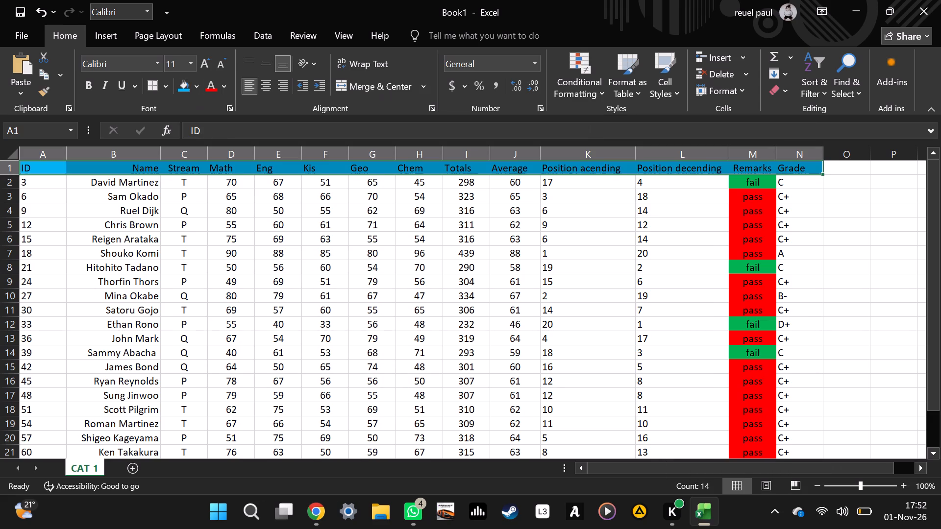
pyautogui.click(274, 301)
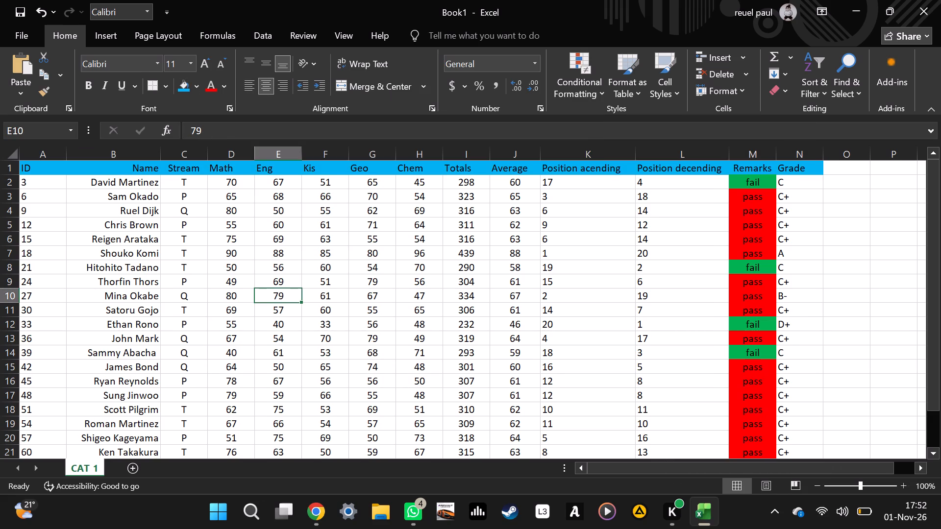
pyautogui.scroll(-4, 259, 280)
pyautogui.scroll(11, 262, 277)
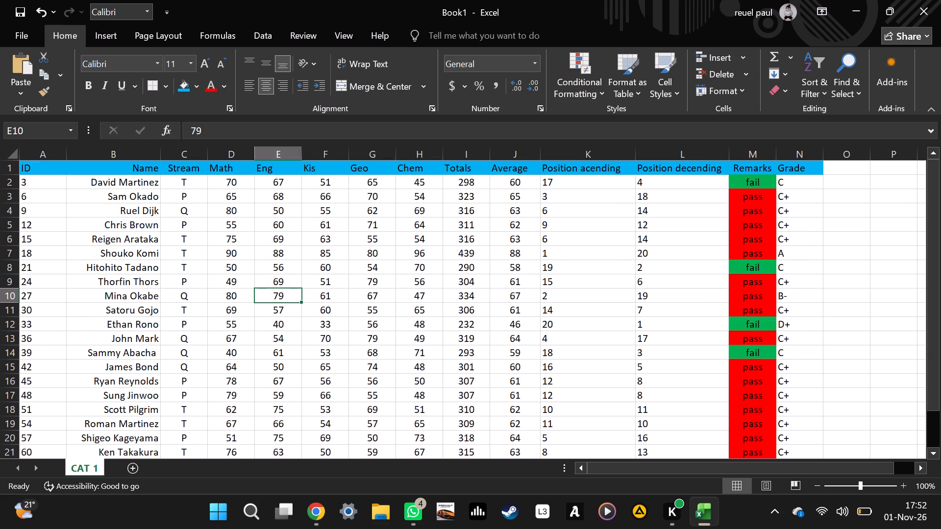